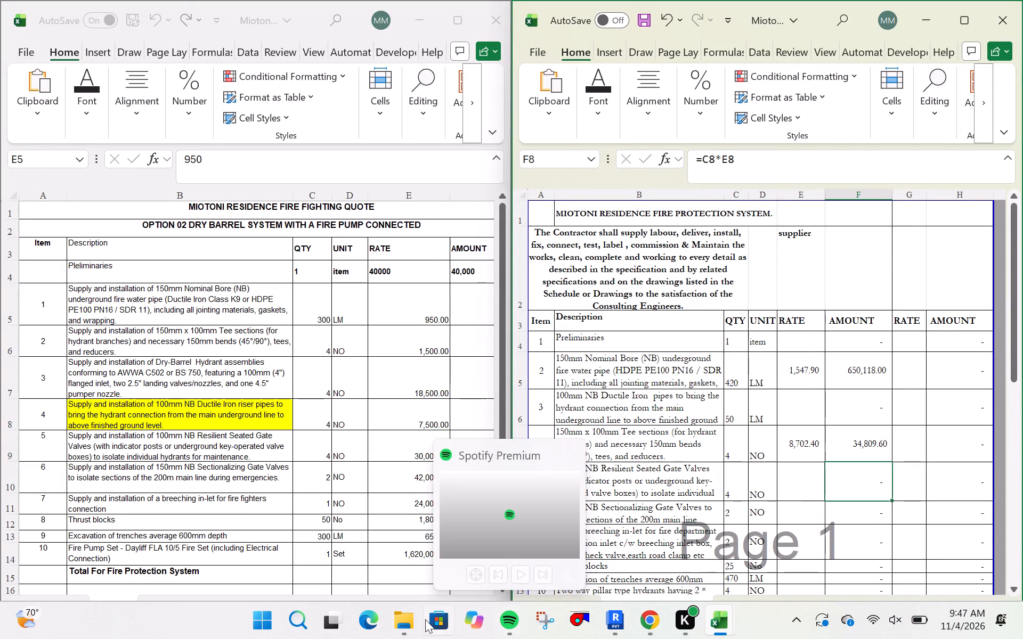
Switch to File Explorer and browse to the Documents > WORKFOLDER > KAYZEN > 2025 > Francissca Sisters > Valuation folder.
left_click(397, 612)
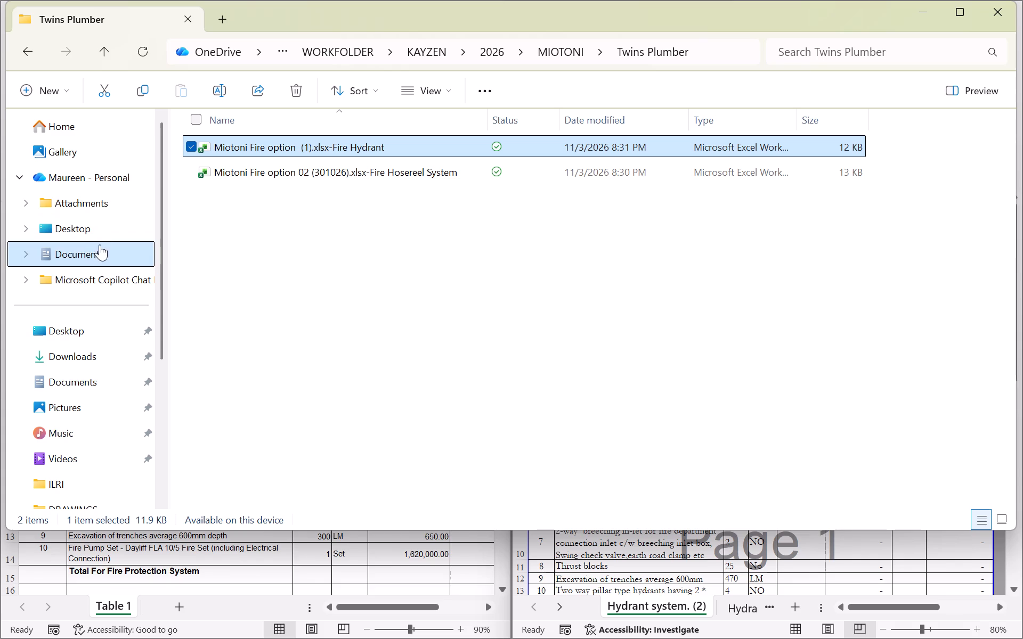
left_click(71, 381)
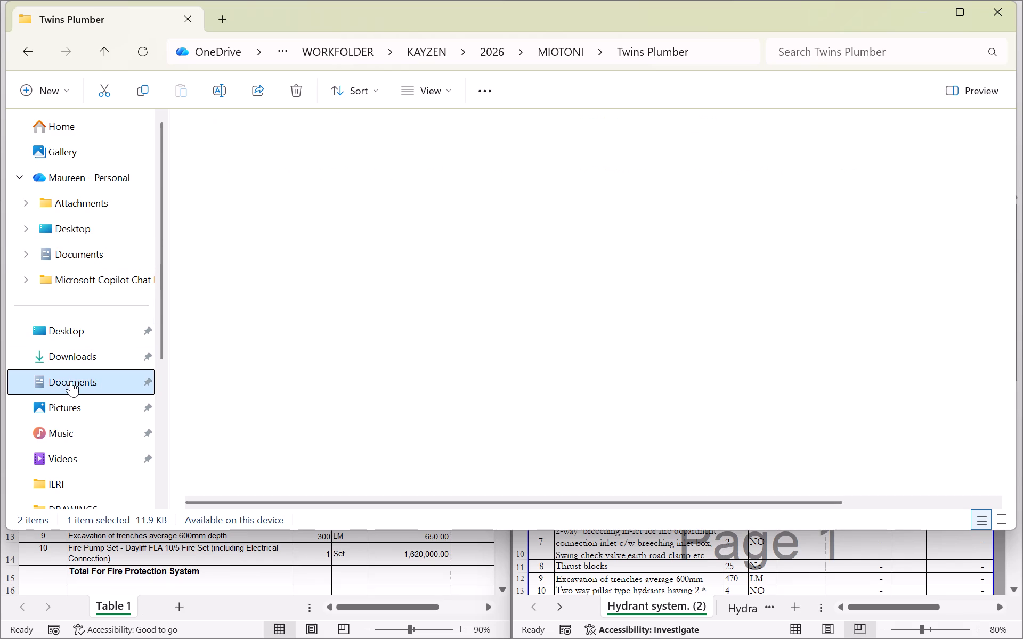
left_click(280, 248)
double_click(280, 248)
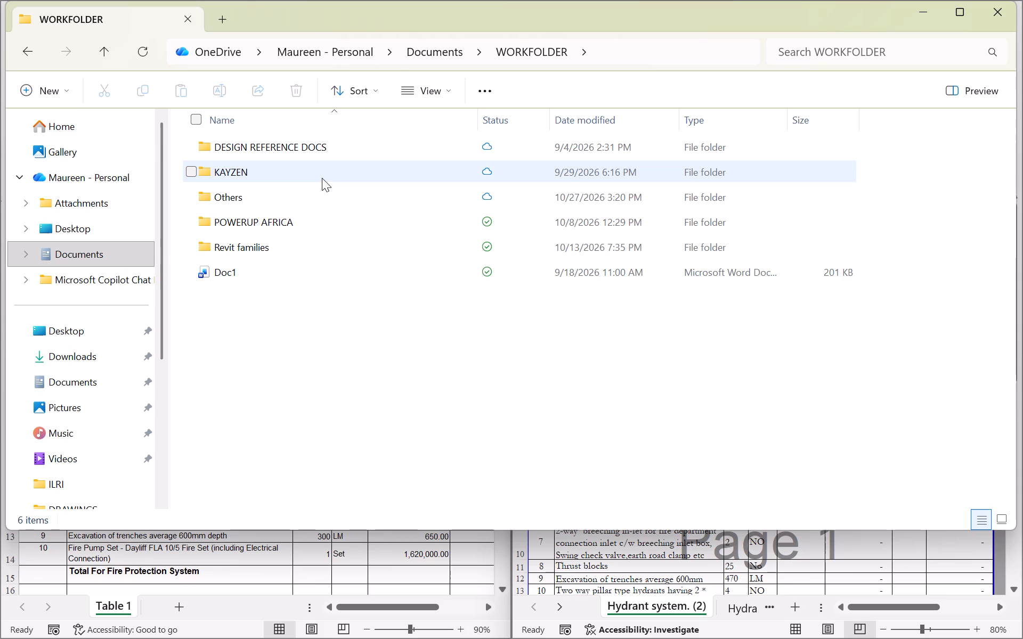
double_click(322, 178)
double_click(322, 178)
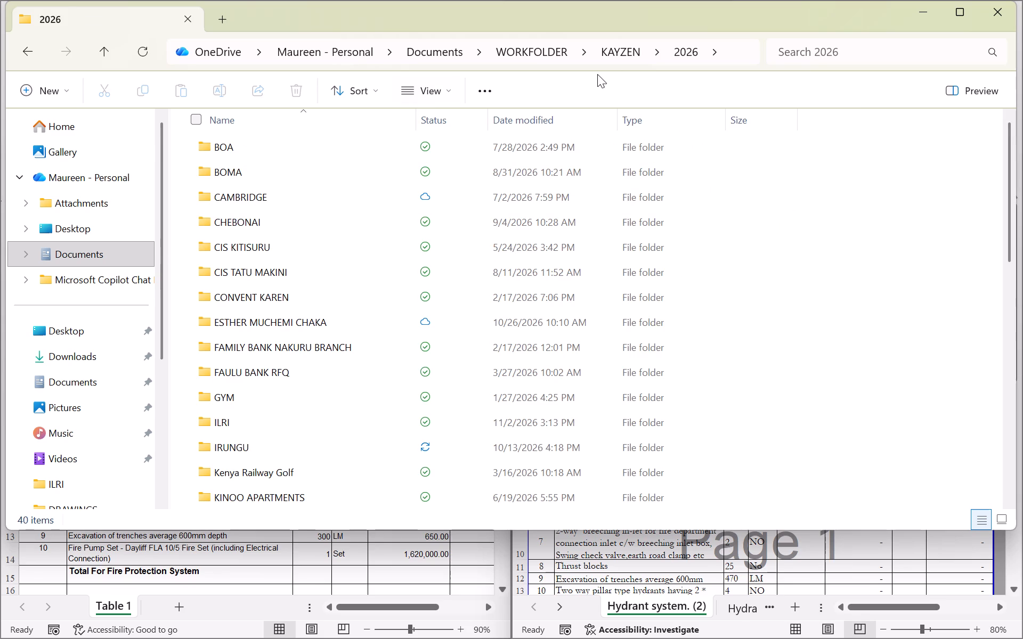
left_click(618, 52)
double_click(333, 152)
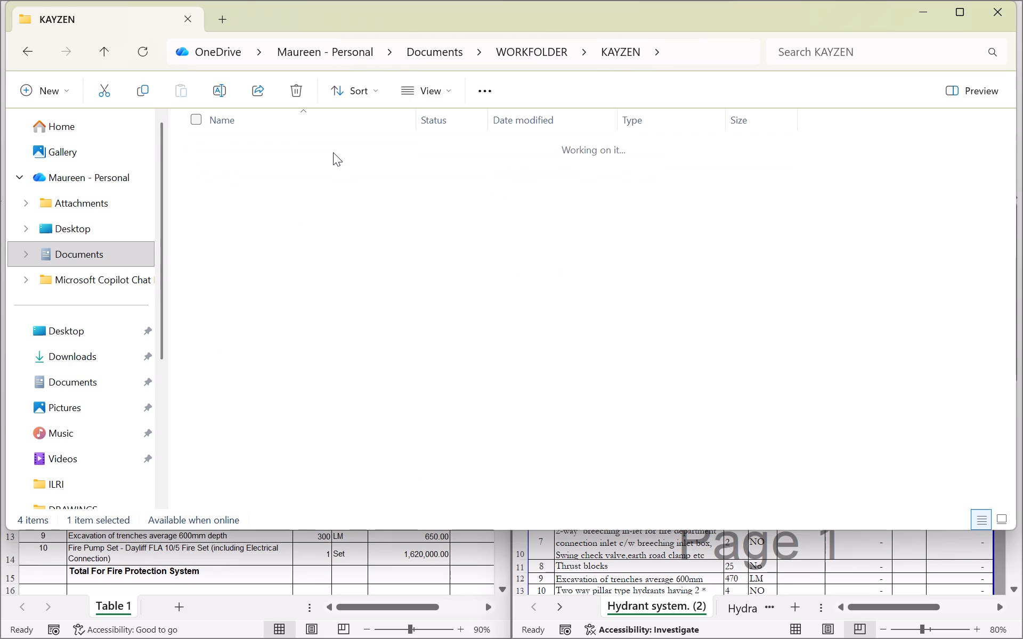
double_click(308, 345)
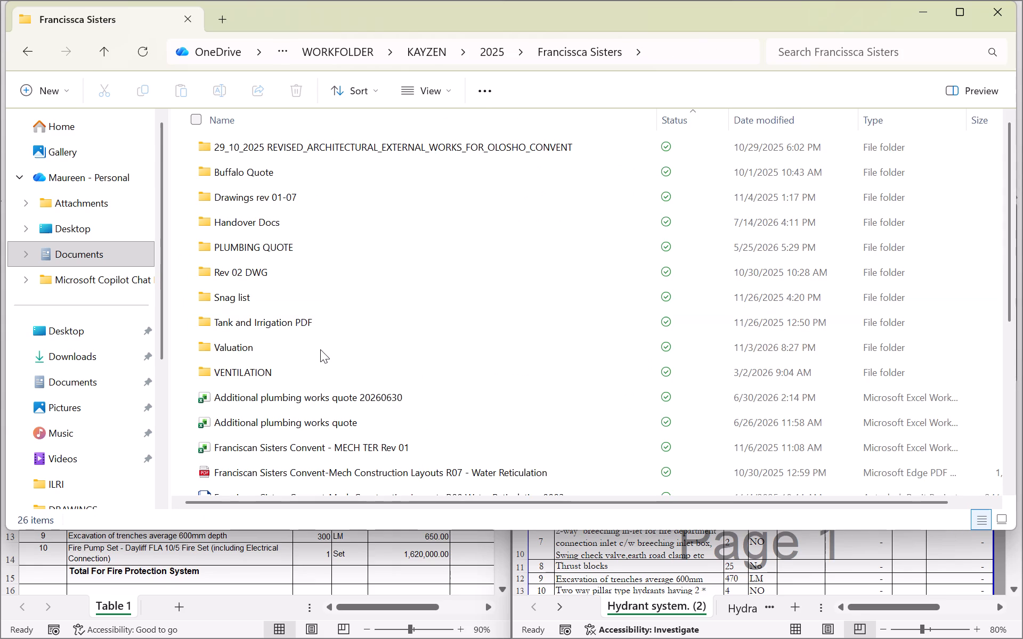
double_click(321, 349)
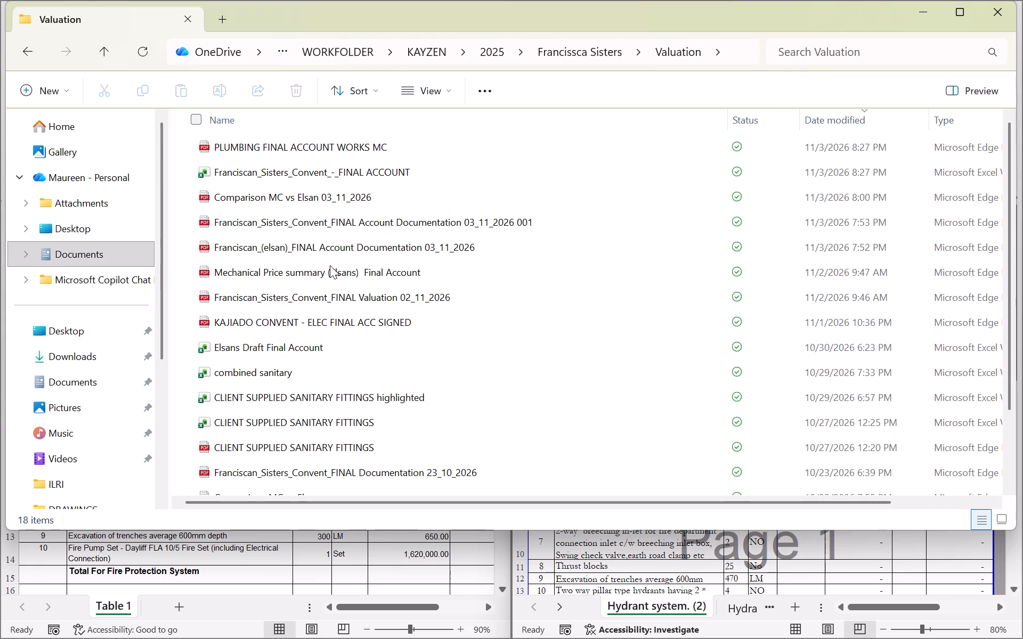
Open the Franciscan_Sisters_Convent_-_FINAL ACCOUNT Excel workbook and maximize its window.
double_click(360, 178)
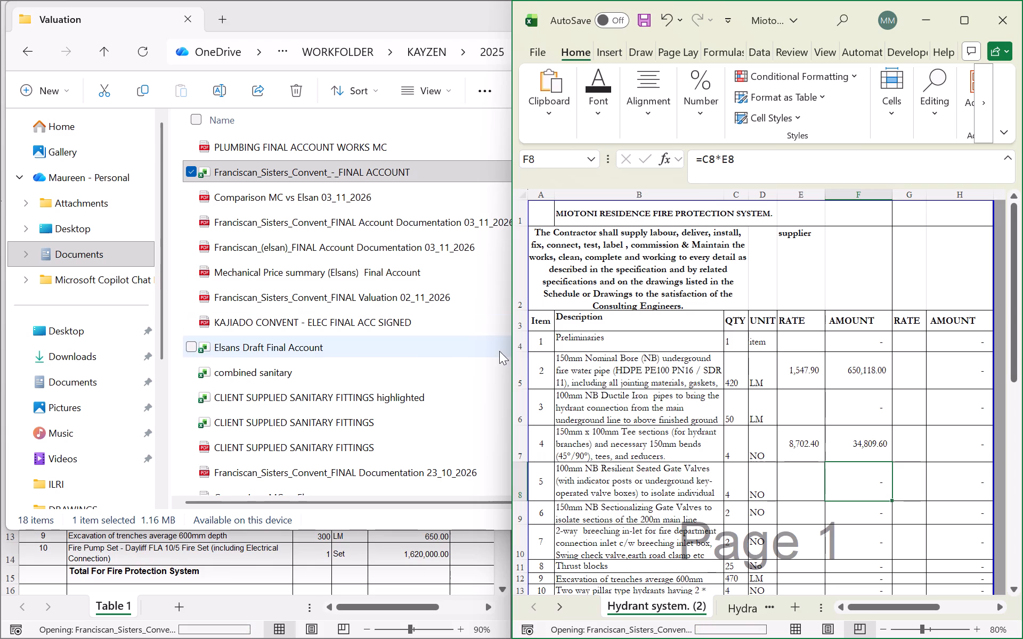
double_click(441, 179)
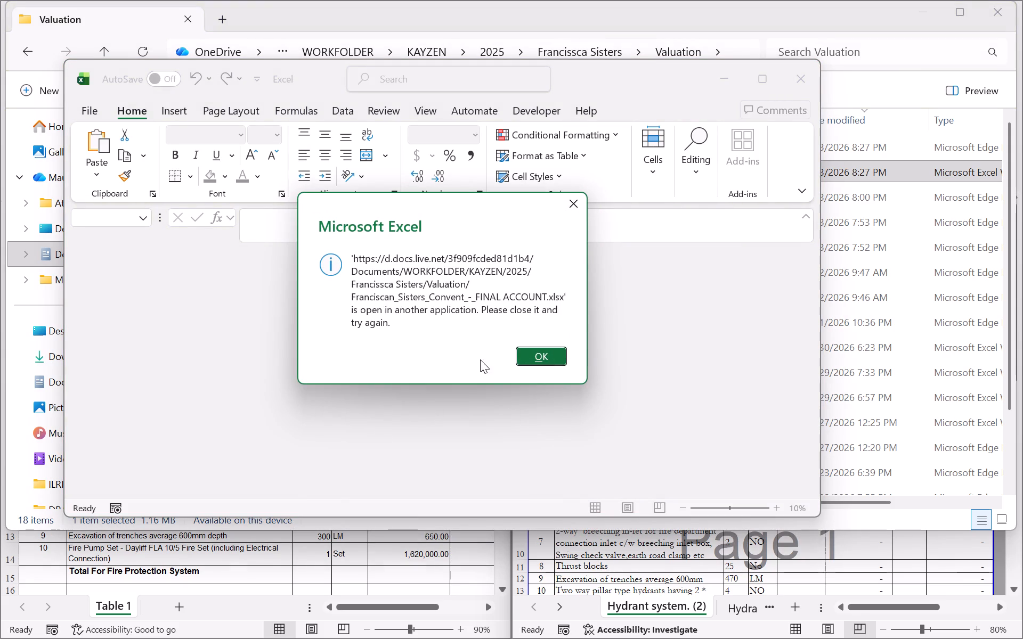
left_click(540, 354)
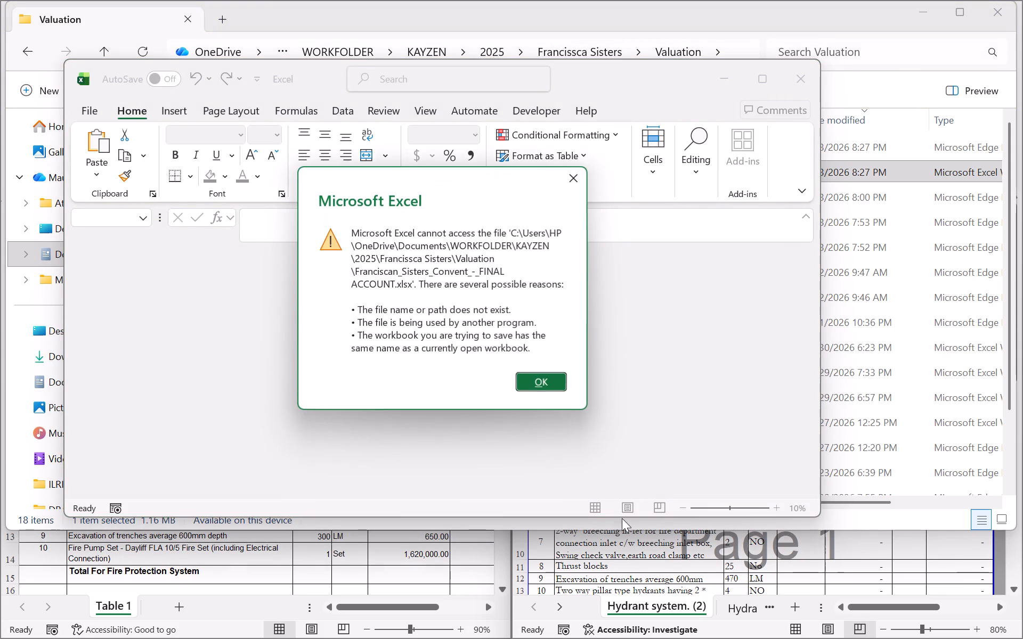
left_click(551, 373)
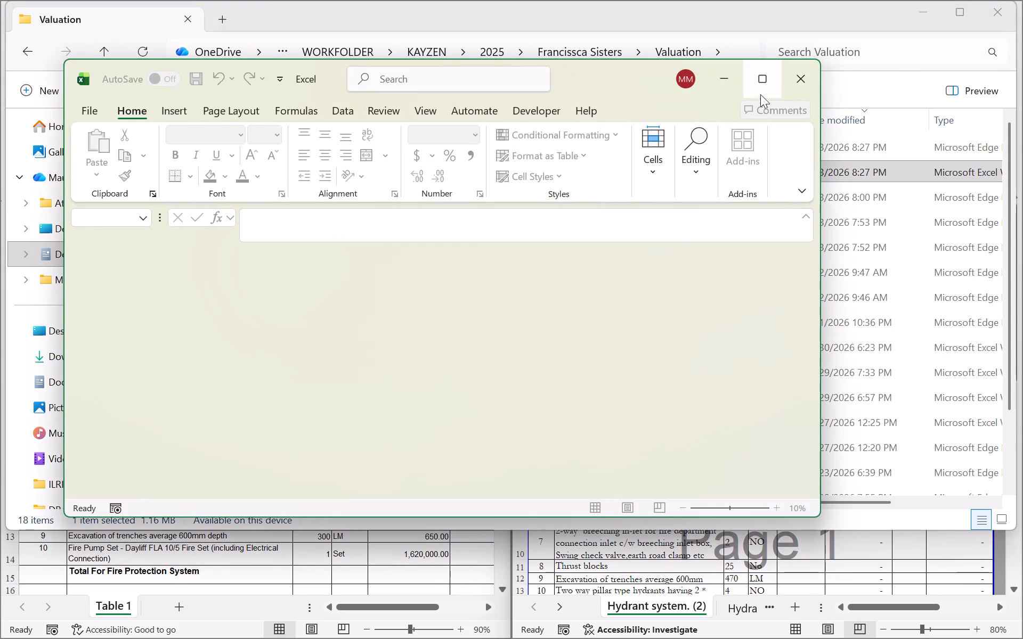
left_click(800, 73)
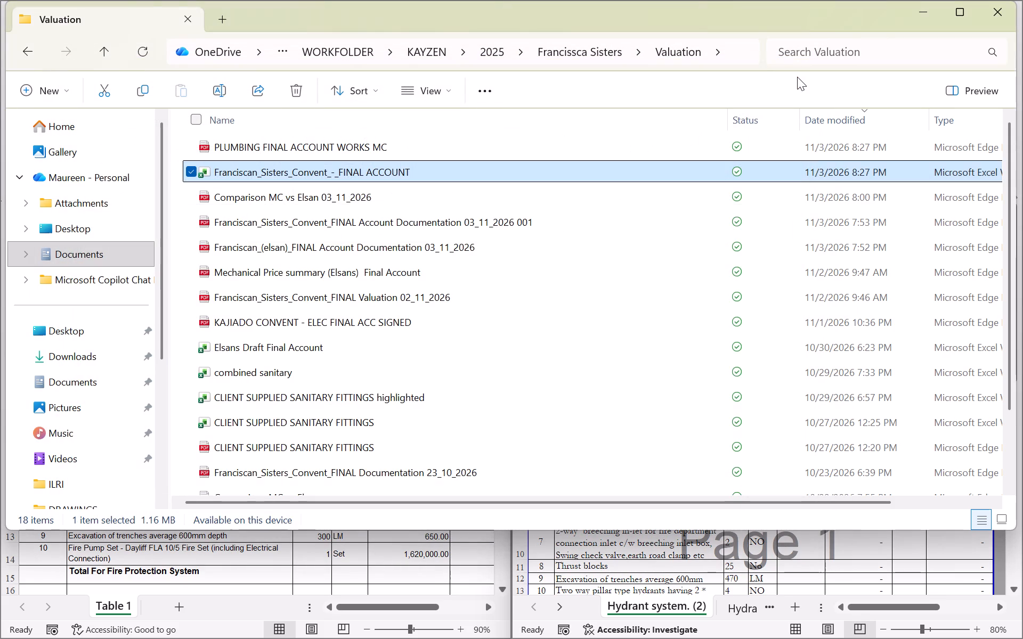
scroll(675, 249, "down", 5)
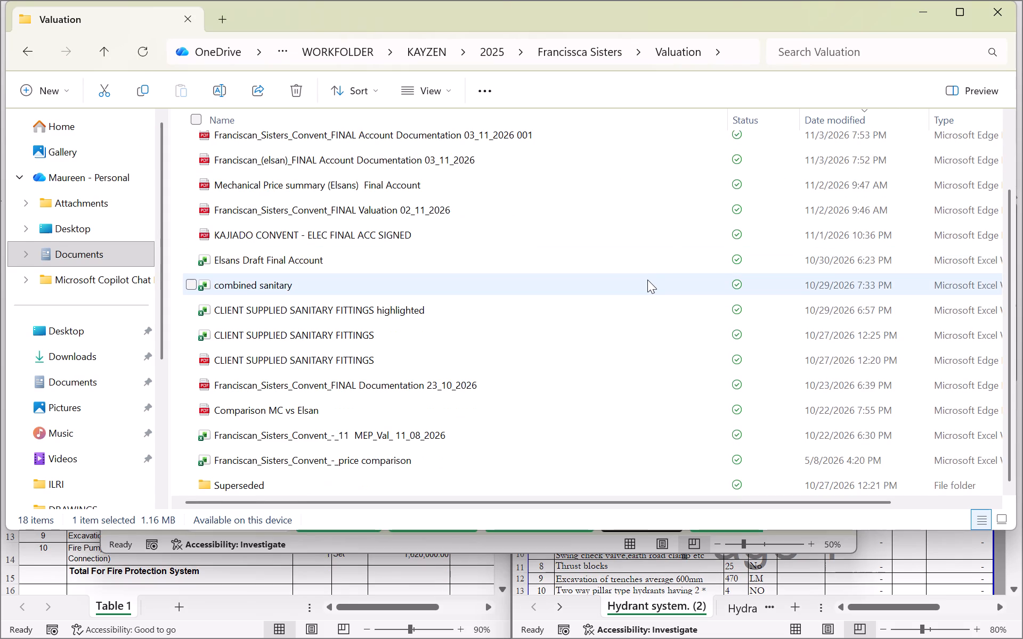
scroll(647, 280, "down", 3)
scroll(604, 345, "up", 7)
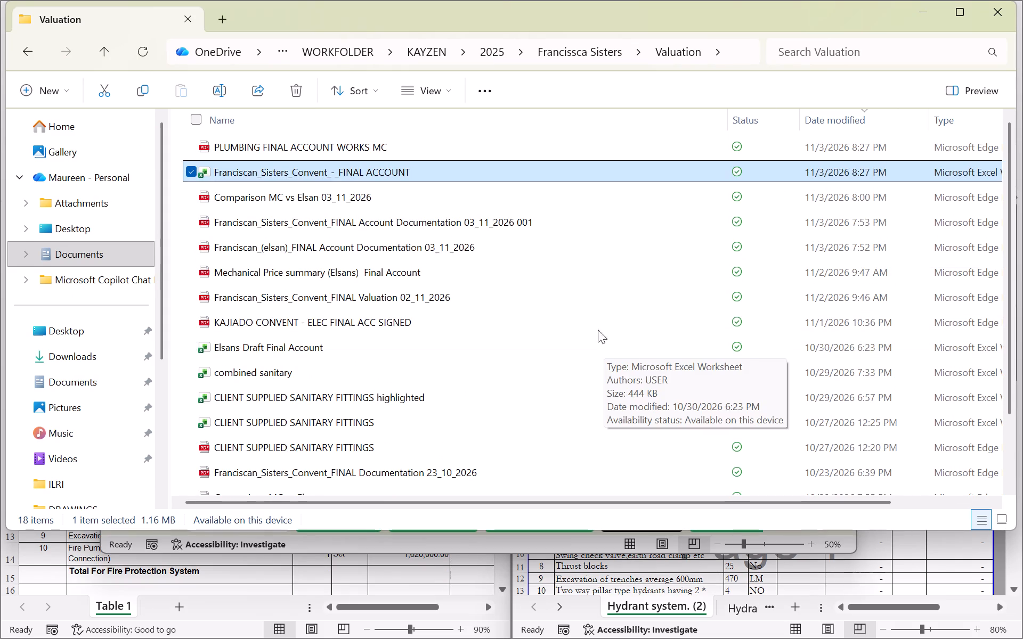
double_click(528, 169)
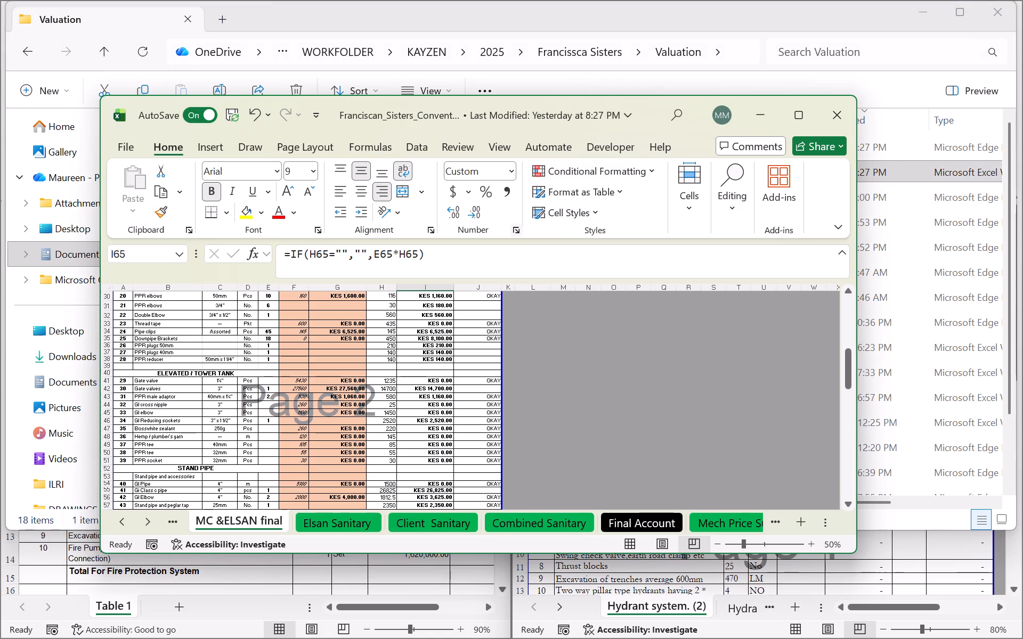
scroll(426, 388, "up", 2)
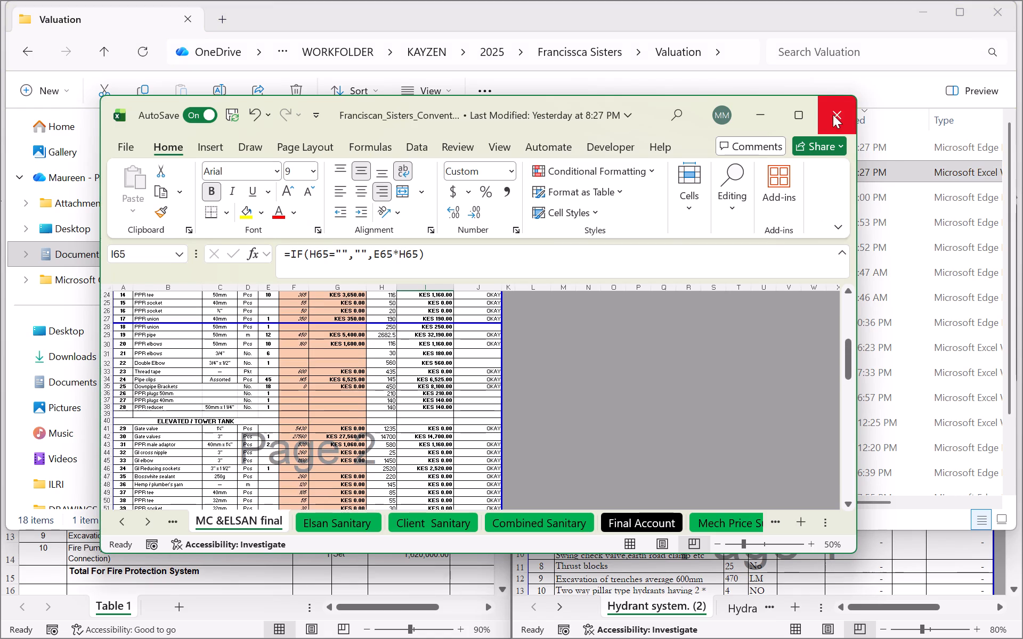
left_click(808, 111)
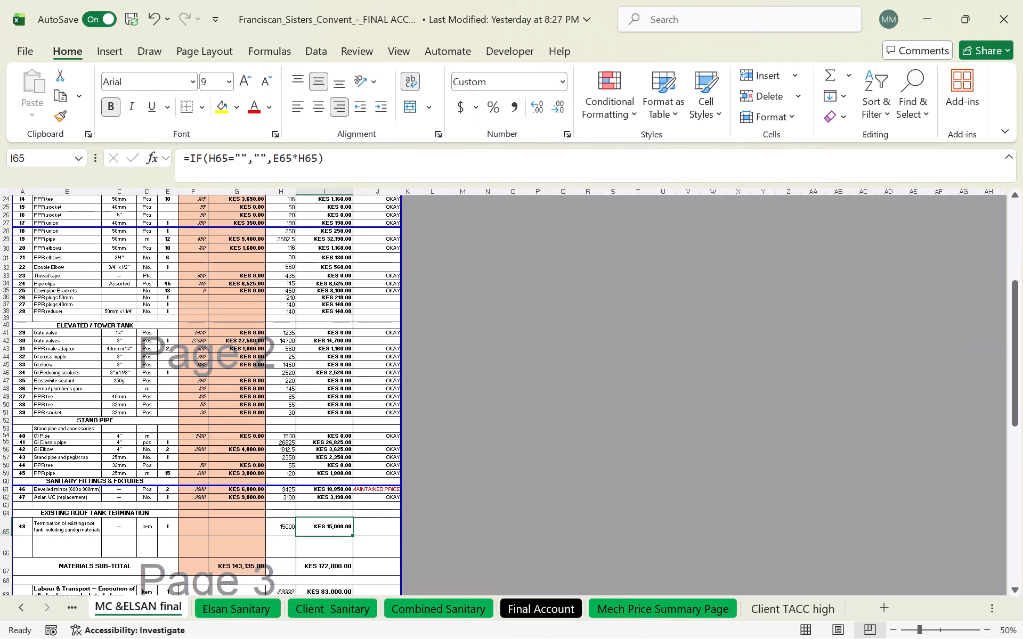
Examine the Final Account and Mech Price Summary Page sheets for the plumbing valuation and deduction entries.
left_click(554, 604)
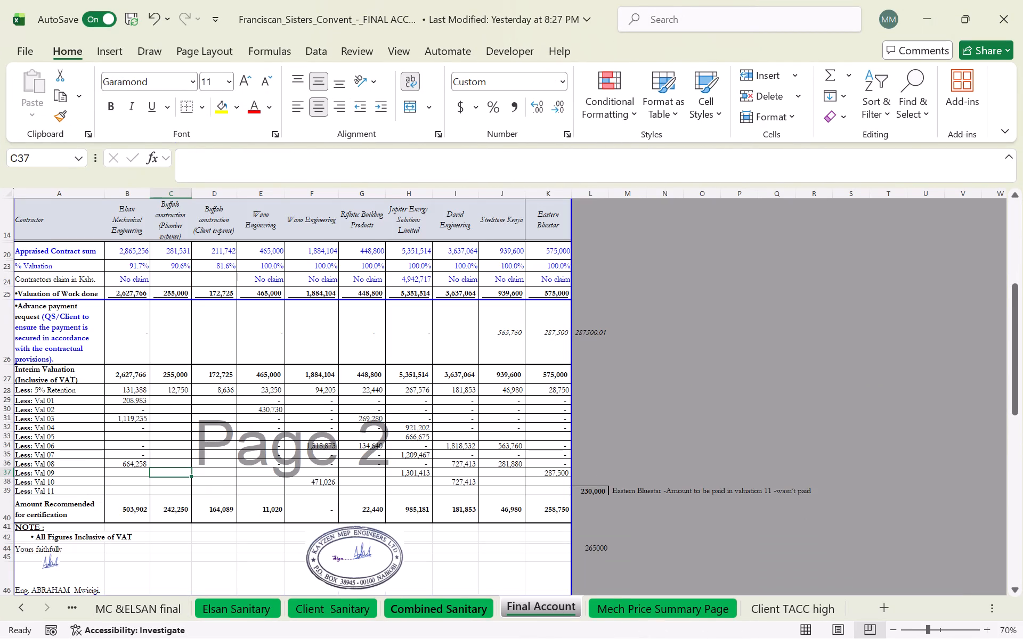
left_click(608, 610)
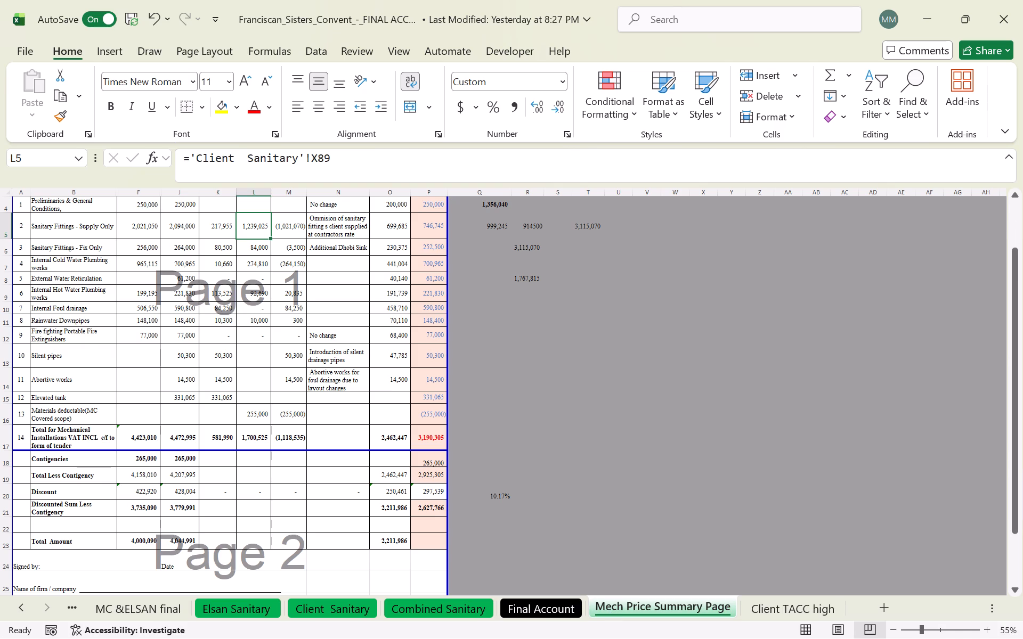
scroll(372, 351, "up", 6)
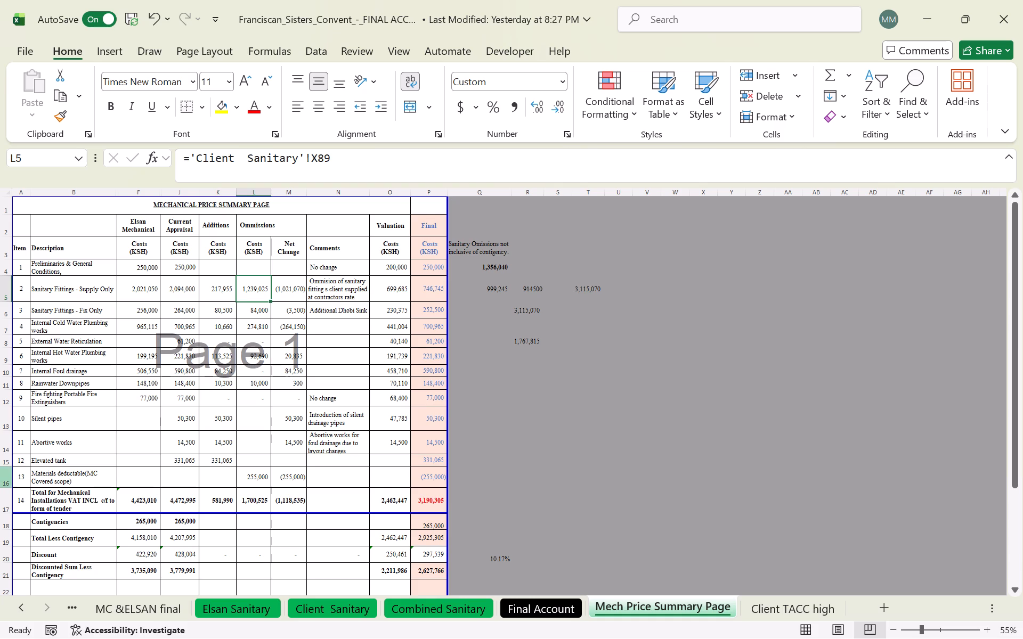
left_click(542, 608)
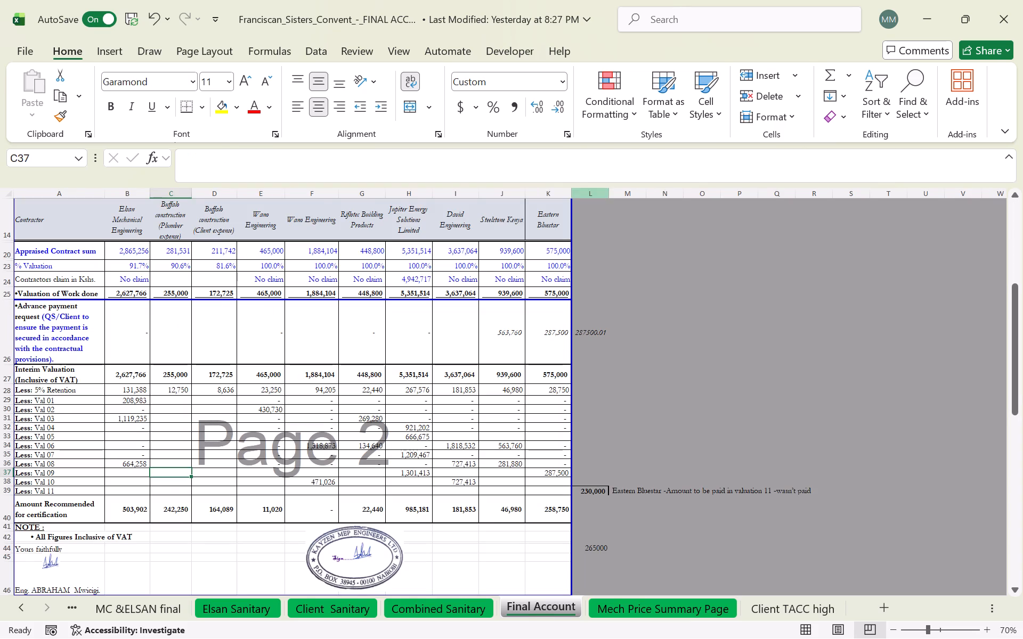
scroll(369, 288, "up", 3)
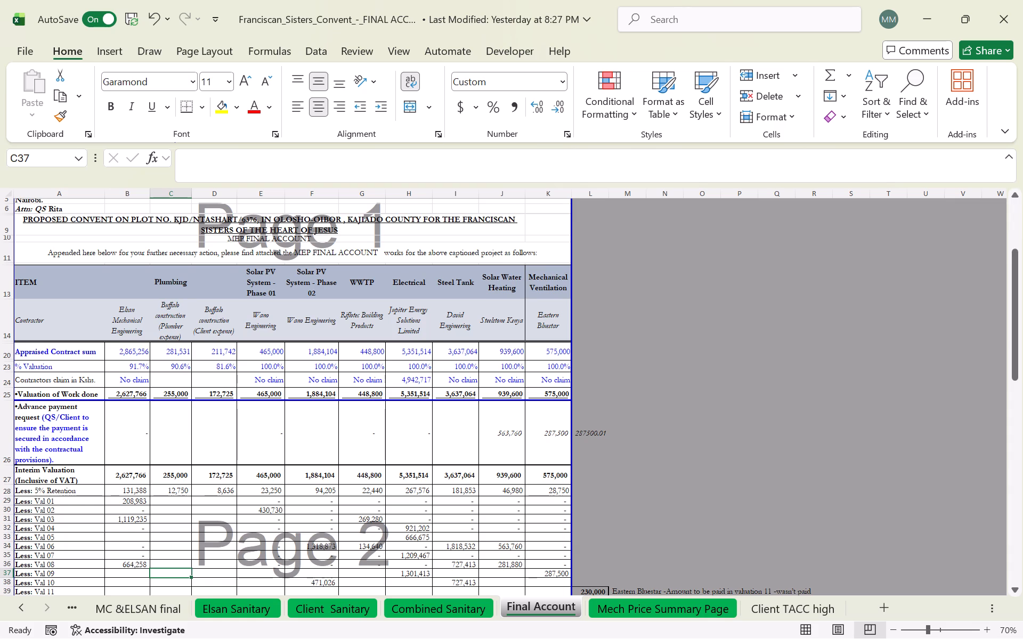
scroll(487, 334, "down", 1)
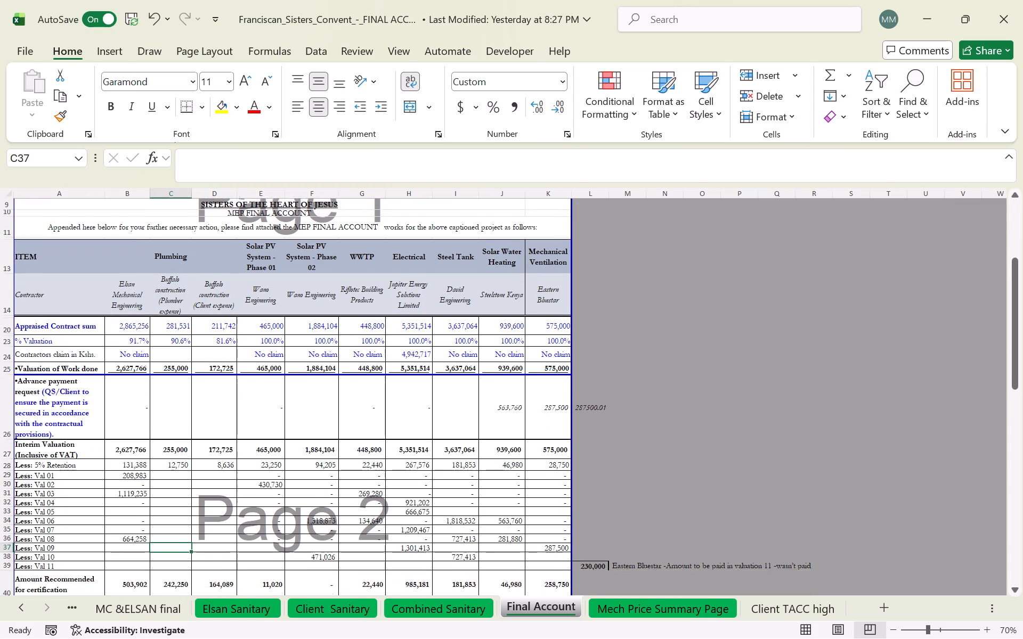
scroll(487, 334, "down", 3)
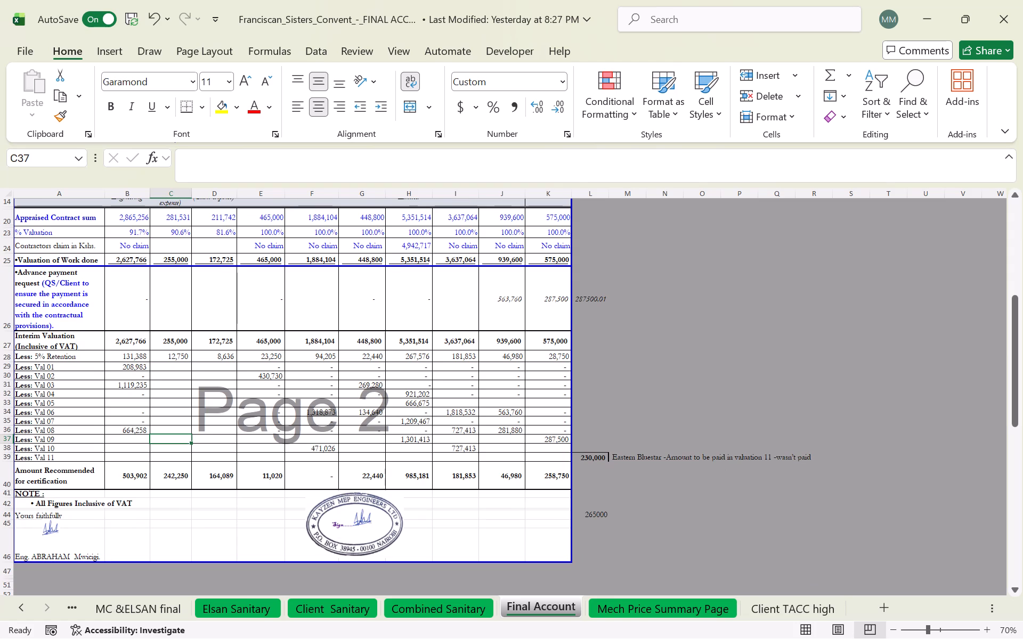
On the Final Account sheet, insert a row above "Amount Recommended for certification" and label it "Less Main contractors scope".
left_click(0, 473)
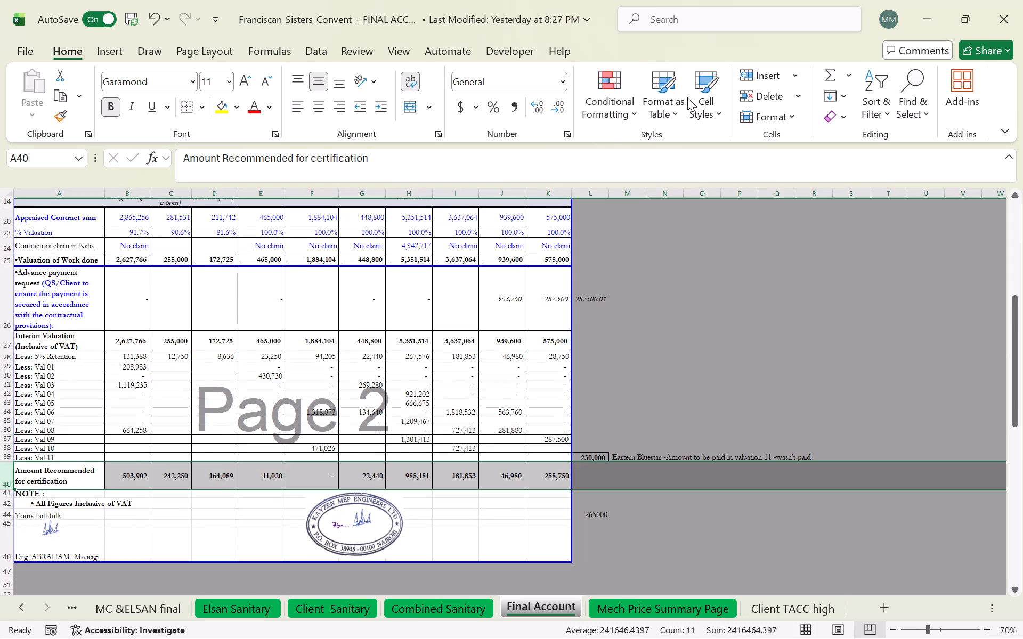
left_click(758, 76)
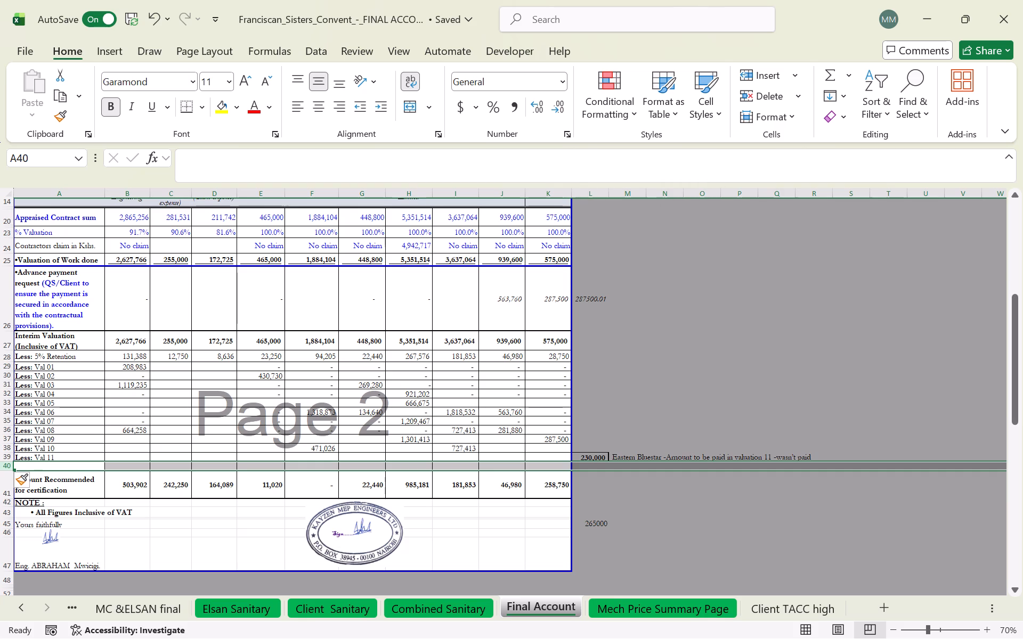
left_click(92, 468)
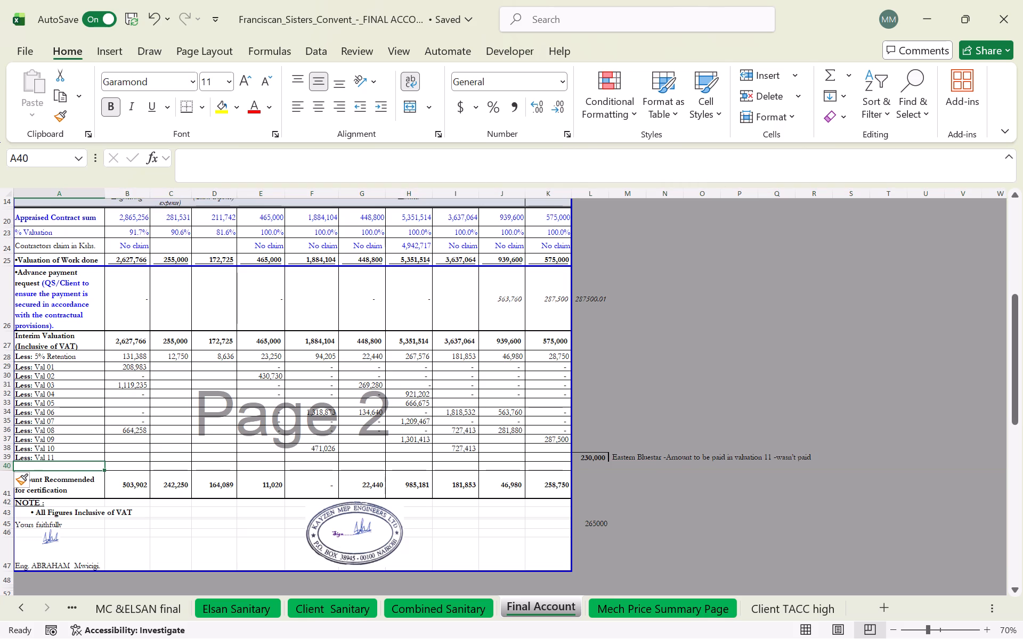
type("ess")
key("space")
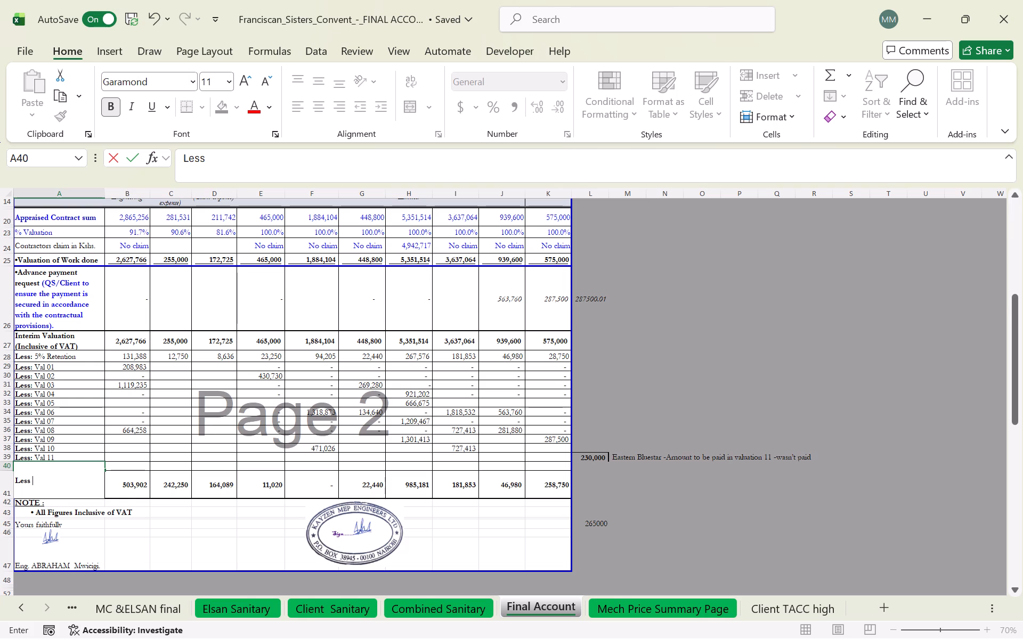
type("ain contractors scope")
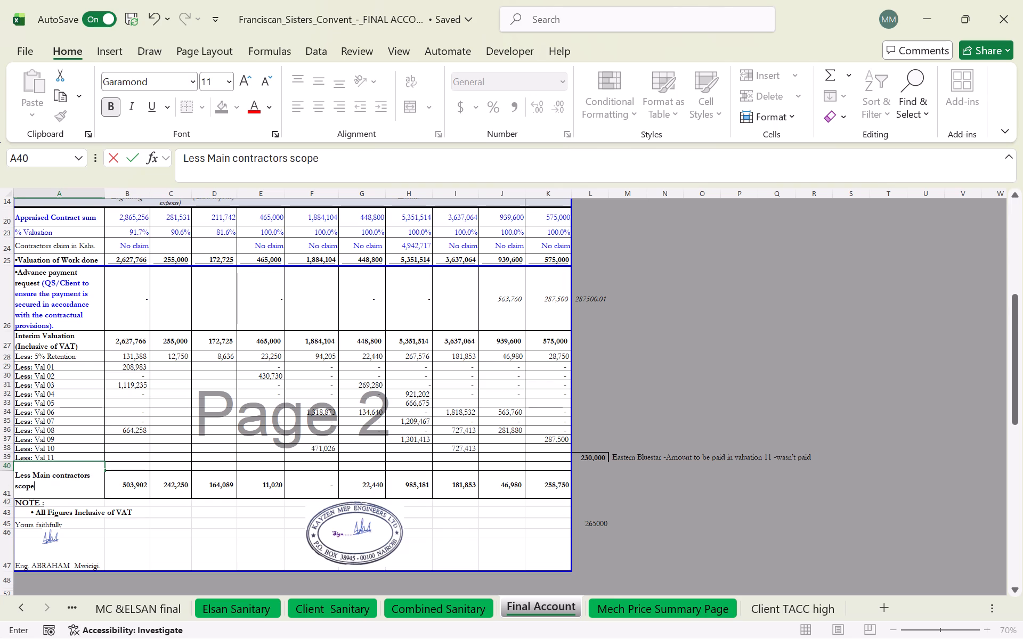
left_click(234, 526)
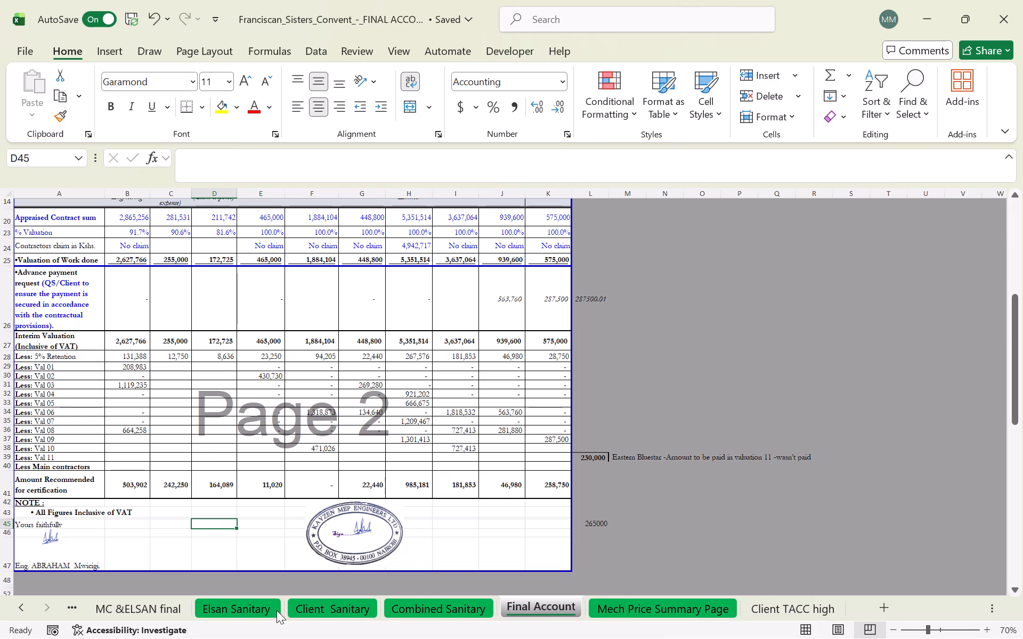
Delete the "Materials deductable(MC Covered scope)" row from the Mech Price Summary Page sheet.
left_click(633, 612)
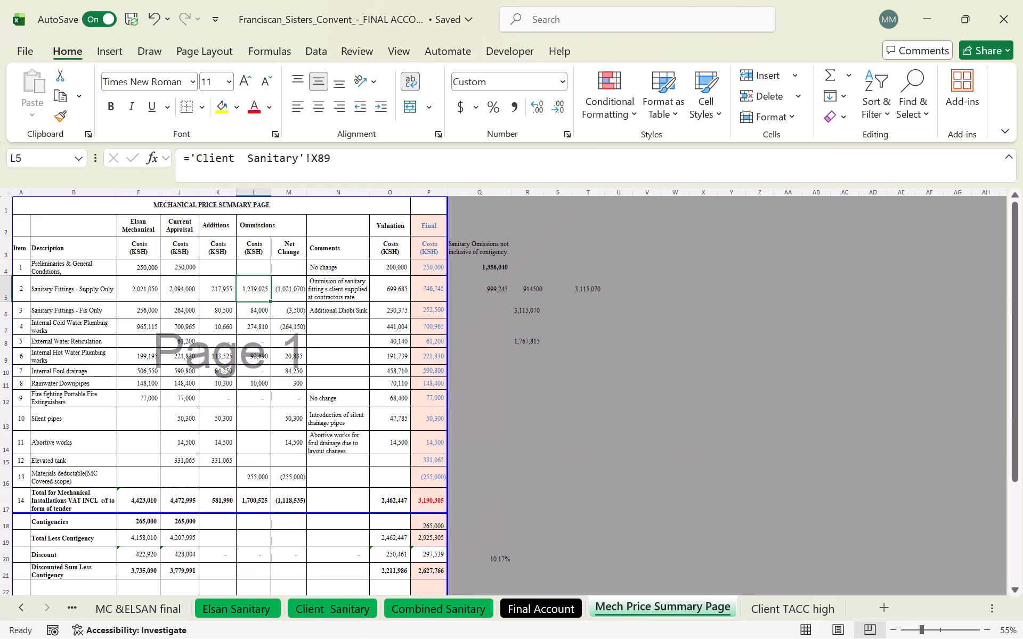
left_click(0, 473)
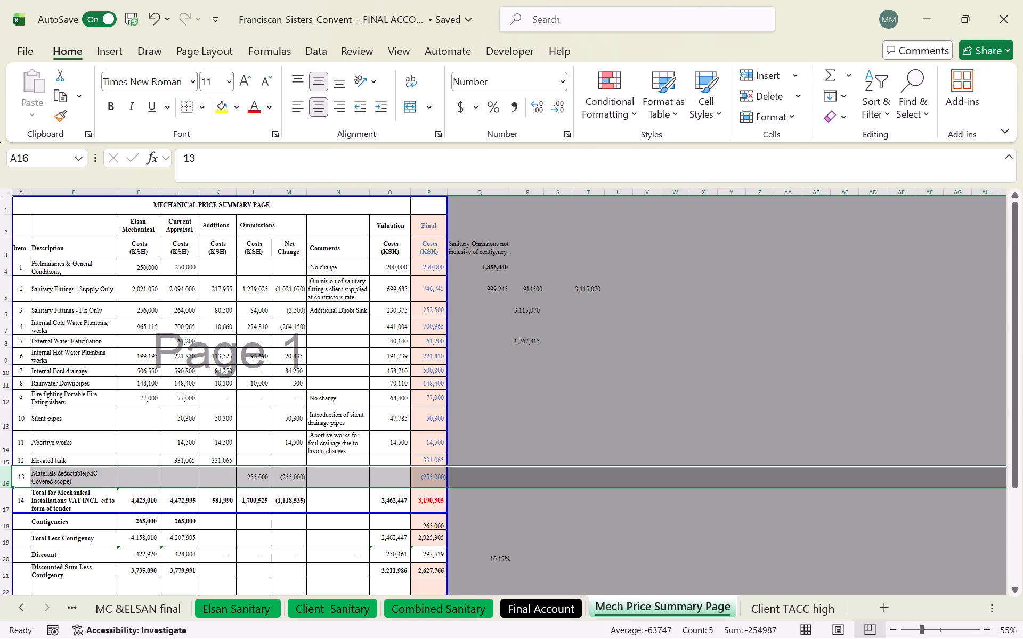
left_click(748, 94)
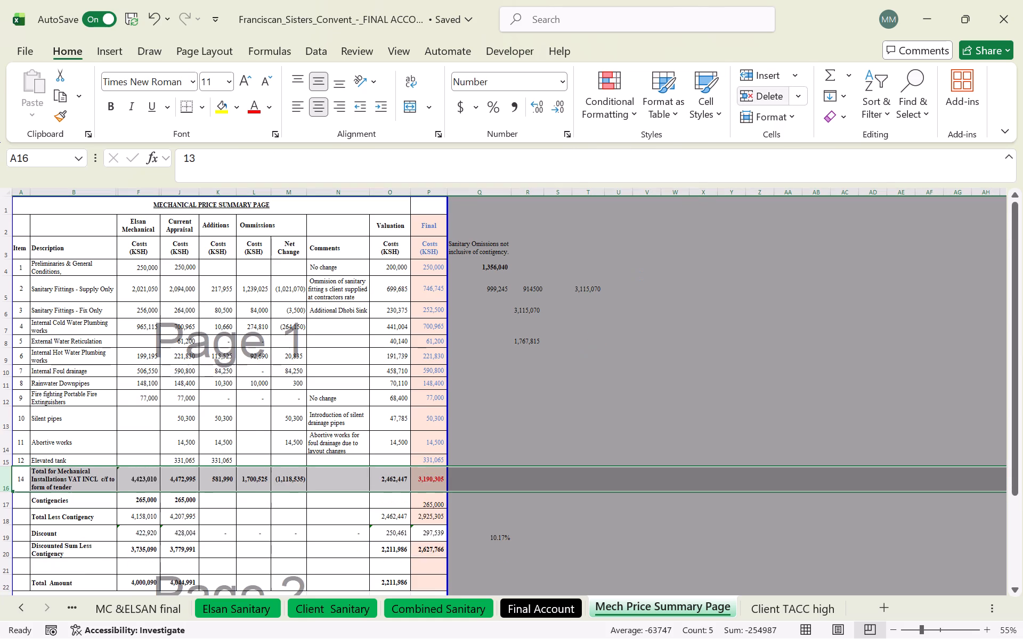
left_click(649, 413)
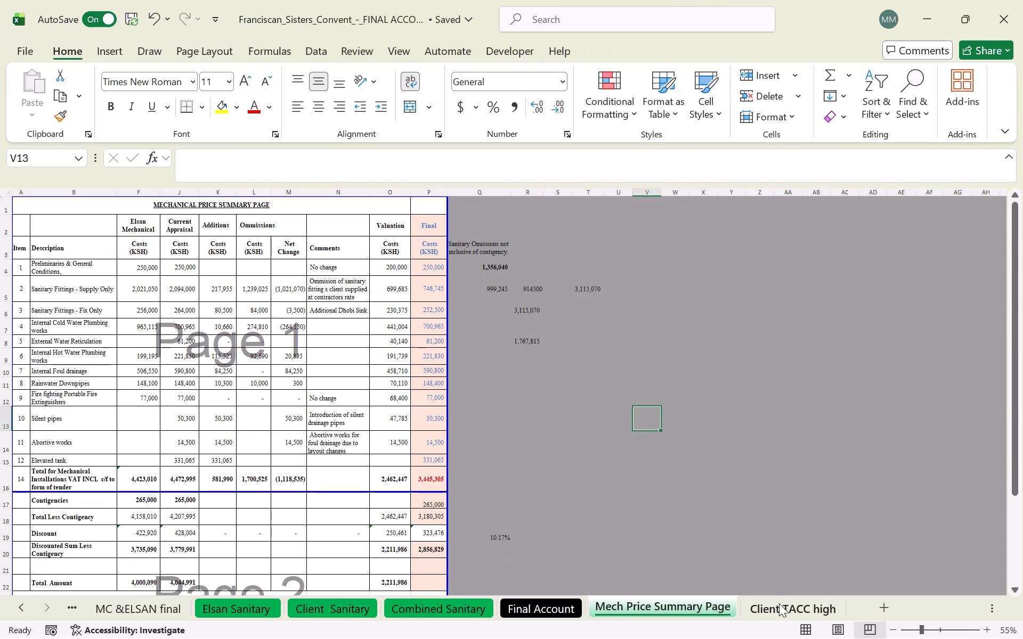
On the Final Account sheet, increase the height of row 40 so the full "Less Main contractors scope" label fits.
left_click(513, 612)
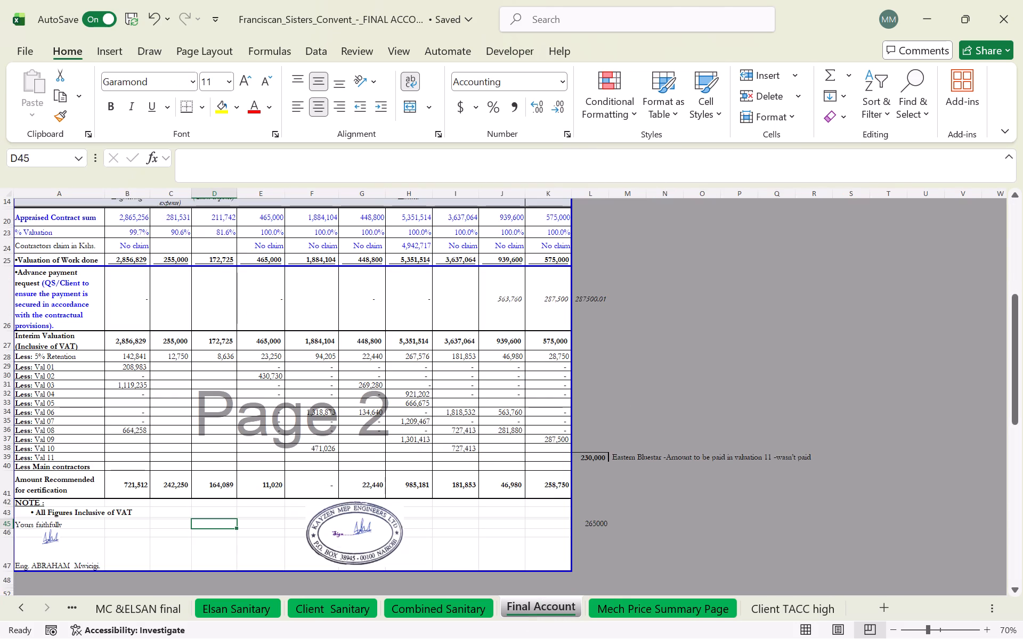
left_click(137, 468)
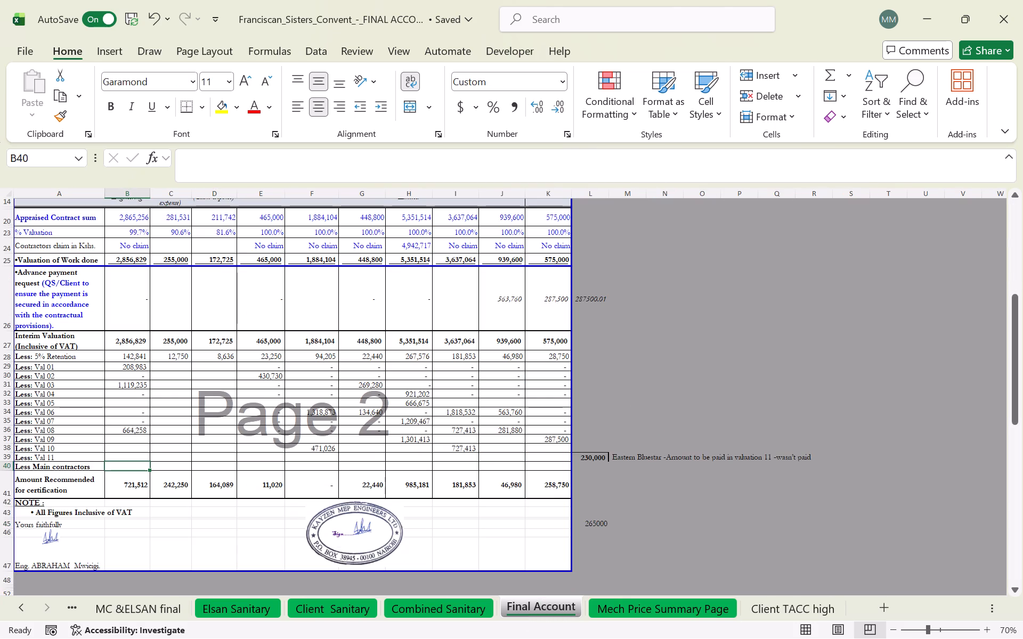
left_click(75, 467)
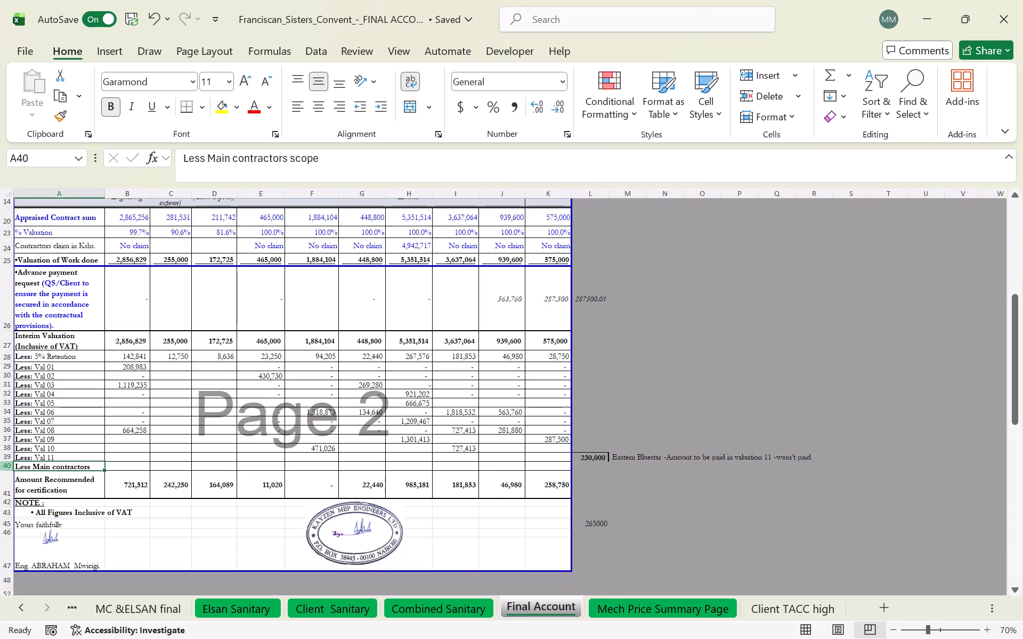
left_click_drag(5, 469, 4, 476)
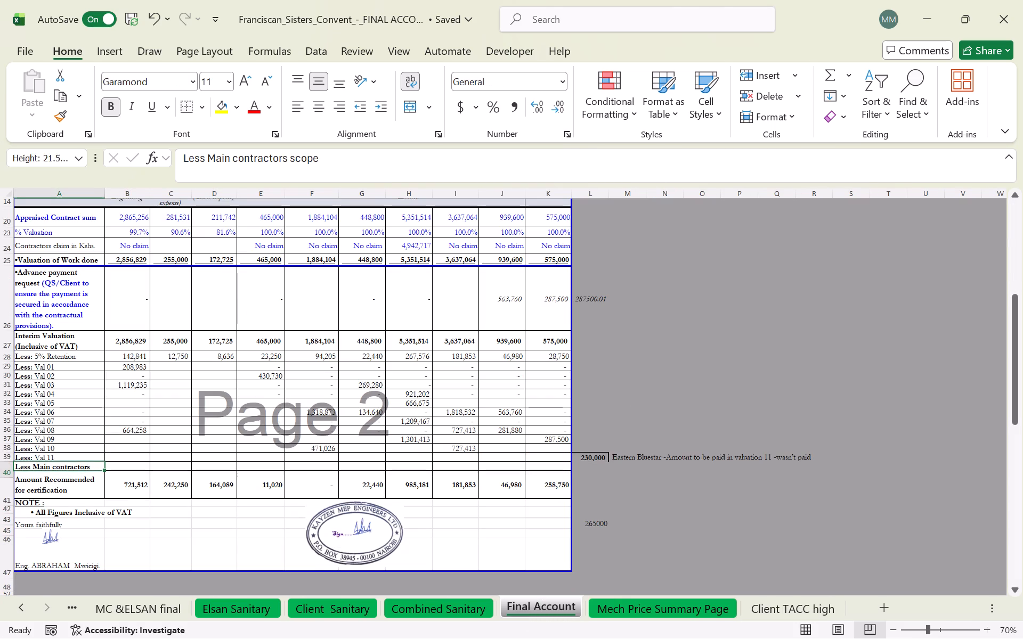
left_click_drag(4, 476, 3, 481)
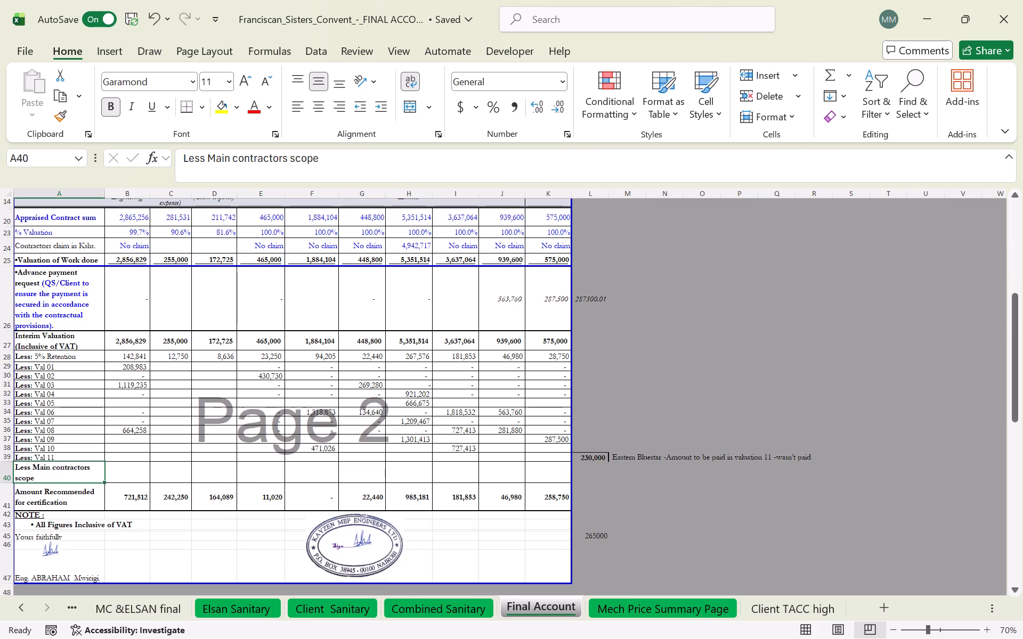
Link cell B40 of the Less Main contractors scope row to the Section A grand total, cell I71, on the MC &ELSAN final sheet.
left_click(144, 473)
key("equal")
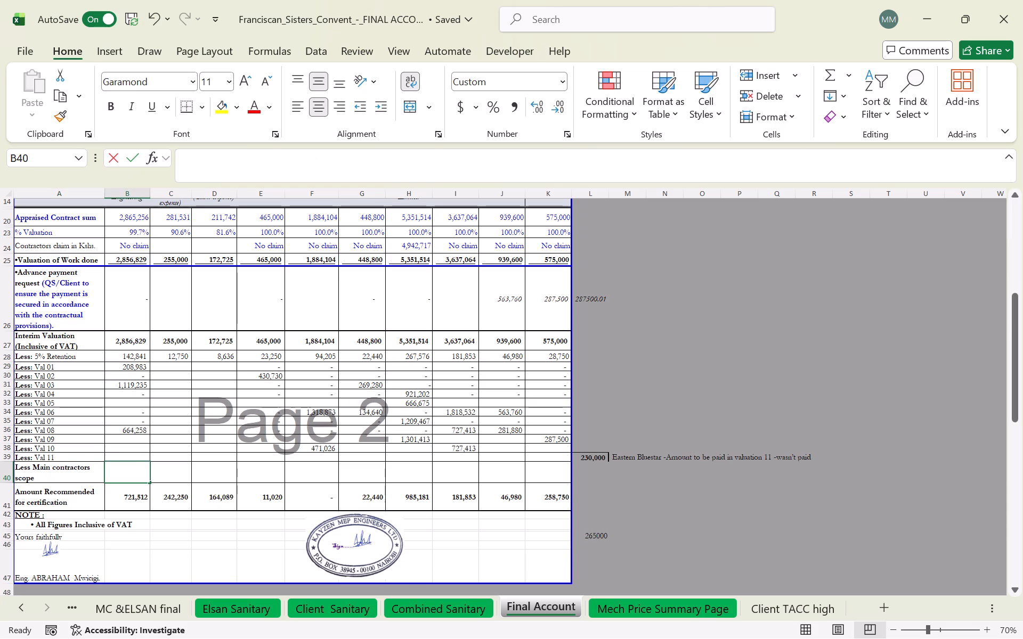
left_click(153, 609)
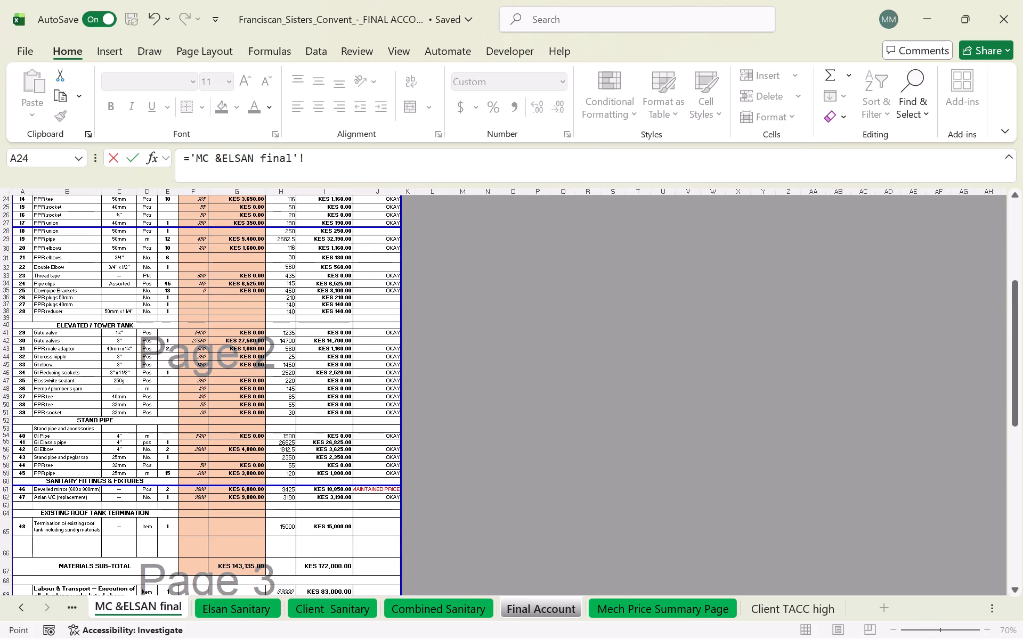
scroll(356, 405, "down", 5)
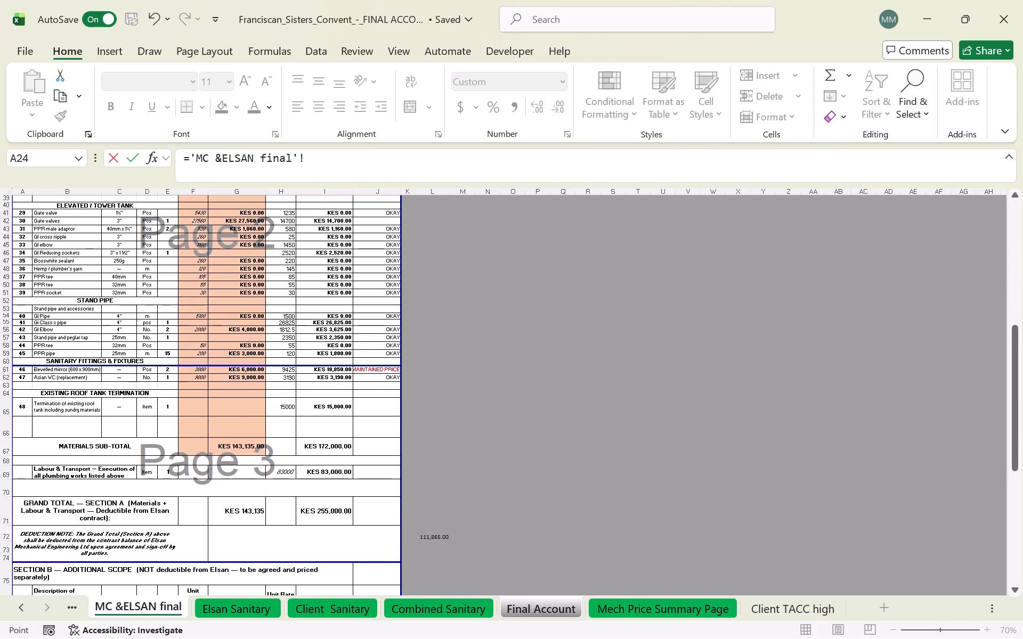
left_click(332, 511)
key("Return")
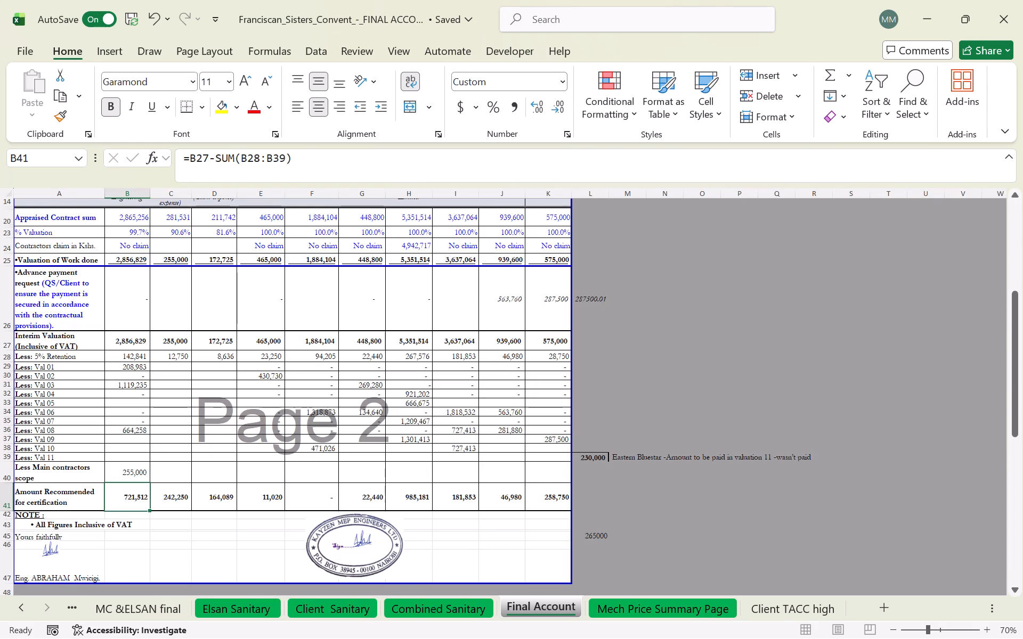
Make the linked deduction in B40 negative, accepting the corrected formula -'MC &ELSAN final'!I71.
left_click(120, 471)
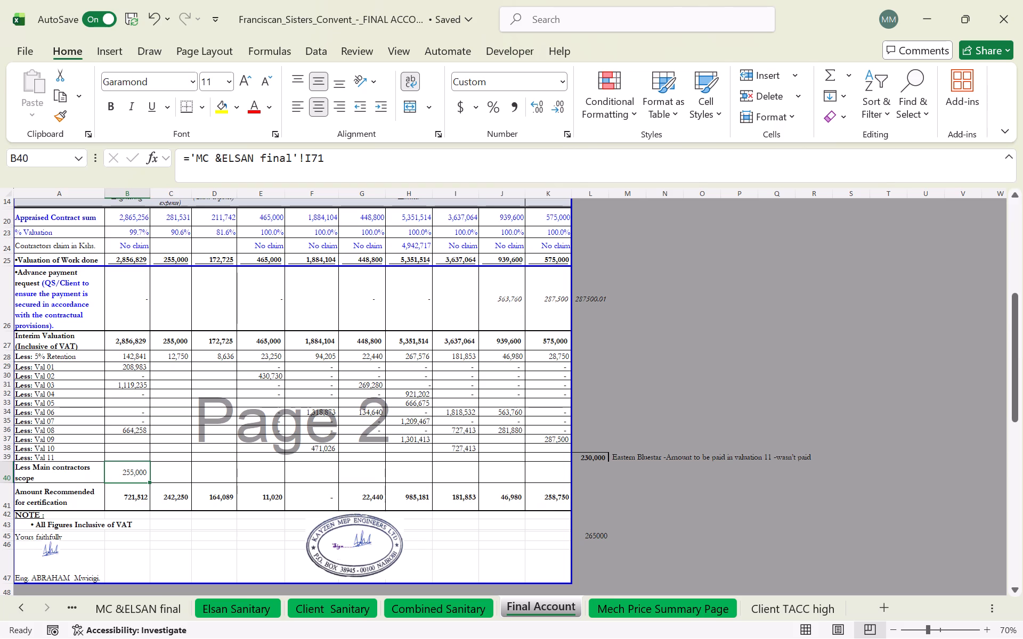
left_click(179, 158)
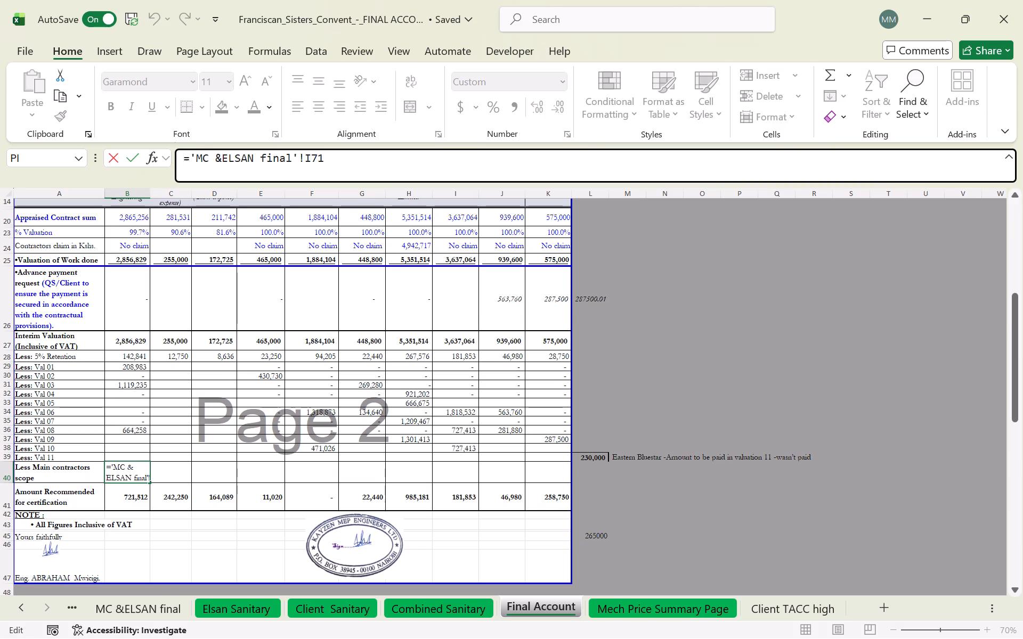
key("minus")
key("Return")
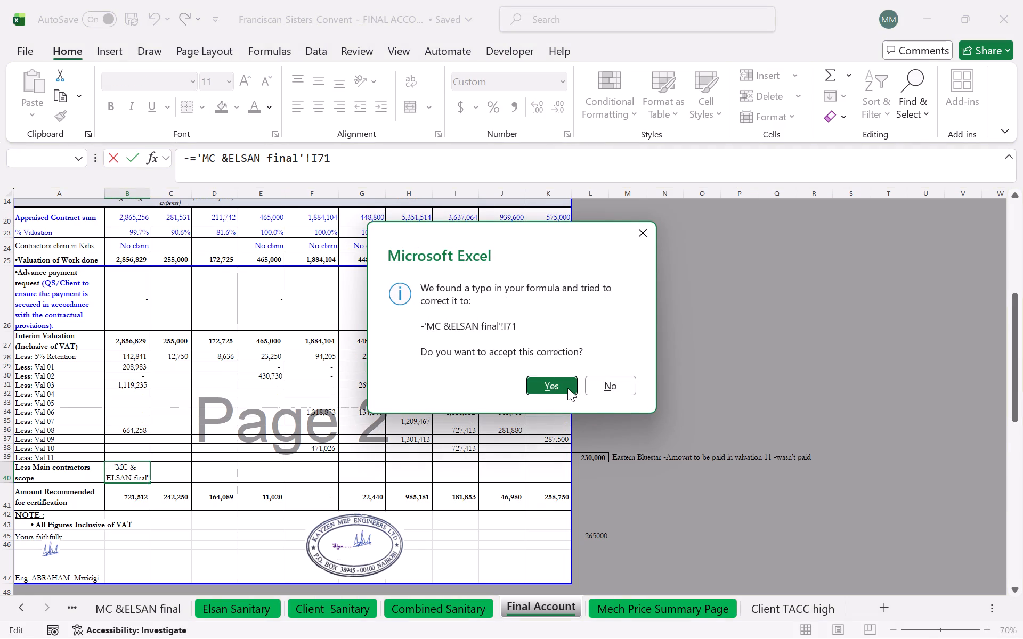
left_click(538, 381)
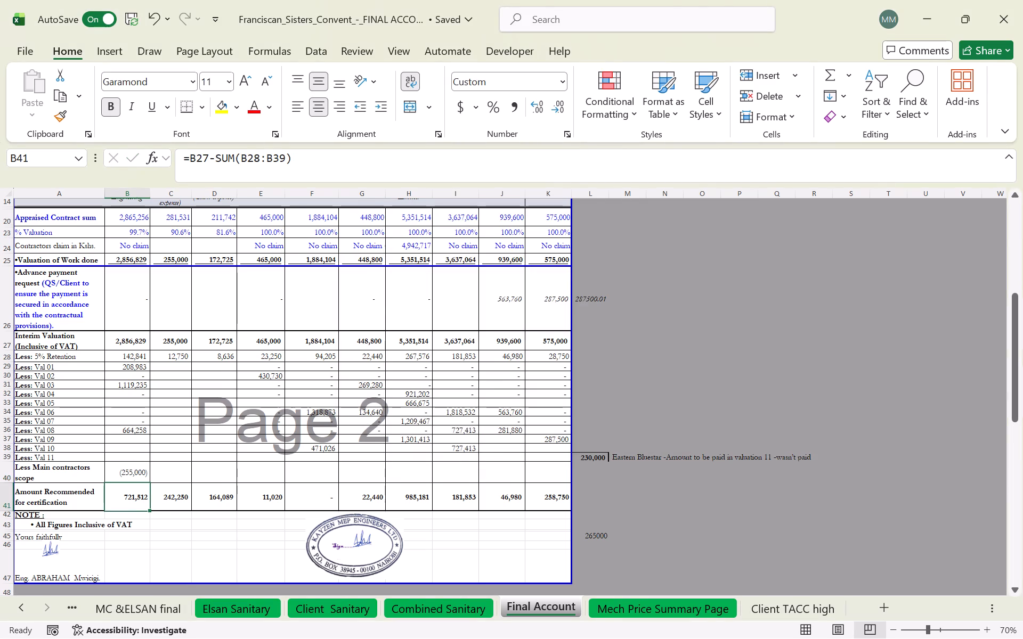
Extend the Amount Recommended for certification formula in B41 to =B27-SUM(B28:B40) and recheck the formula.
double_click(140, 493)
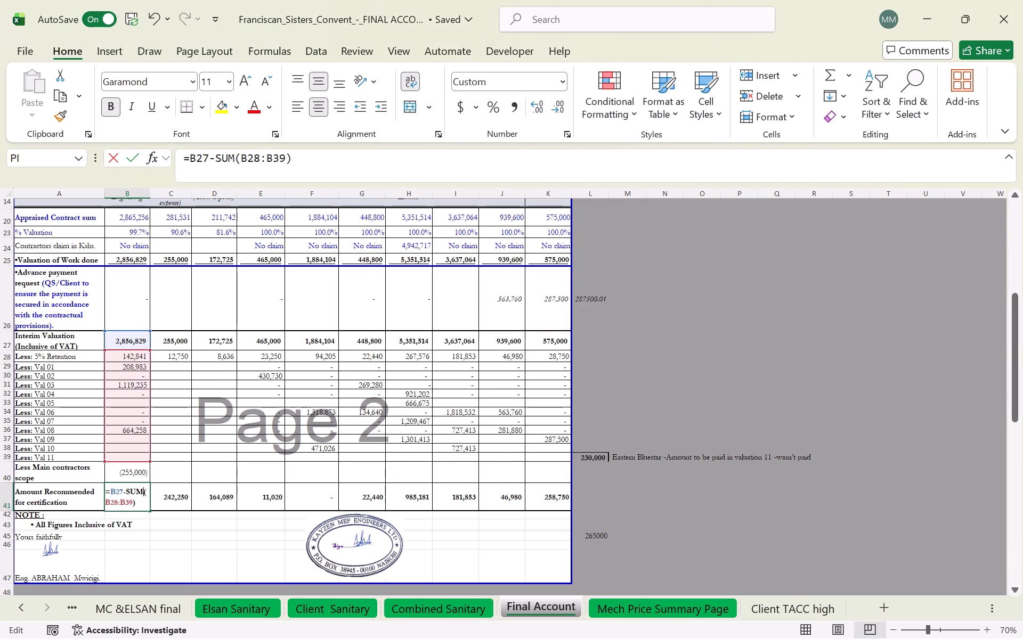
left_click_drag(150, 463, 150, 477)
key("Return")
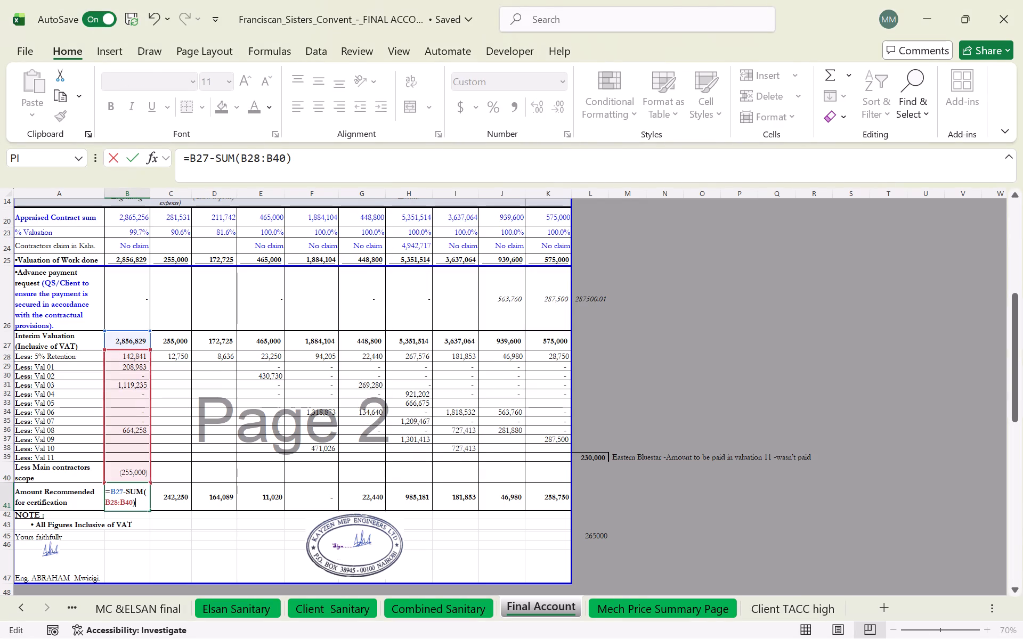
double_click(142, 499)
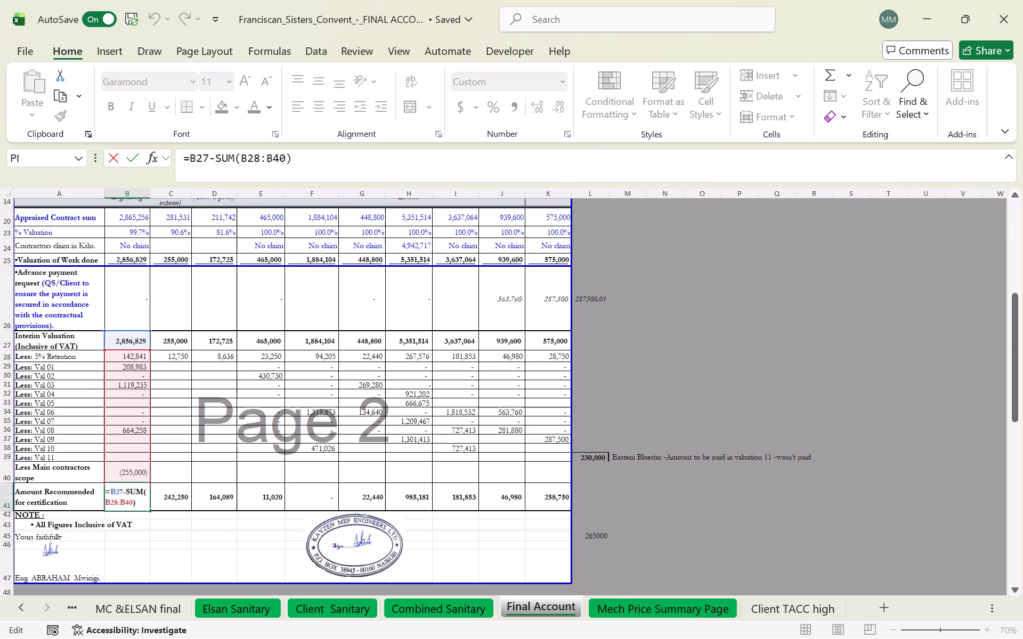
key("Return")
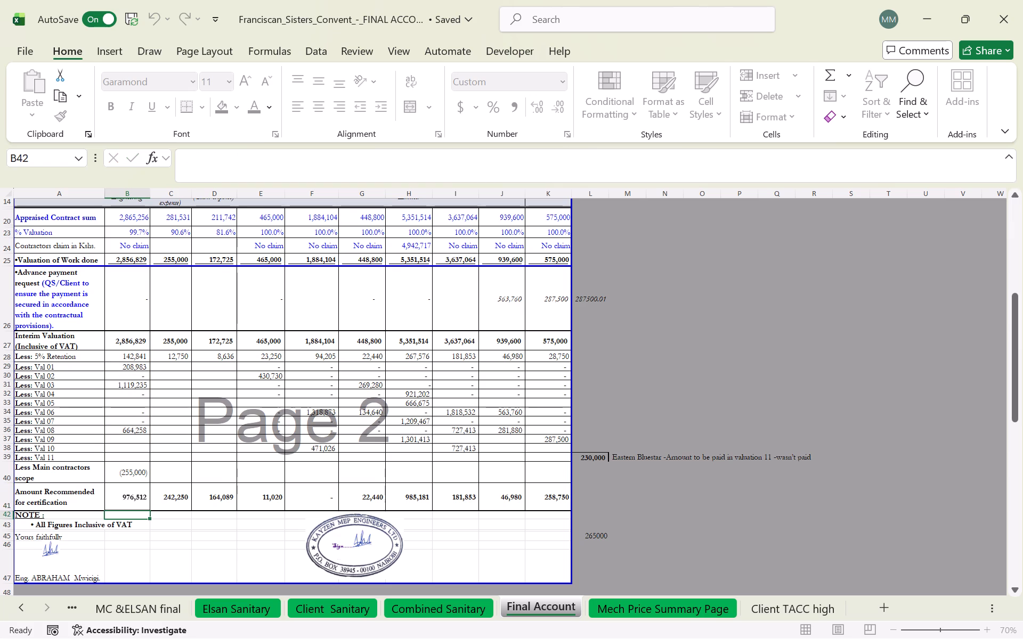
left_click(140, 499)
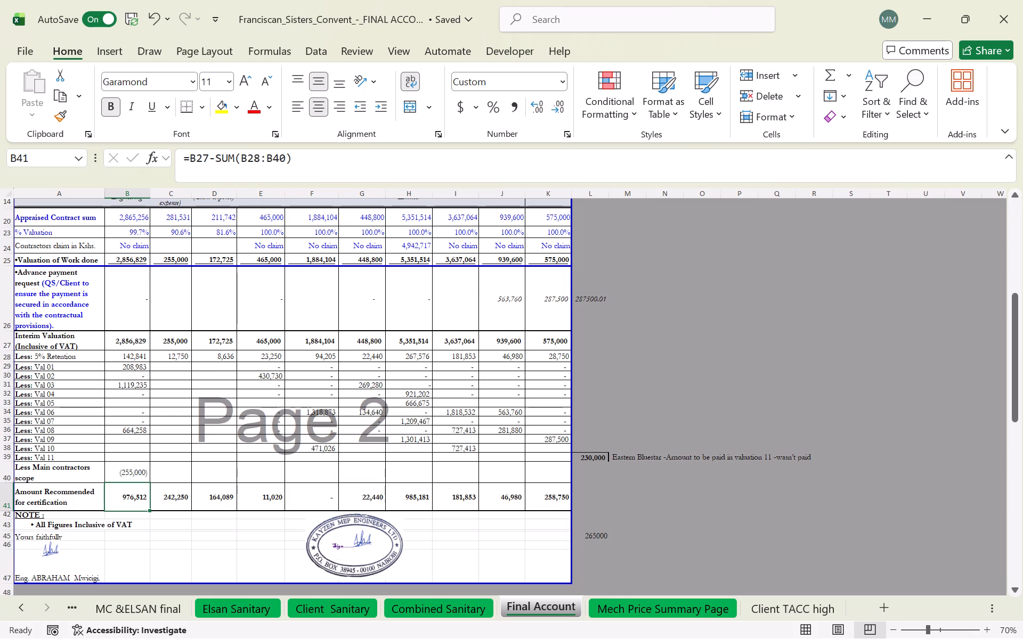
Check the total of the deductions in B28:B40, from the 5% Retention row through the Less Main contractors scope row.
left_click_drag(144, 358, 139, 468)
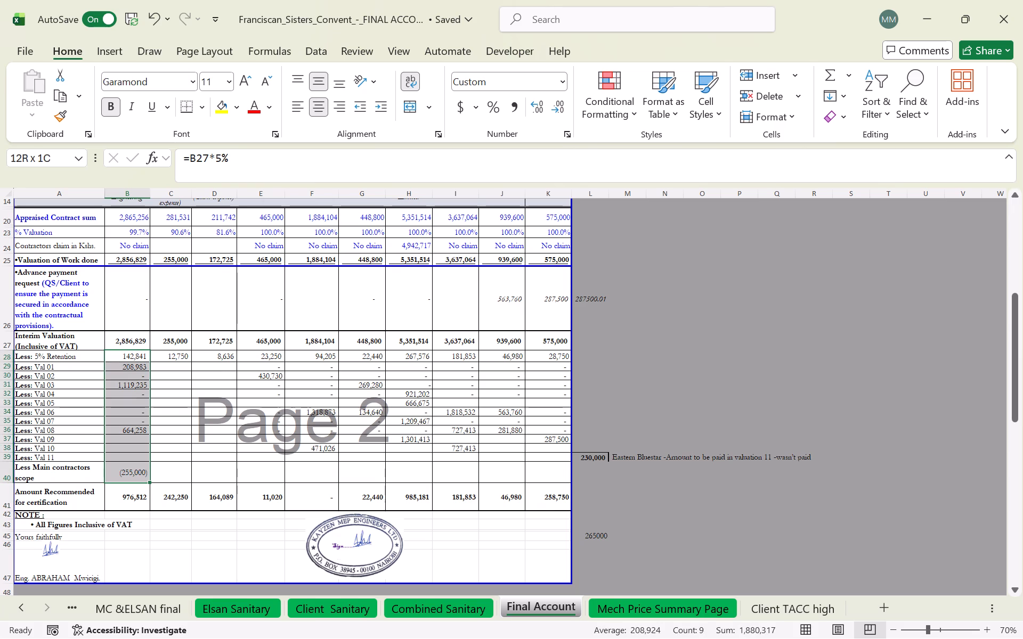
left_click_drag(139, 468, 139, 471)
left_click(164, 469)
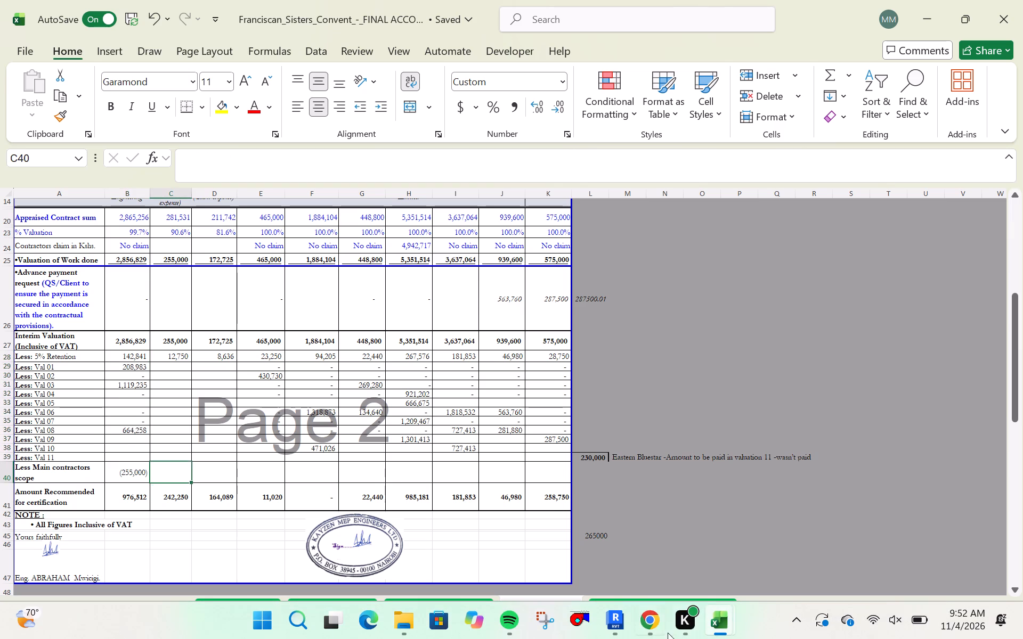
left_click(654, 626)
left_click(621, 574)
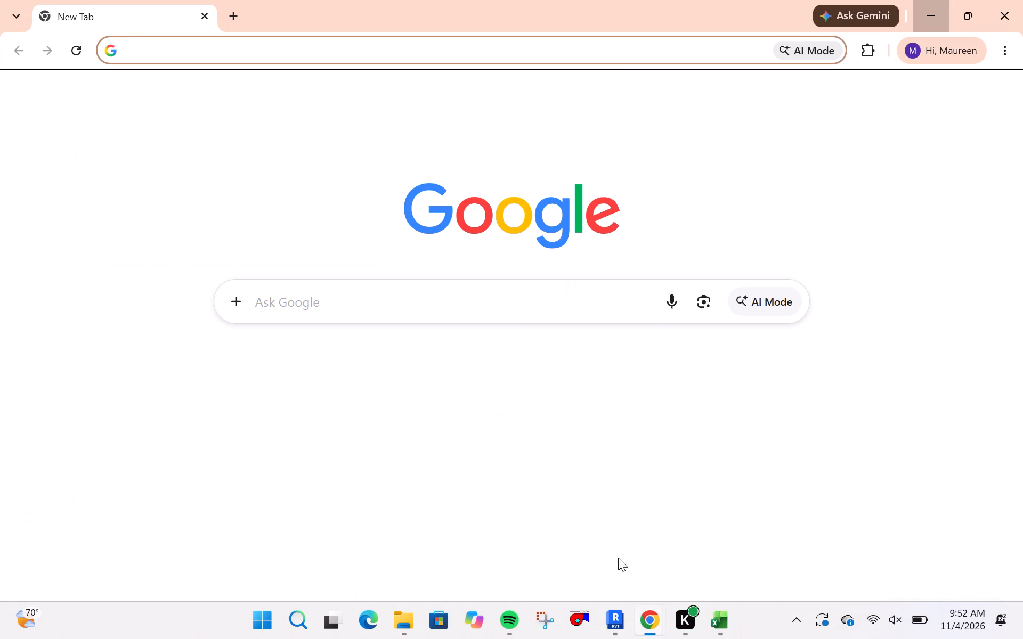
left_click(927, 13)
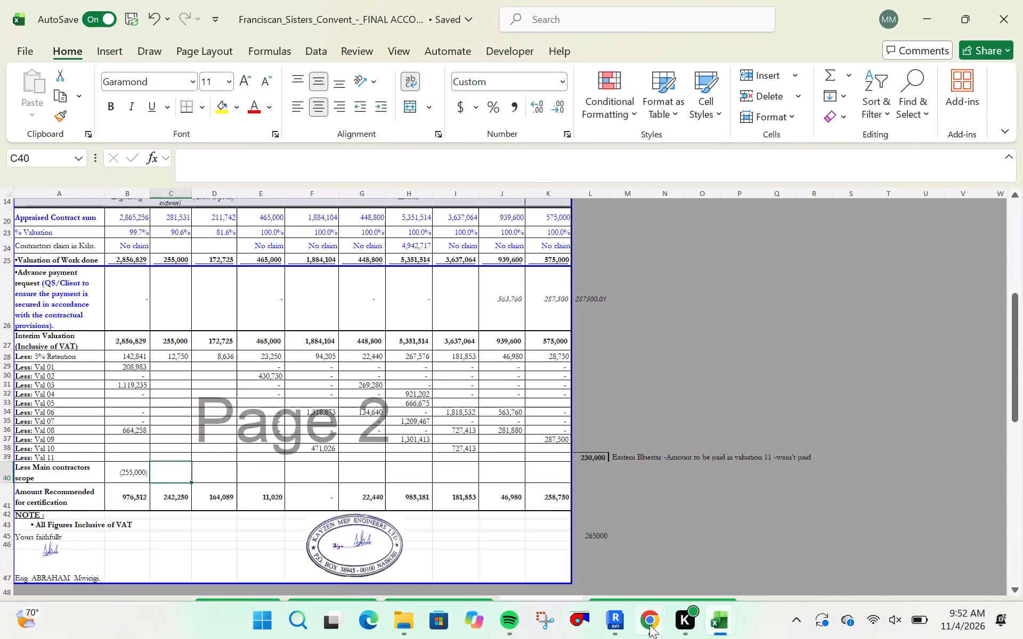
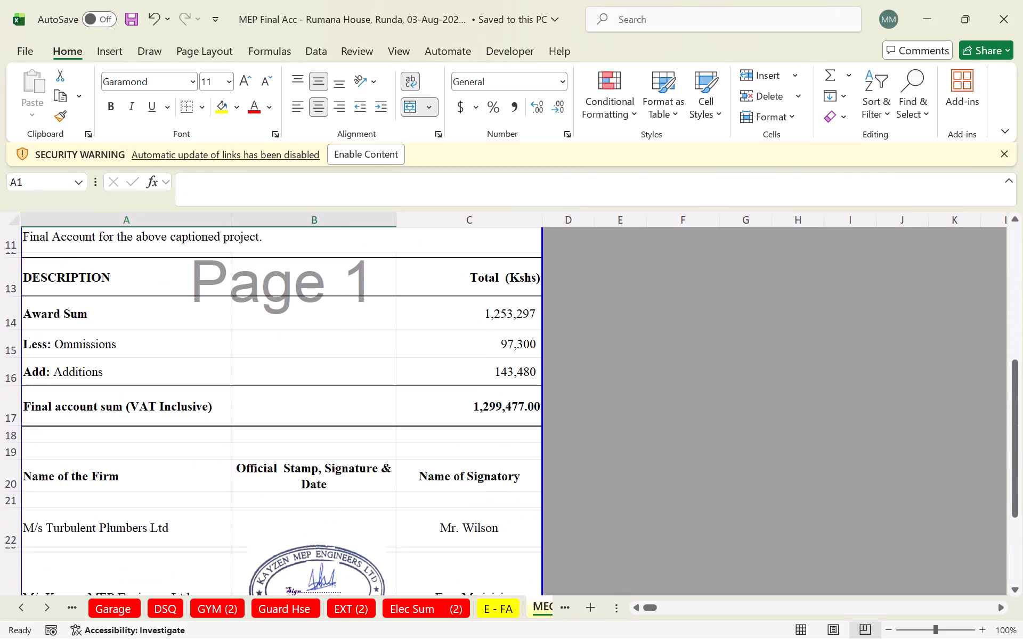
Review the mechanical final account letter in the Rumana House workbook and return to the Franciscan Sisters Convent workbook.
scroll(481, 304, "down", 1)
scroll(481, 304, "up", 1)
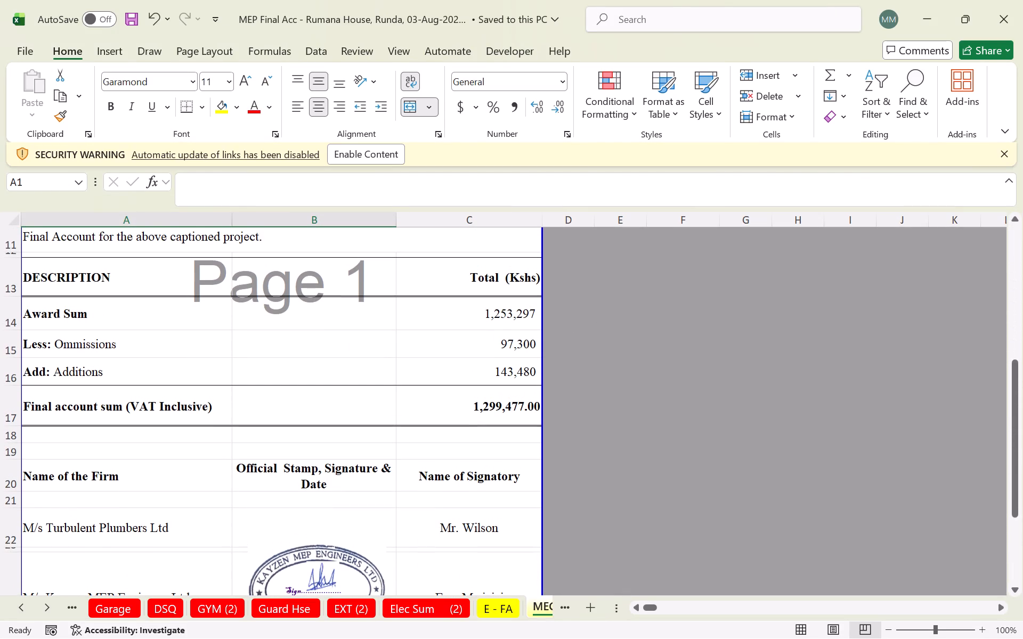
scroll(481, 304, "up", 3)
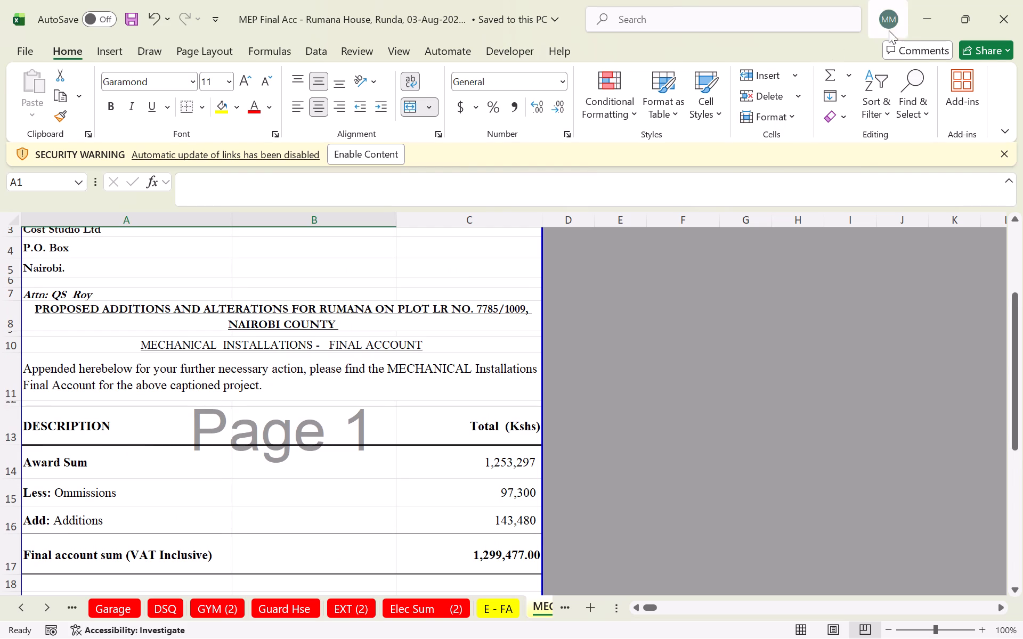
left_click(927, 14)
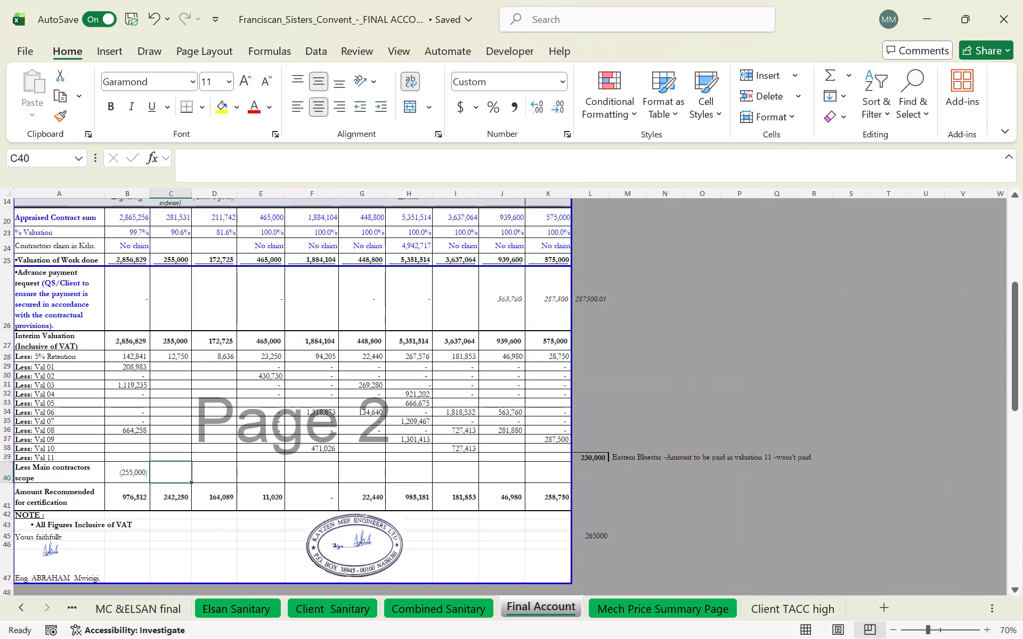
Rewrite the Amount Recommended for certification formula in B41 as =B27-(SUM(B28:B39)-B40) and recheck it.
double_click(128, 495)
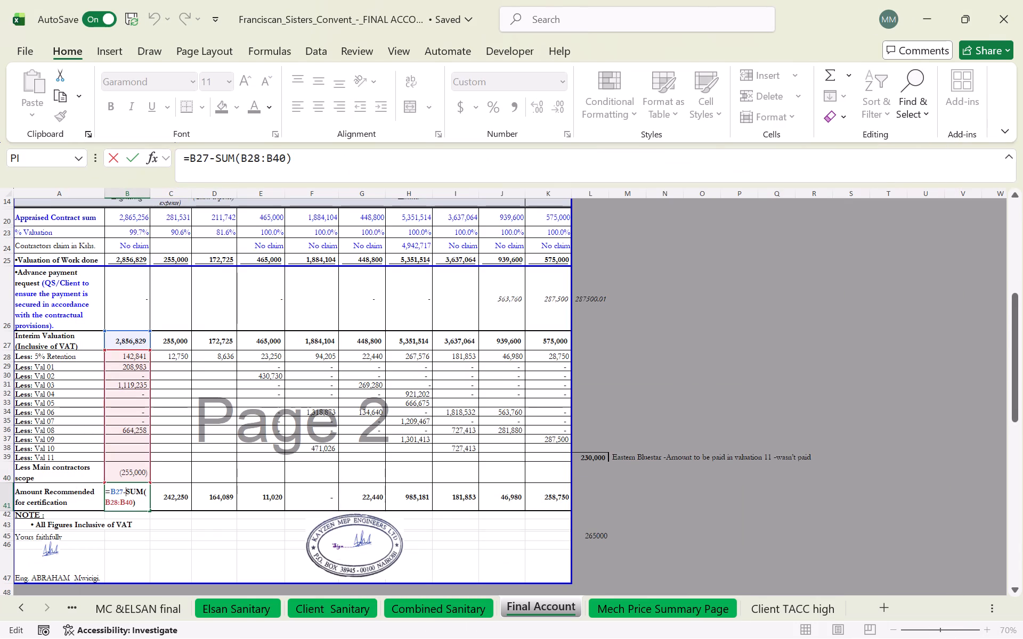
key("Return")
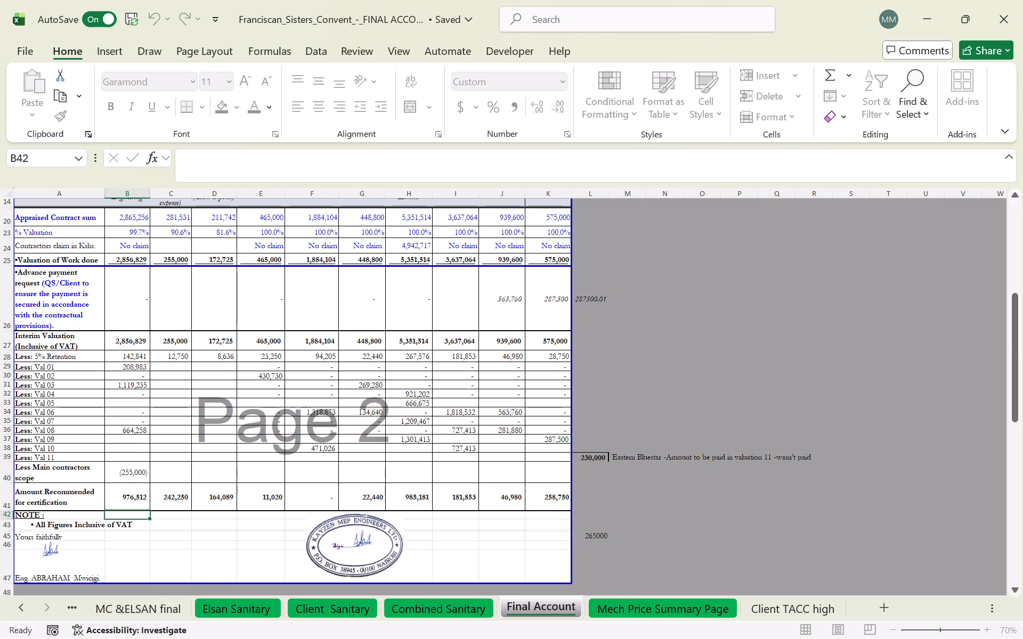
double_click(142, 495)
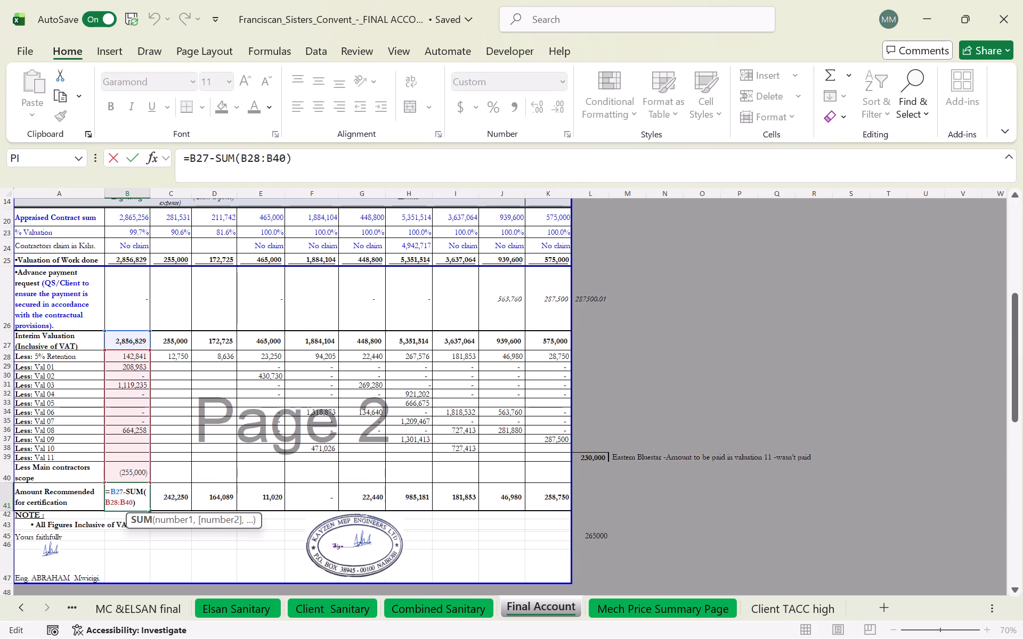
key("Return")
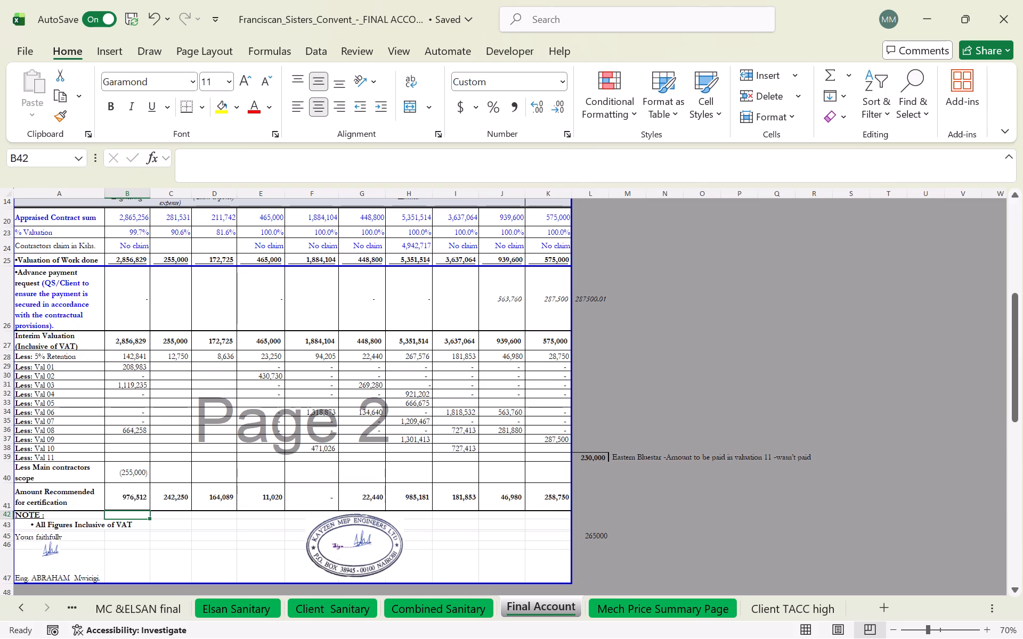
double_click(142, 495)
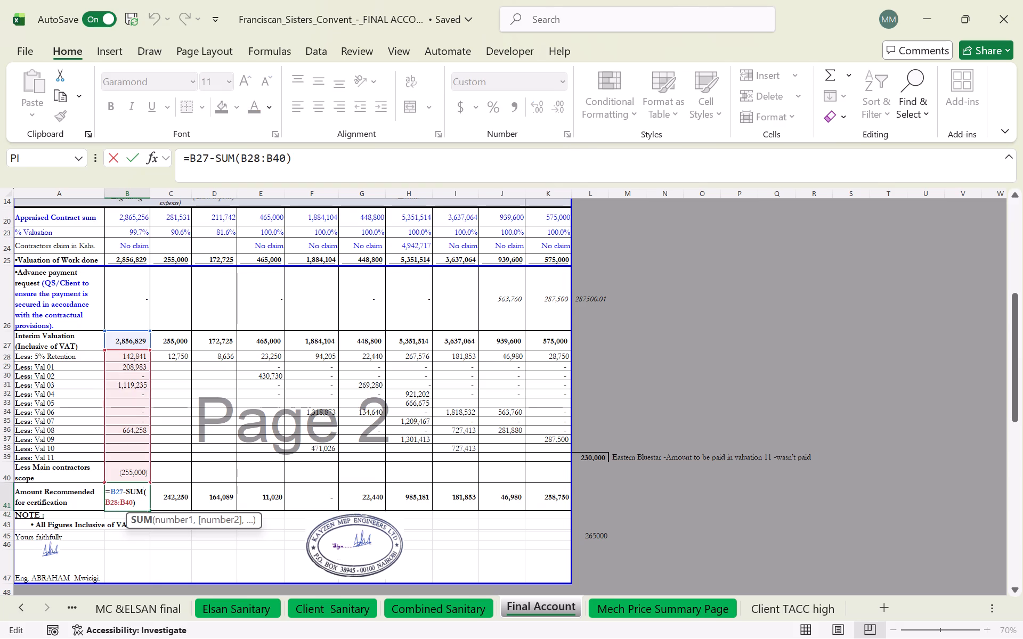
left_click(134, 498)
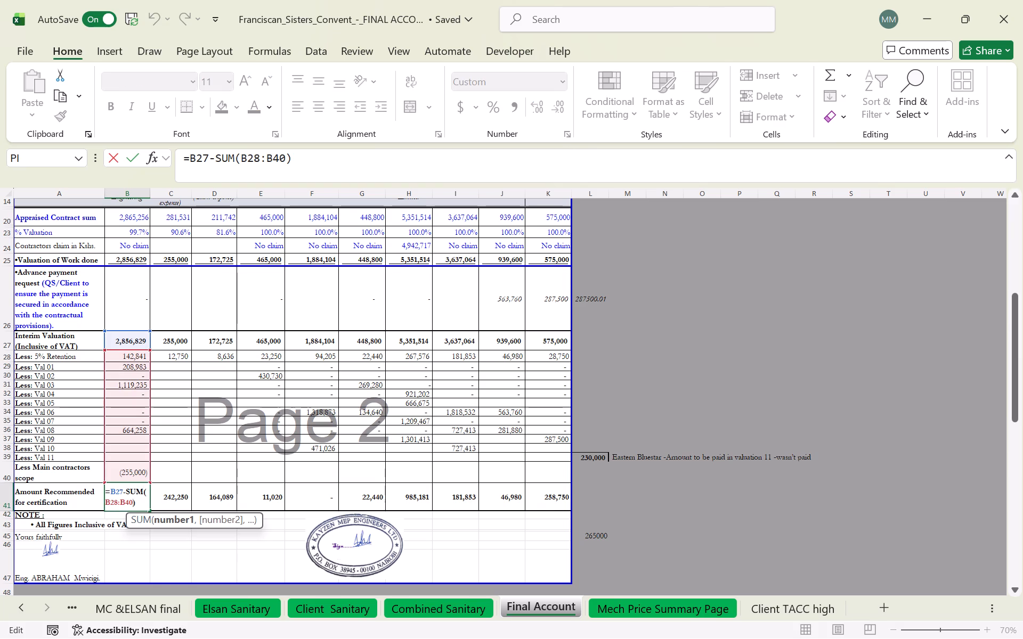
left_click(126, 490)
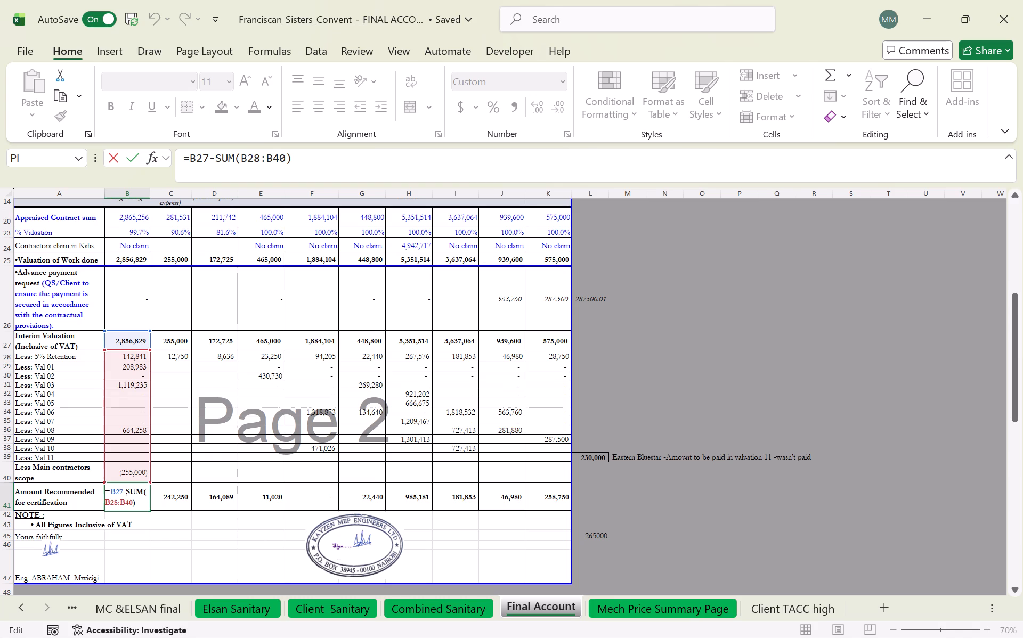
key("shift+parenleft")
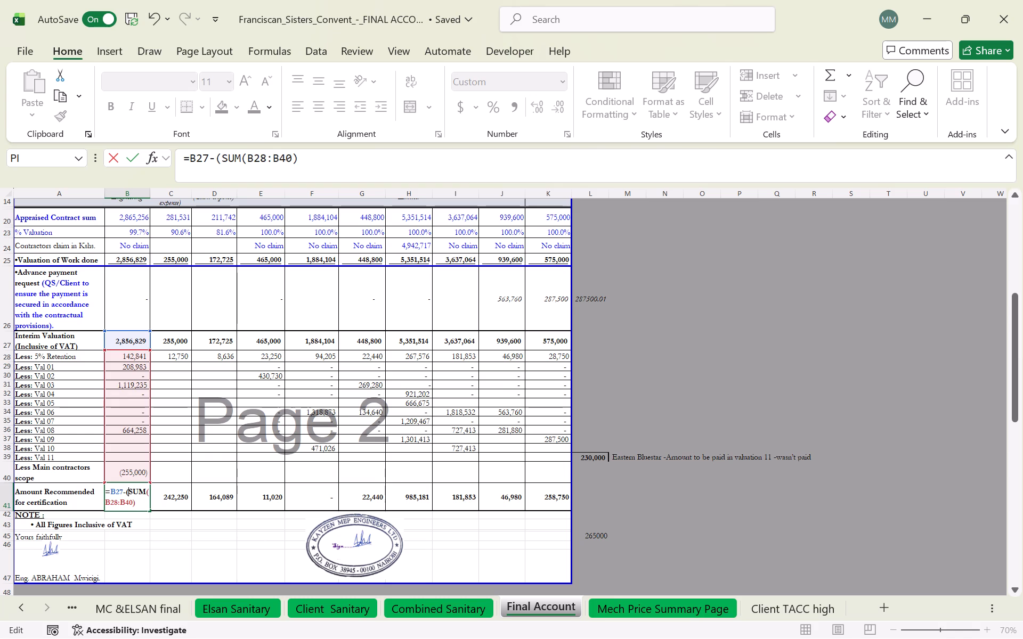
left_click(132, 506)
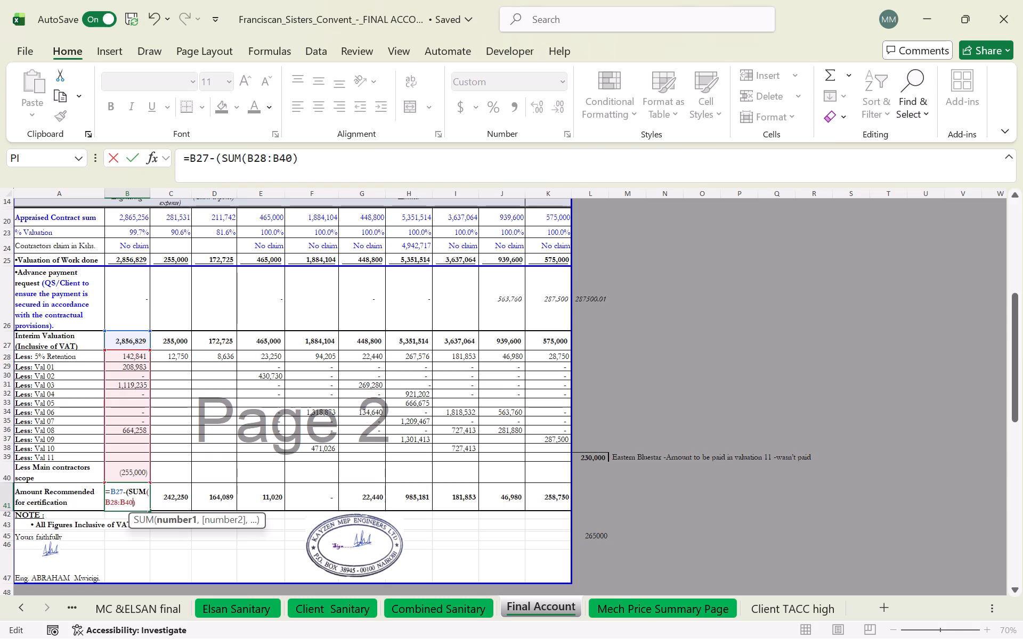
key("BackSpace")
key("BackSpace")
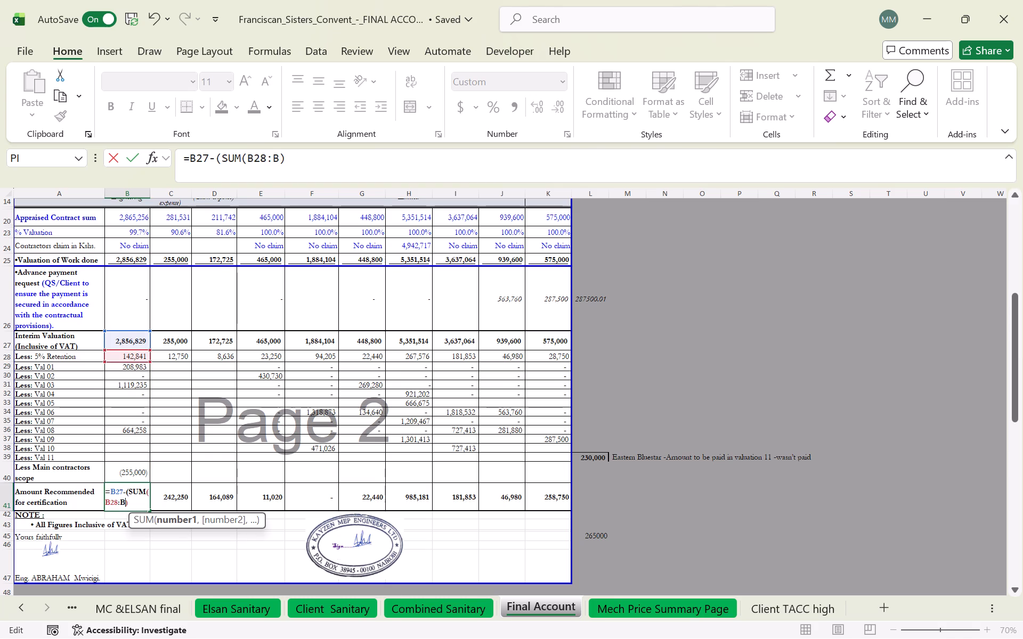
type("39")
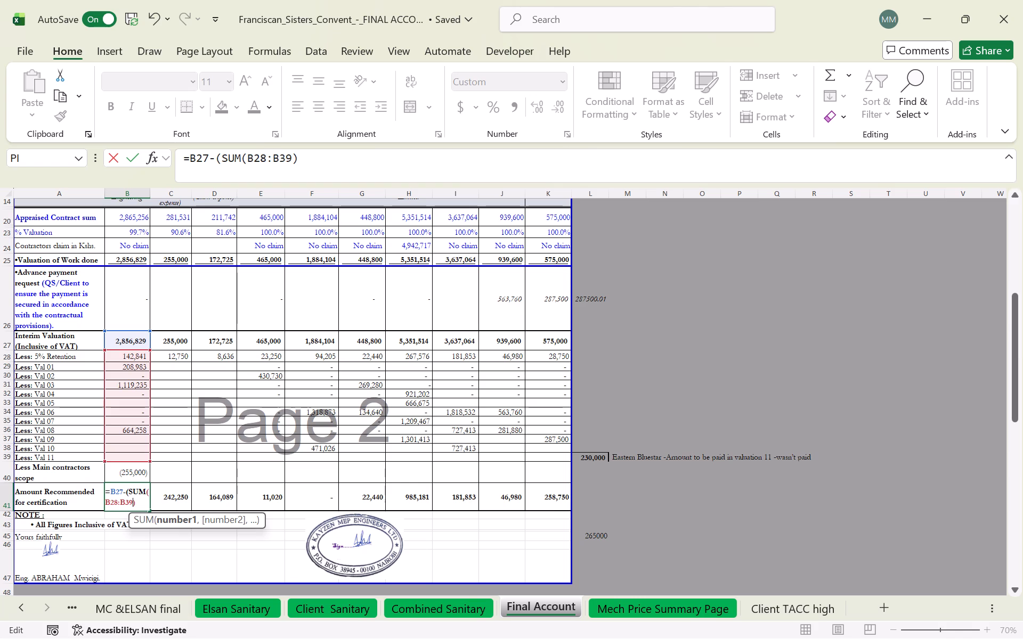
left_click(137, 502)
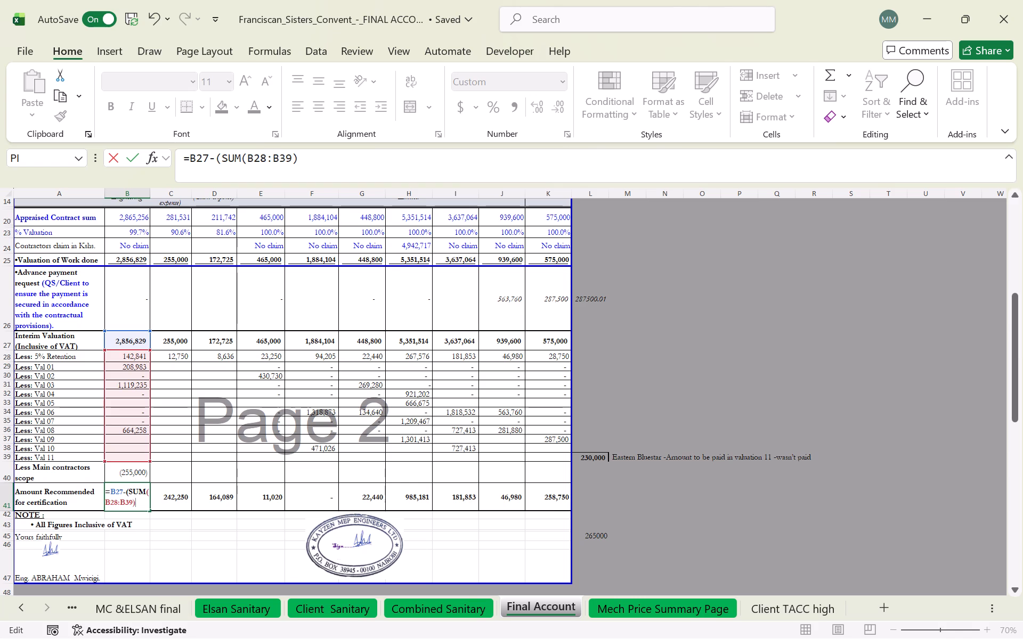
key("minus")
left_click(140, 472)
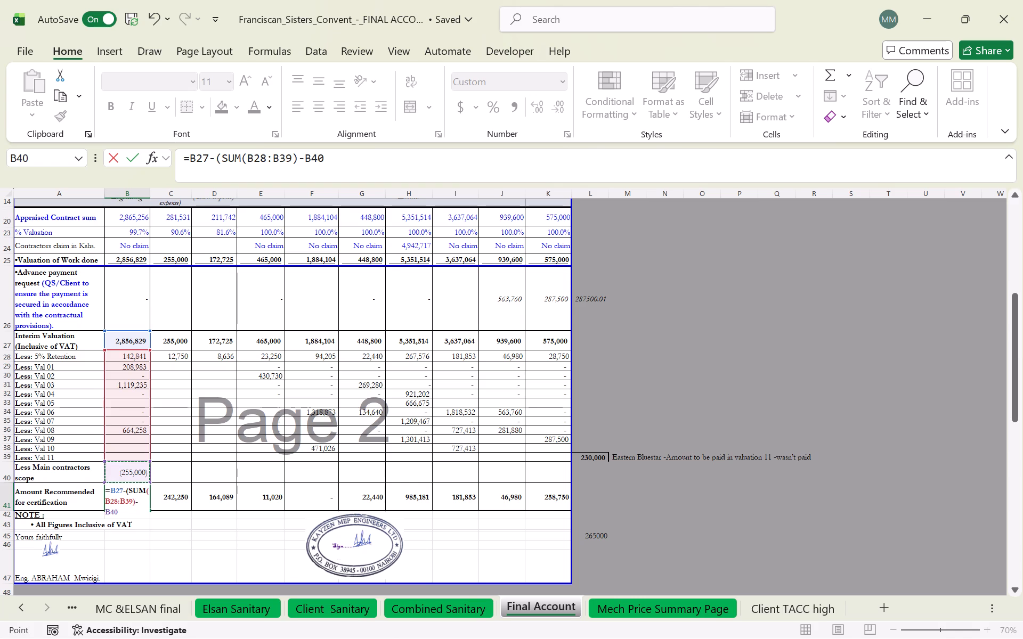
key("shift+parenright")
key("Return")
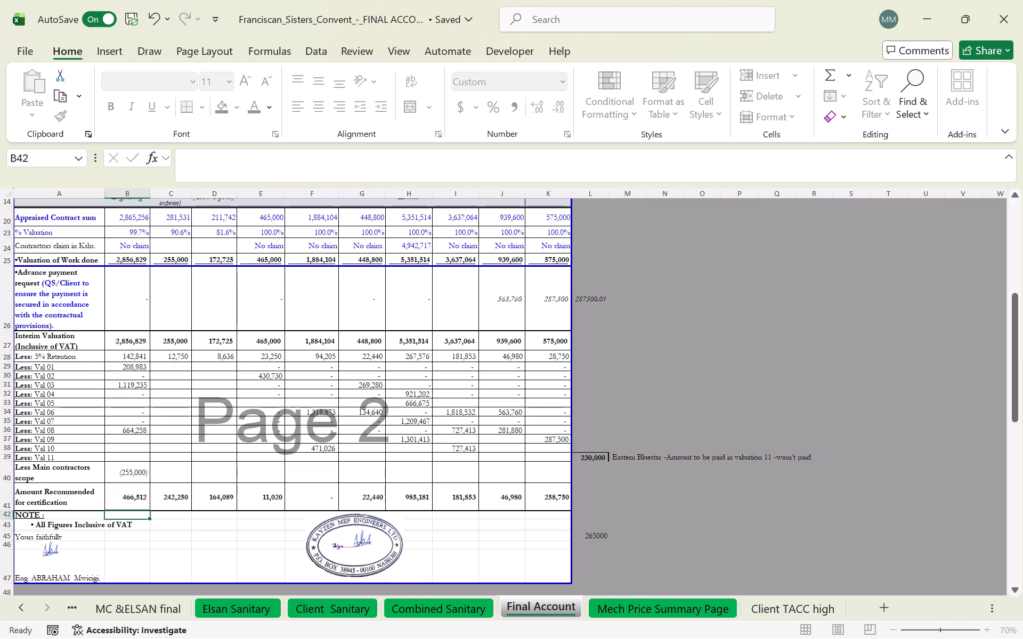
left_click(135, 495)
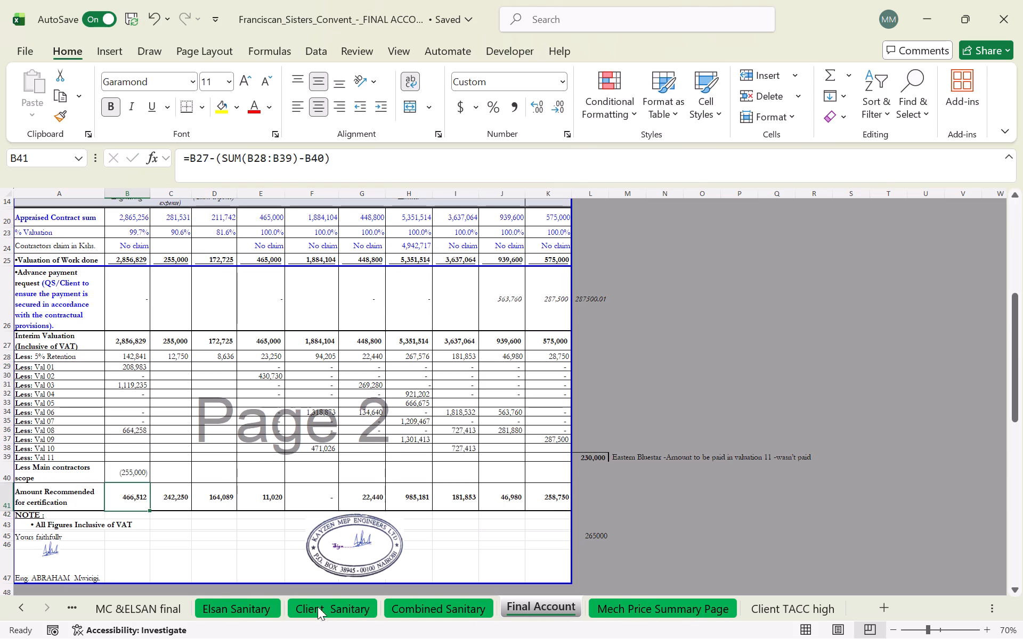
Examine the totals on the Mech Price Summary Page and the interim valuations in C27:D27 on the Final Account sheet.
left_click(643, 613)
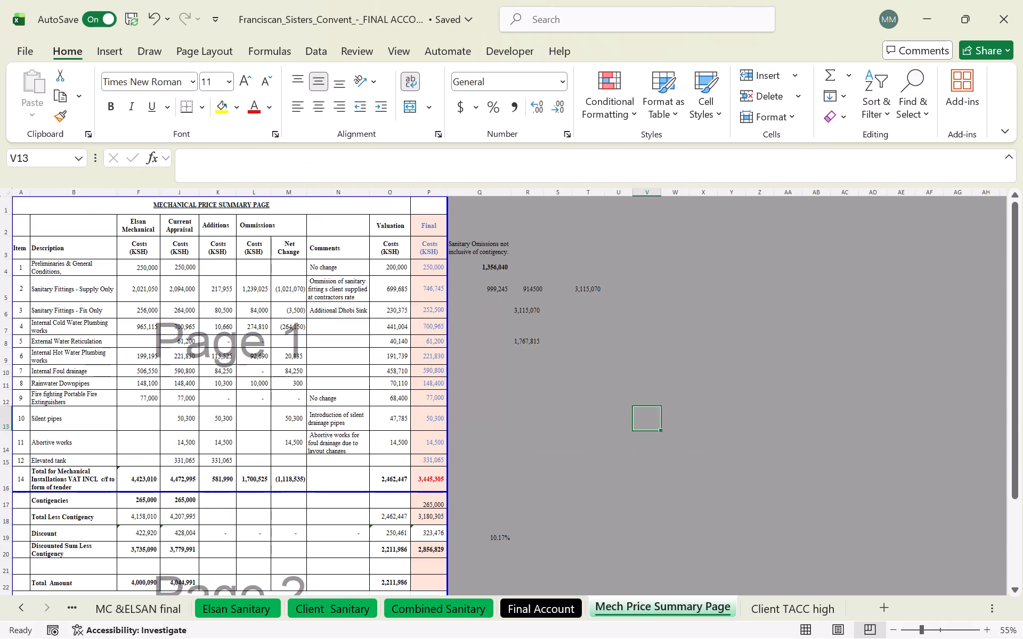
scroll(398, 363, "down", 3)
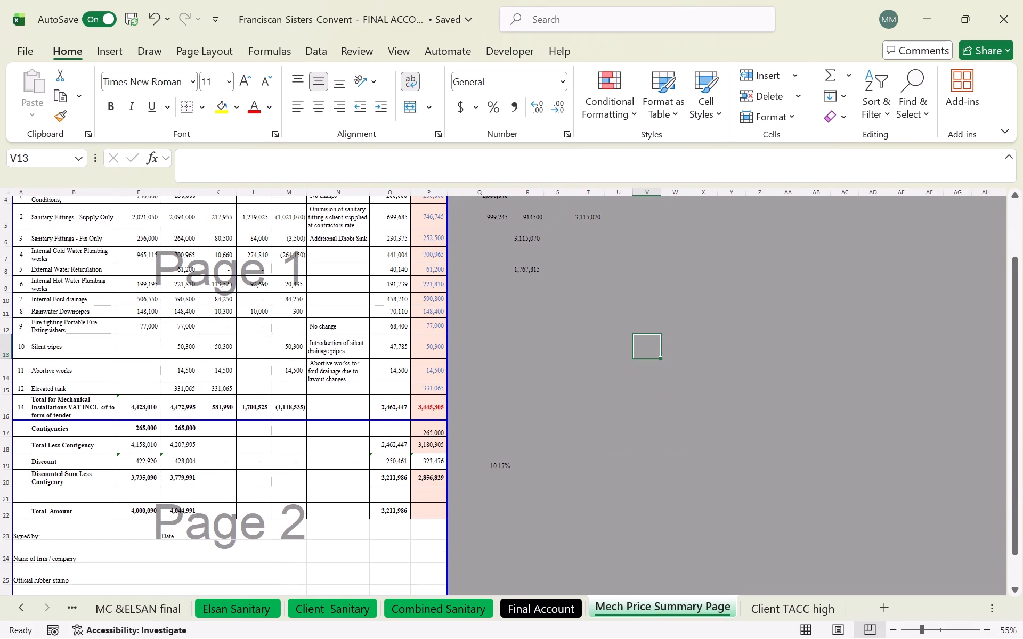
left_click(545, 608)
scroll(288, 419, "up", 1)
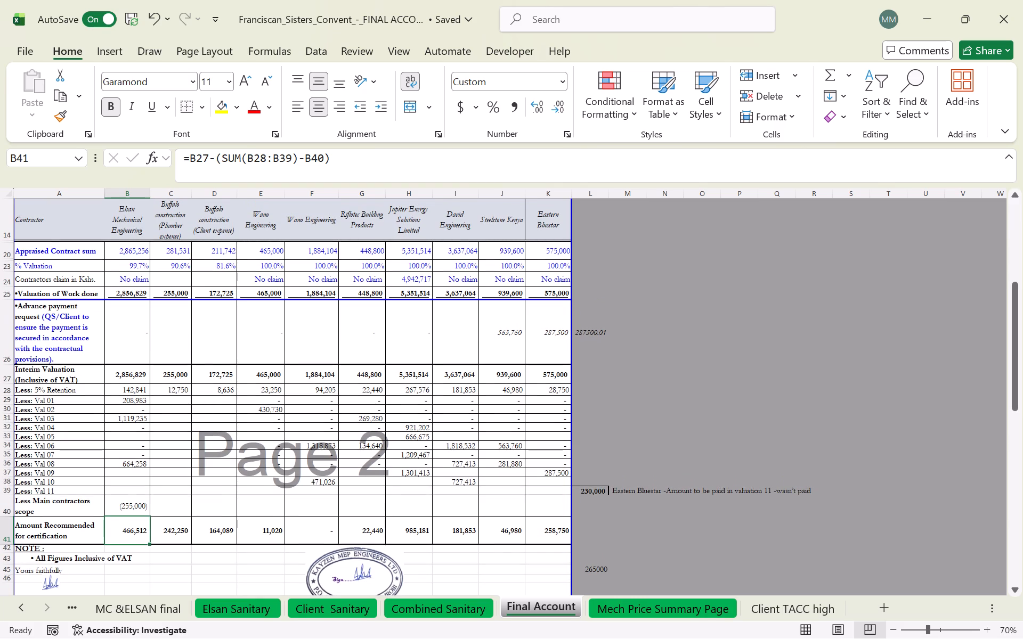
left_click_drag(180, 379, 213, 368)
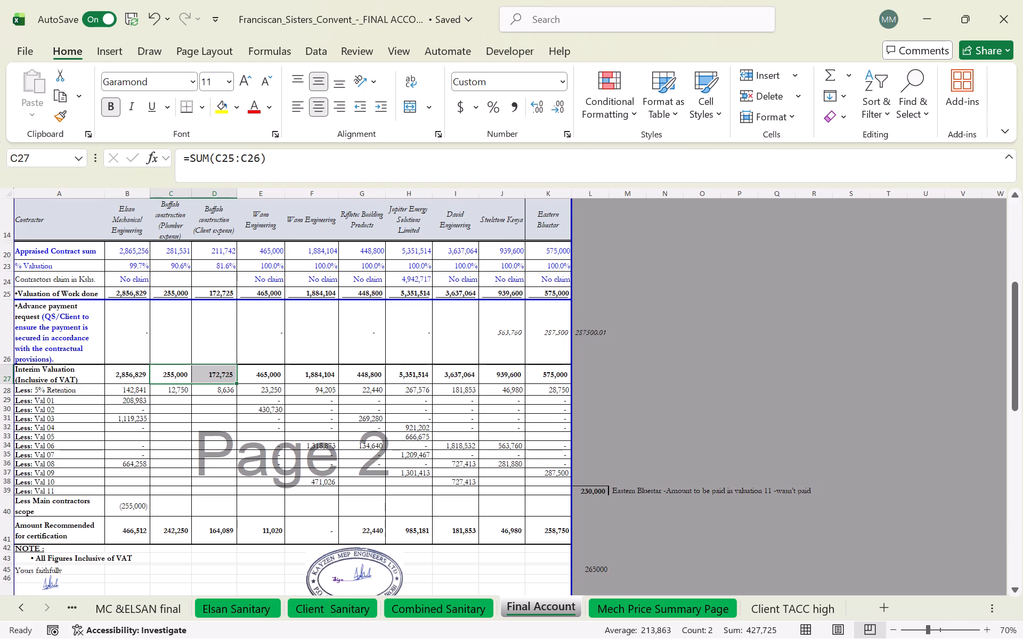
key("Escape")
left_click(213, 437)
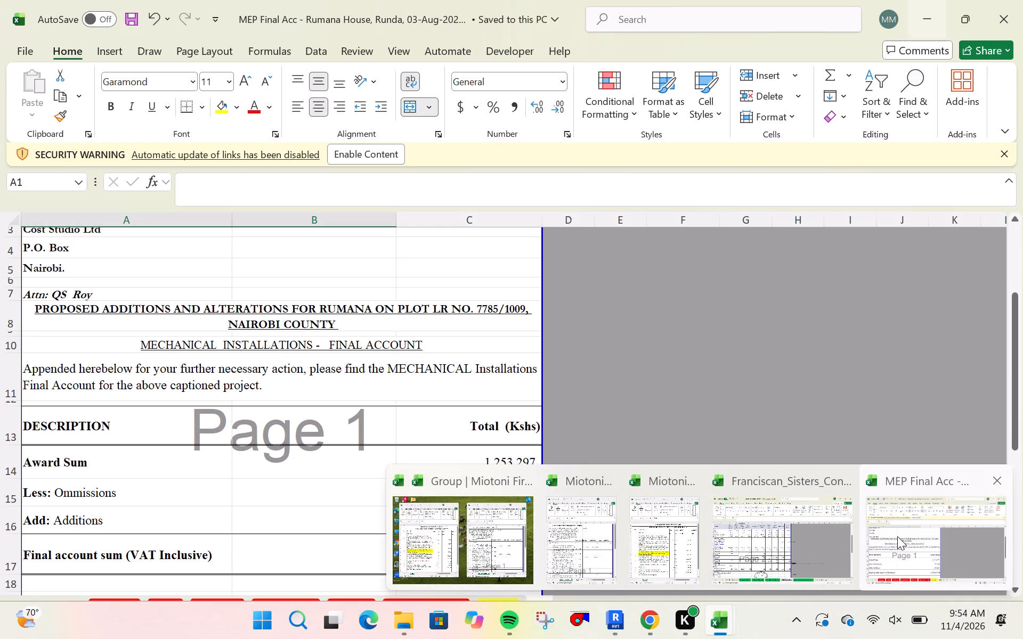
Copy the MECH - FA sheet from the Rumana House workbook to the end of the Franciscan Sisters Convent FINAL ACCOUNT workbook.
left_click(898, 536)
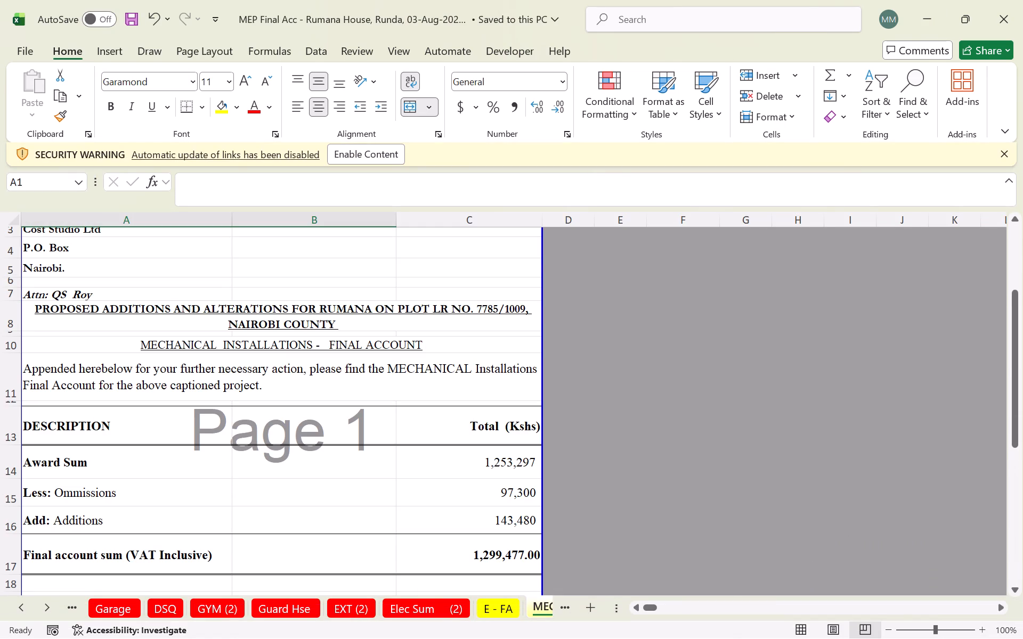
right_click(534, 606)
left_click(584, 422)
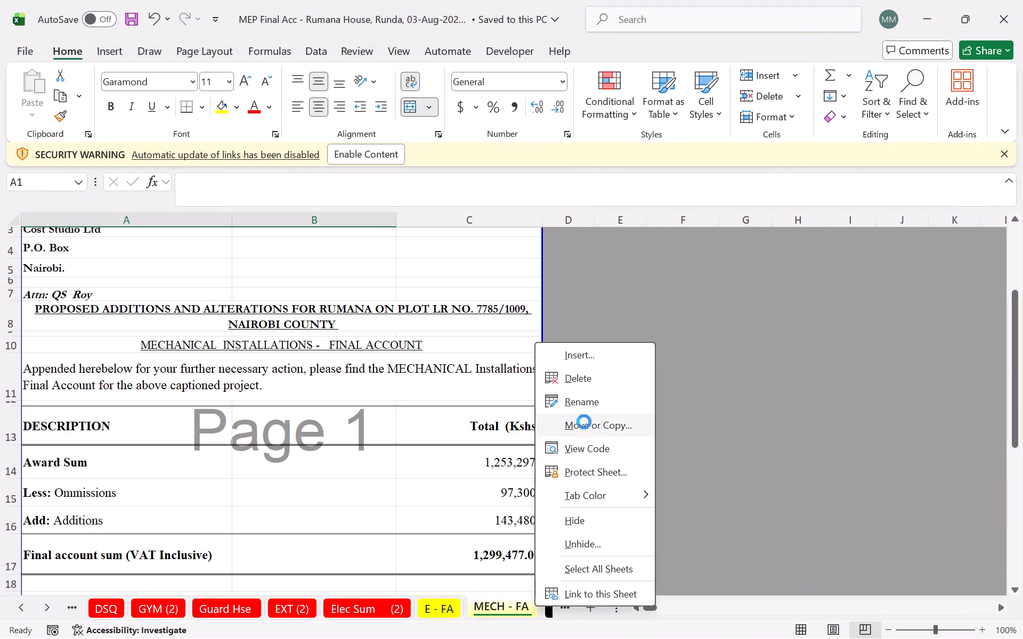
left_click(472, 557)
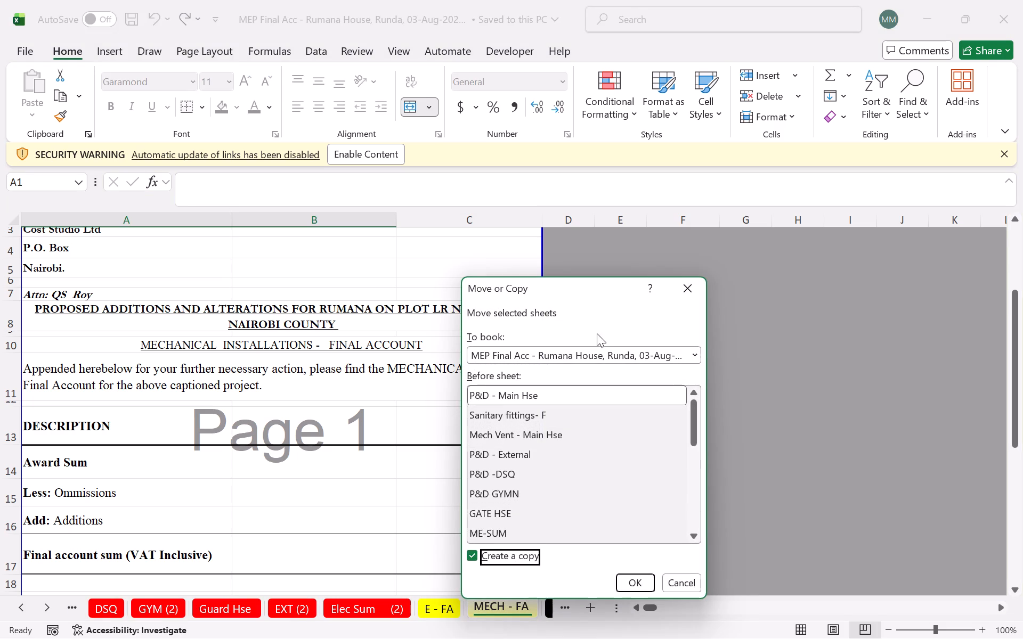
left_click(596, 350)
left_click(577, 433)
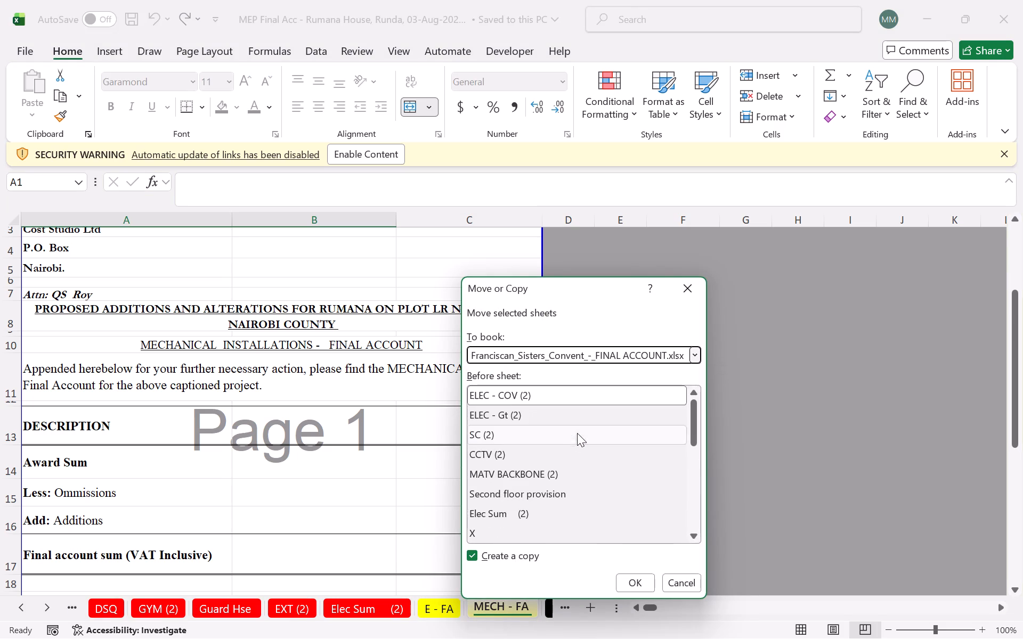
scroll(580, 464, "down", 4)
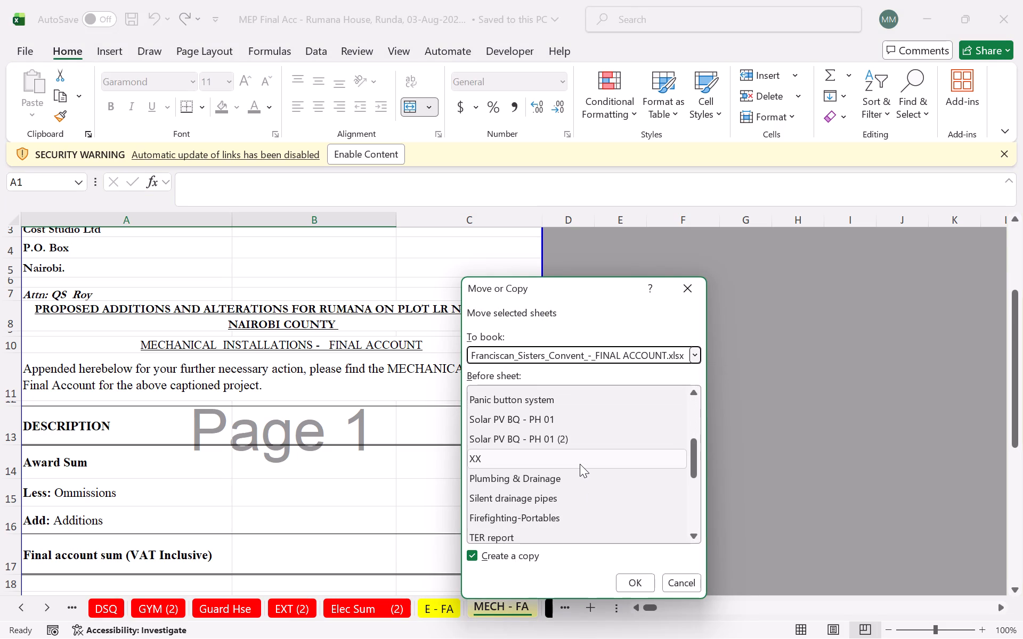
scroll(580, 464, "down", 9)
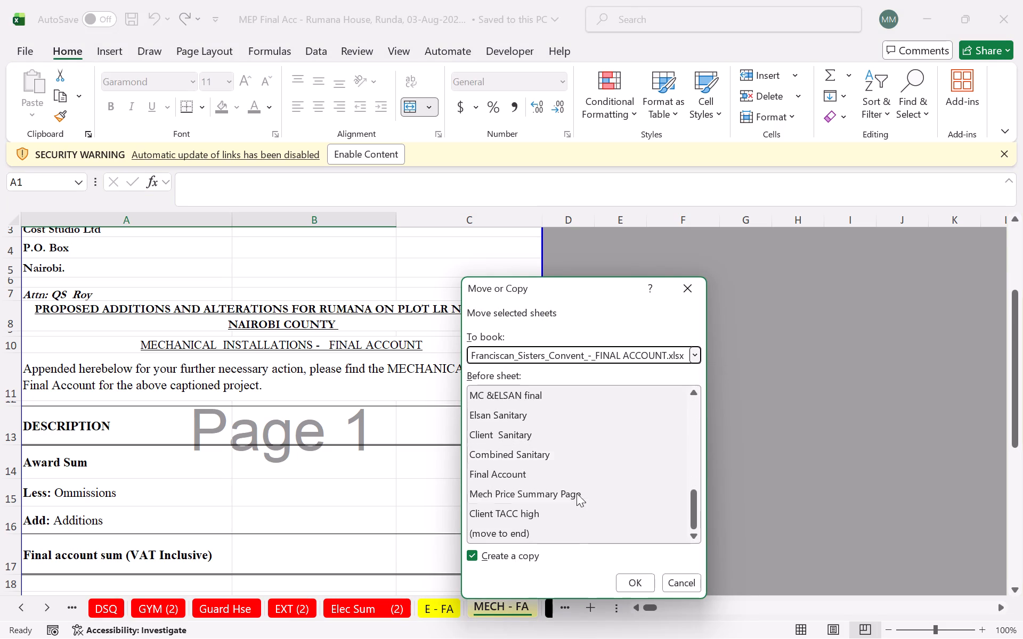
left_click(574, 535)
left_click(628, 587)
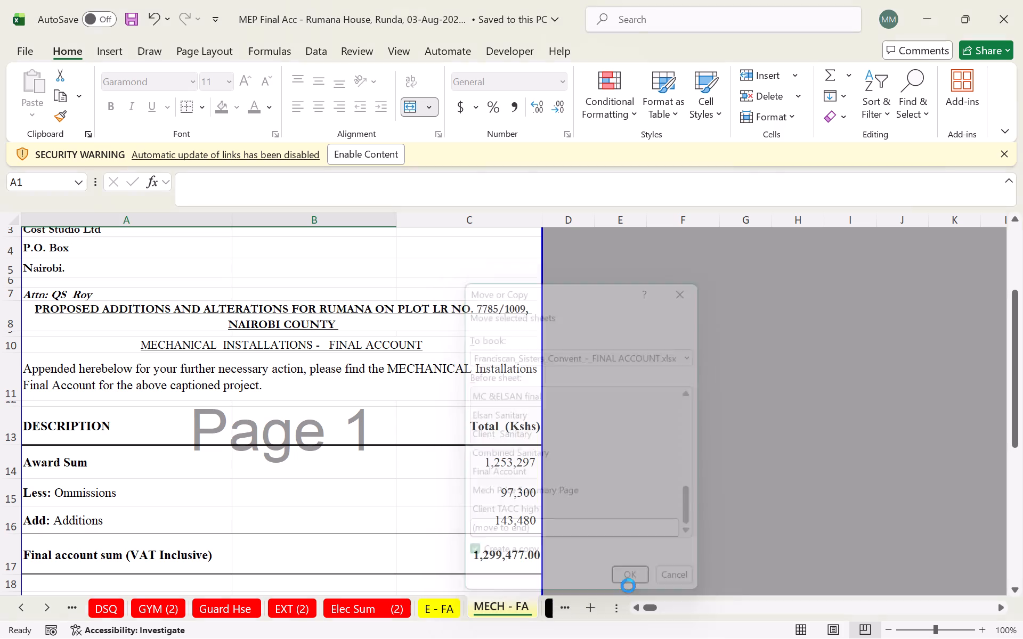
left_click(572, 376)
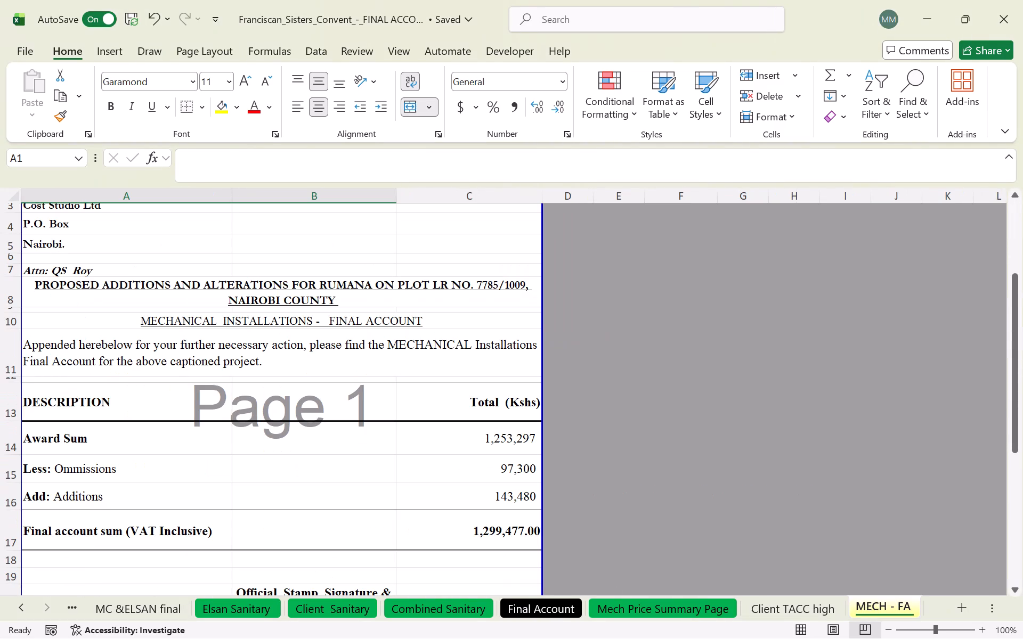
Change the letter reference in A2 of the MECH - FA sheet to Ref: KYZ/041126/MM.
scroll(480, 407, "up", 9)
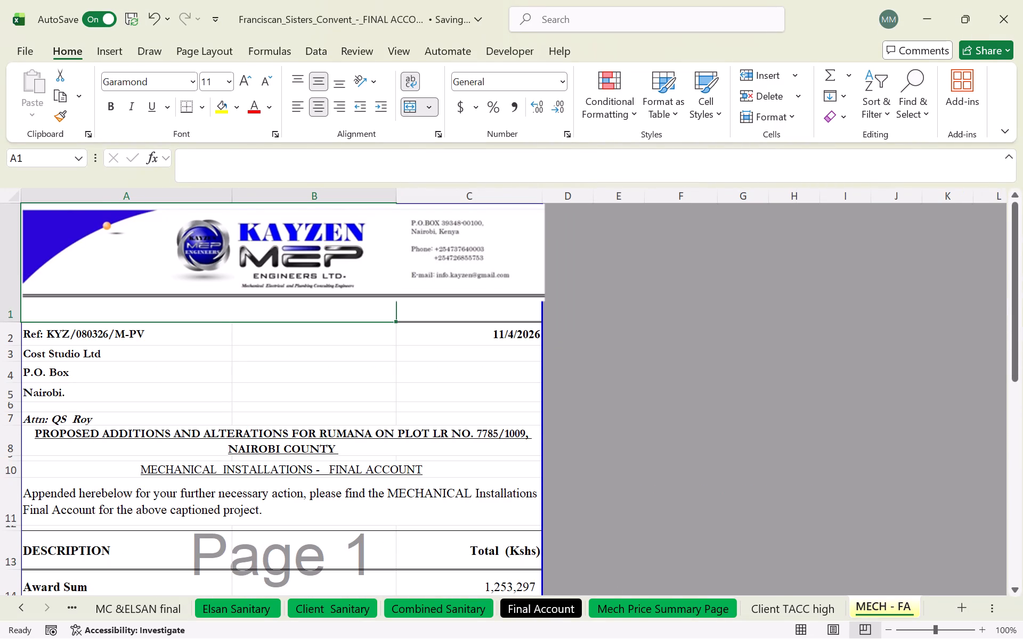
left_click(107, 335)
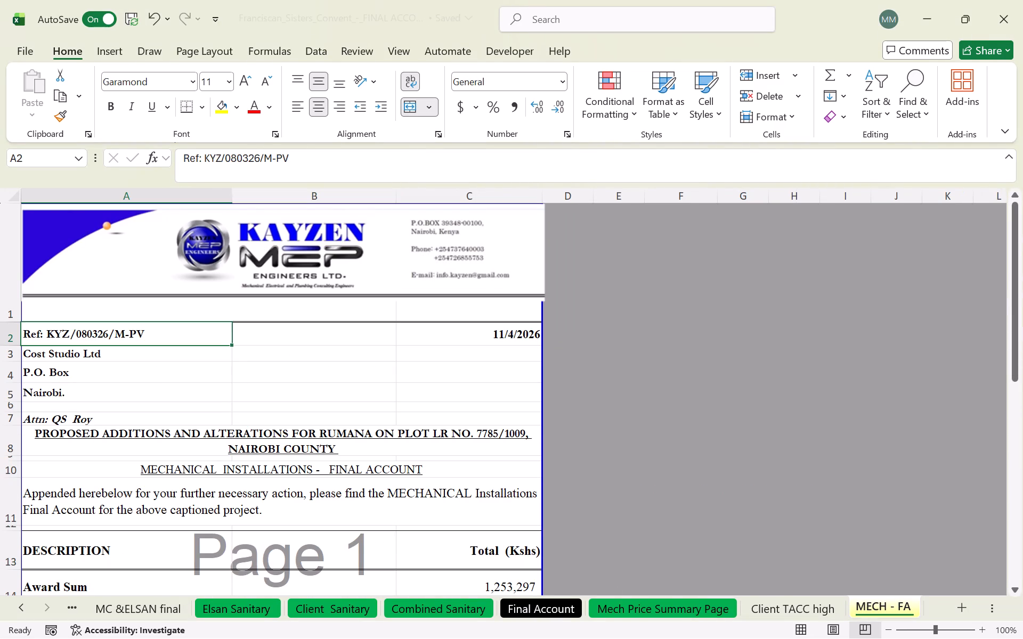
left_click(239, 150)
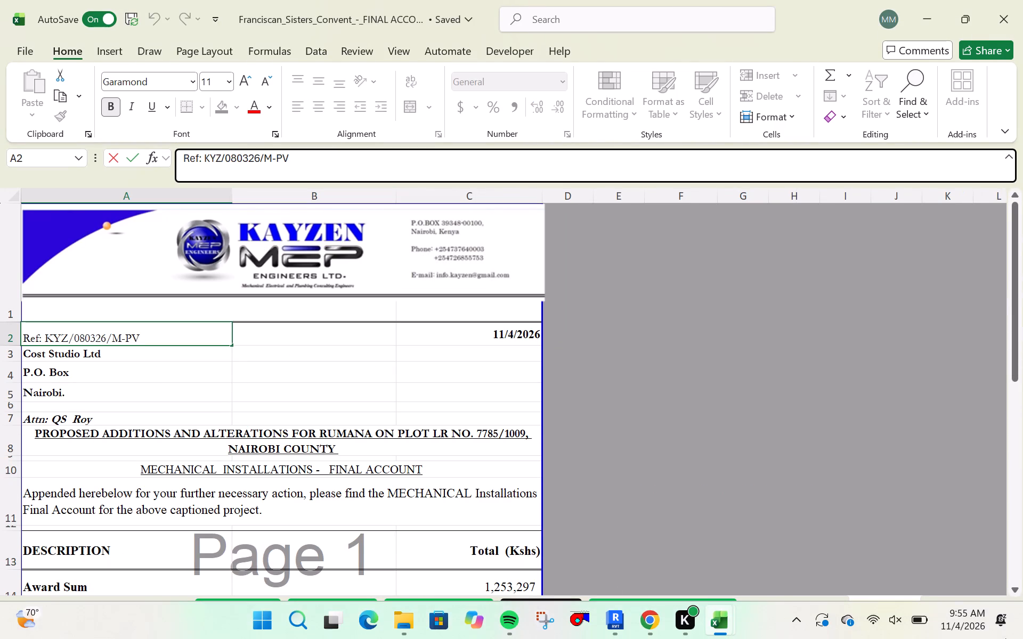
key("BackSpace")
key("BackSpace")
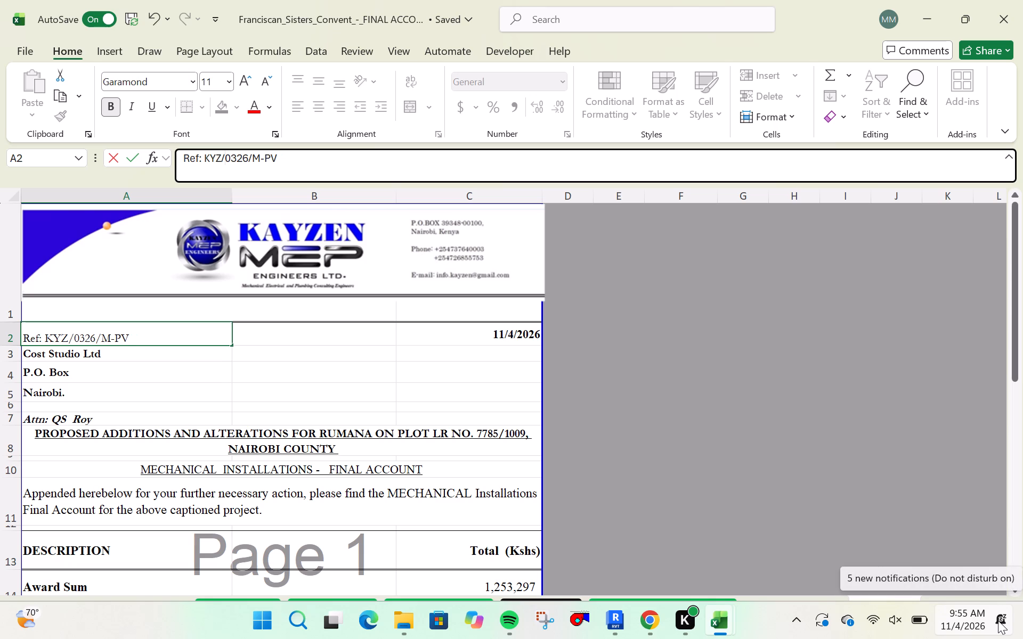
type("04")
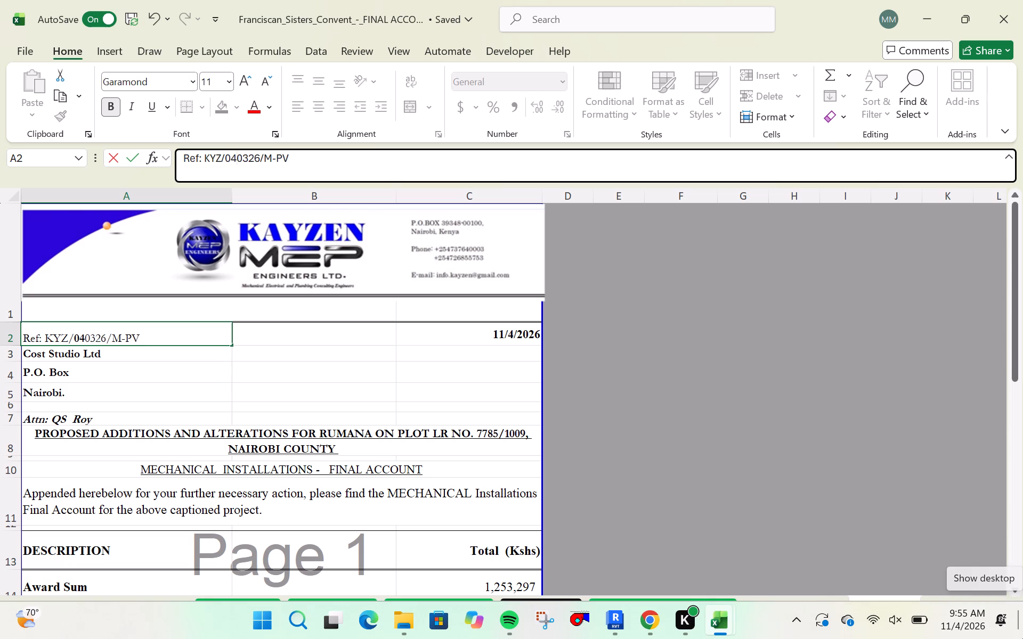
key("1")
key("1")
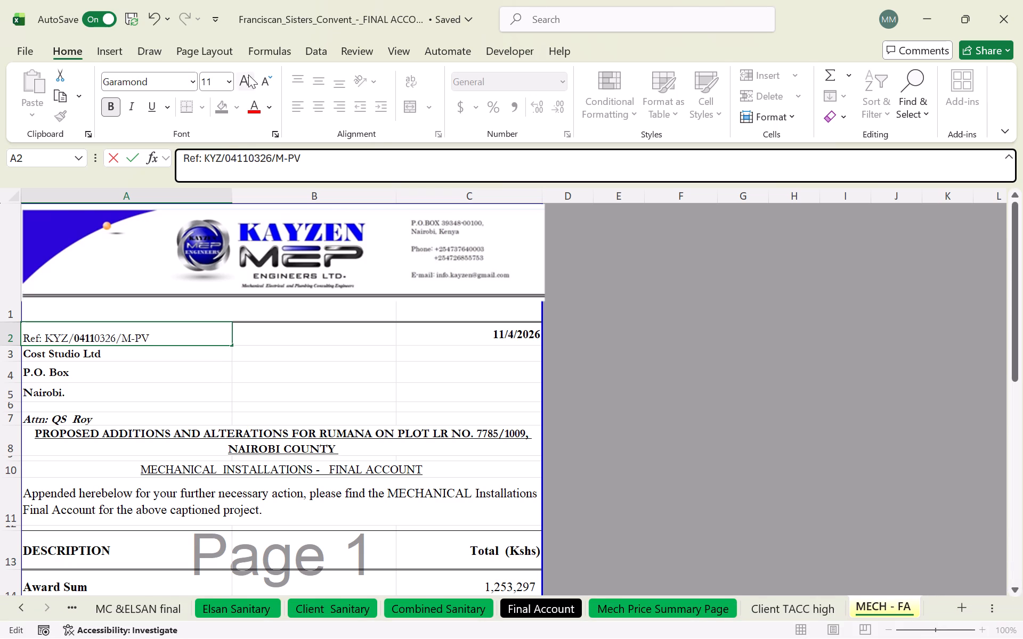
left_click(261, 160)
key("BackSpace")
key("BackSpace")
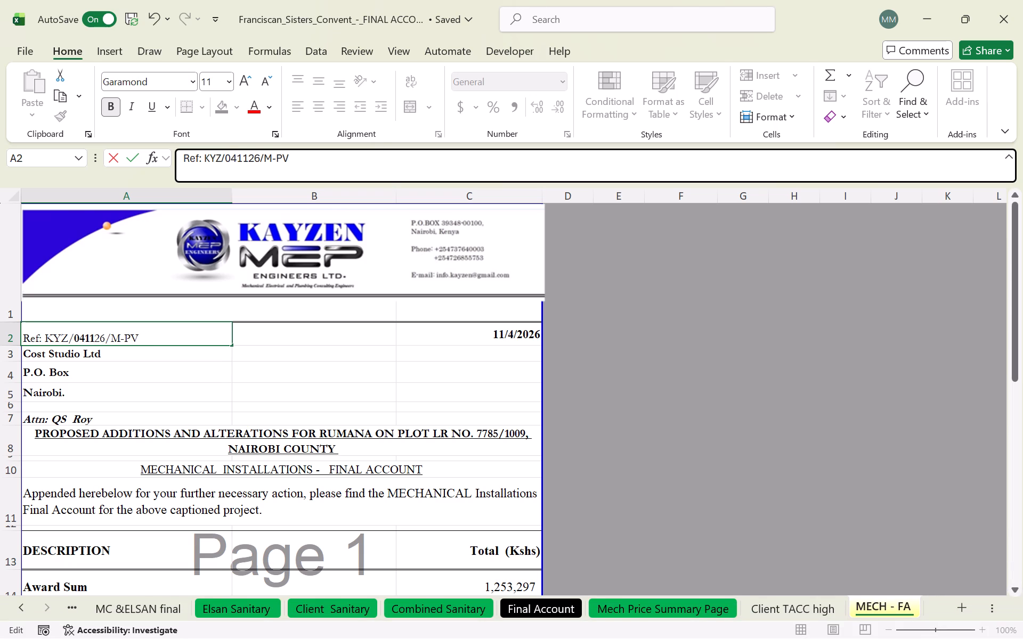
left_click(287, 158)
key("BackSpace")
key("BackSpace")
key("BackSpace")
key("m")
key("BackSpace")
key("m")
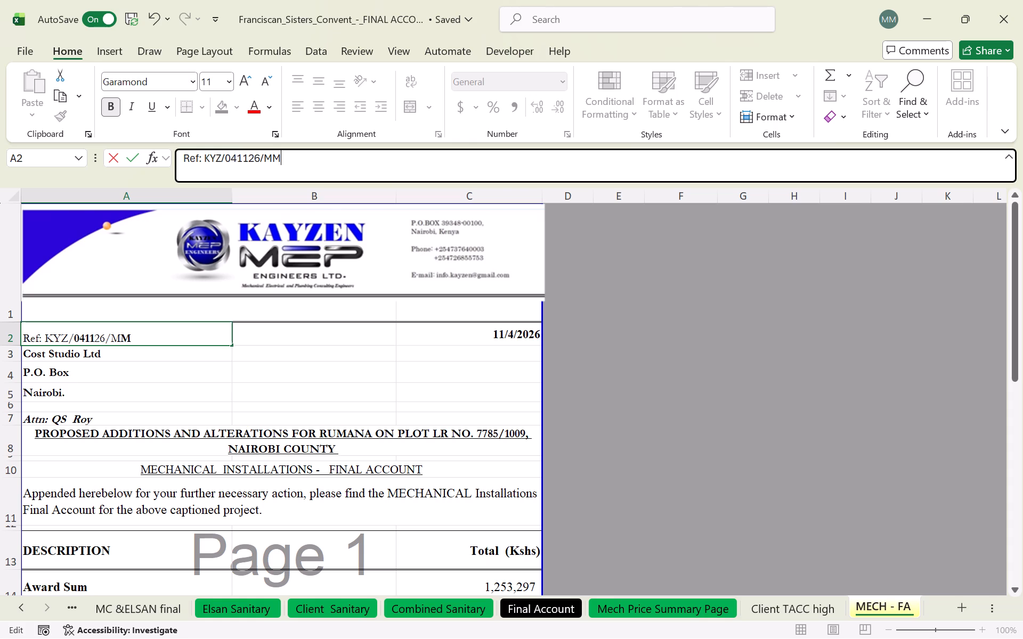
left_click_drag(348, 357, 355, 358)
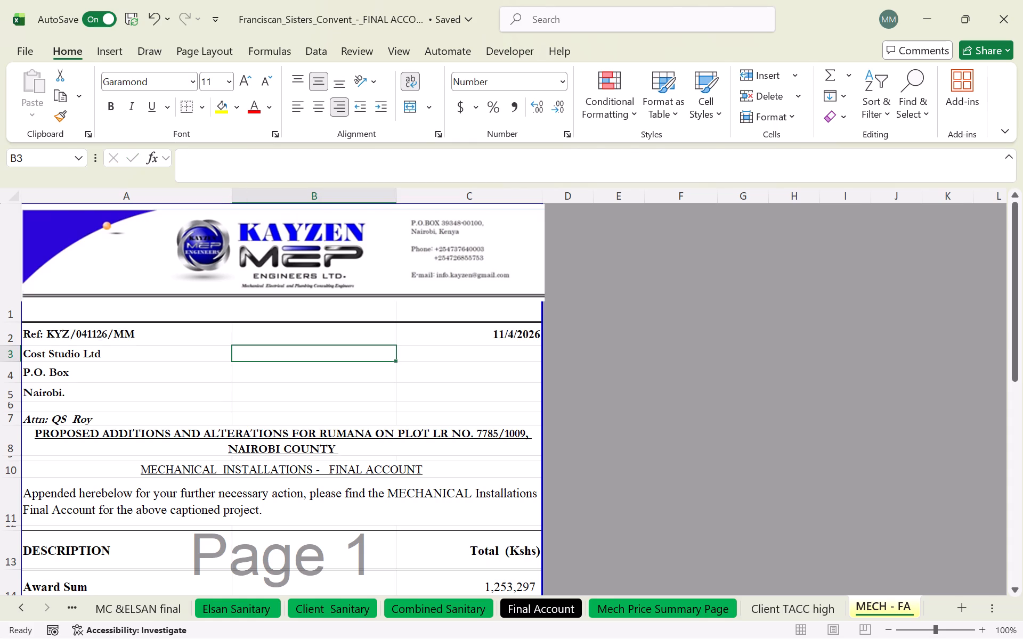
left_click(467, 336)
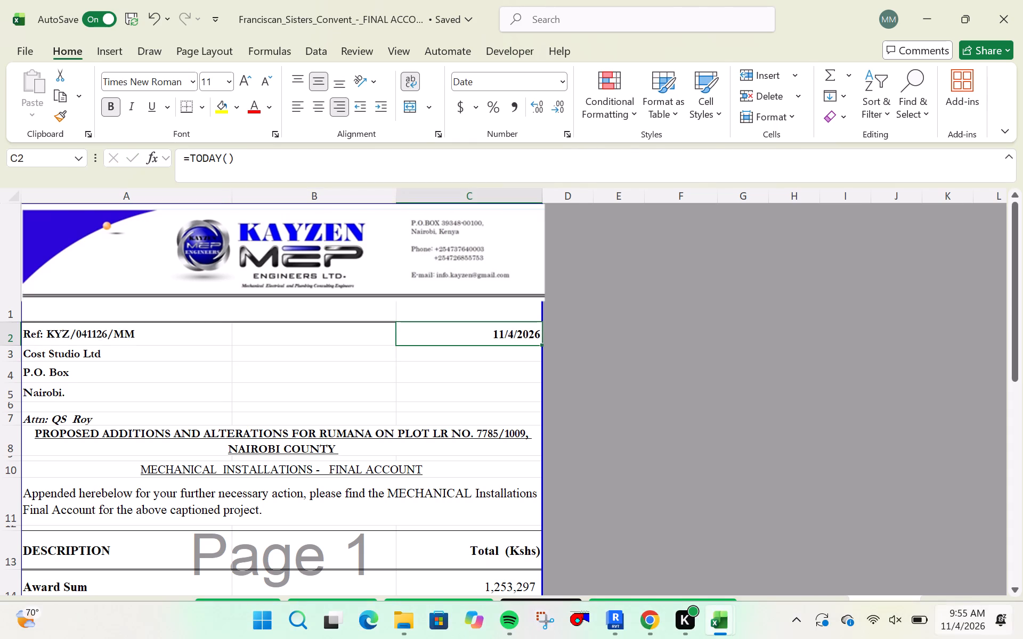
left_click(314, 397)
Copy the BILLPLAN PROJECTS LIMITED addressee block in A3:A6 of the Final Account sheet over the MECH - FA addressee, starting at A3.
left_click(109, 355)
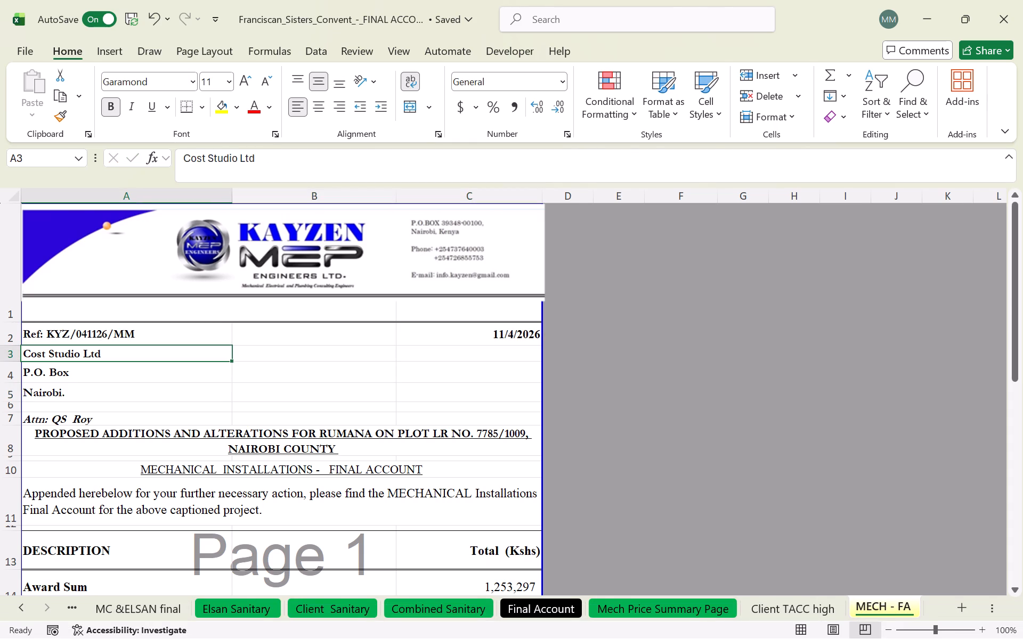
key("super+Right")
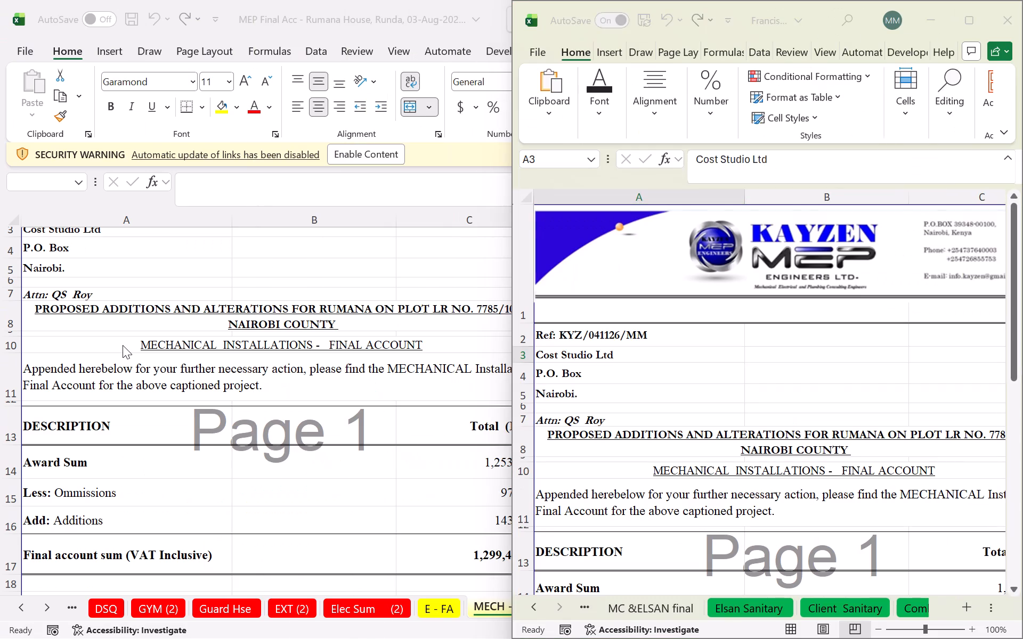
scroll(129, 319, "up", 1)
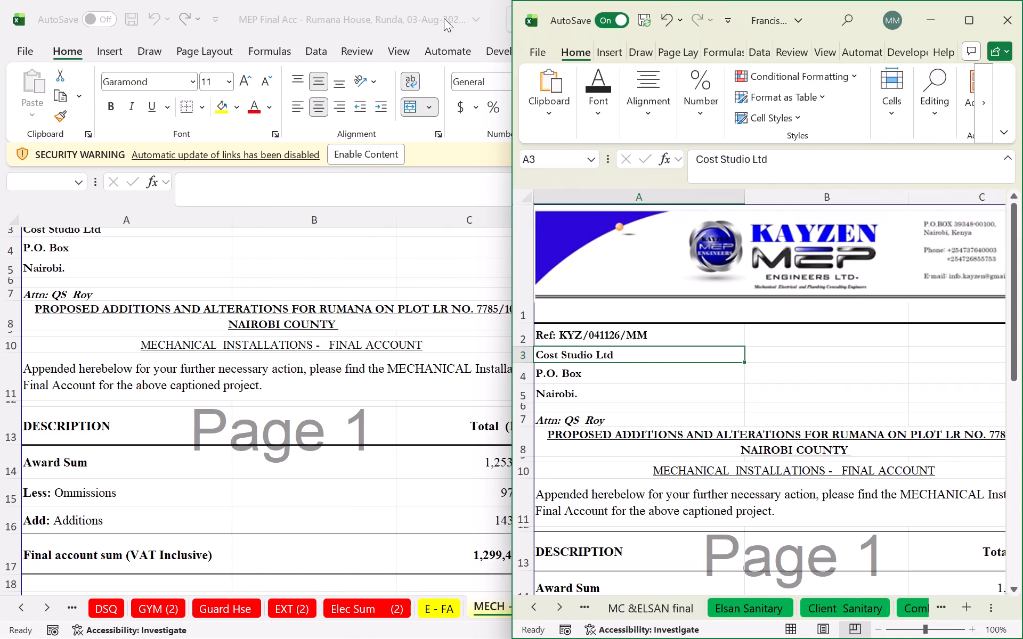
triple_click(556, 613)
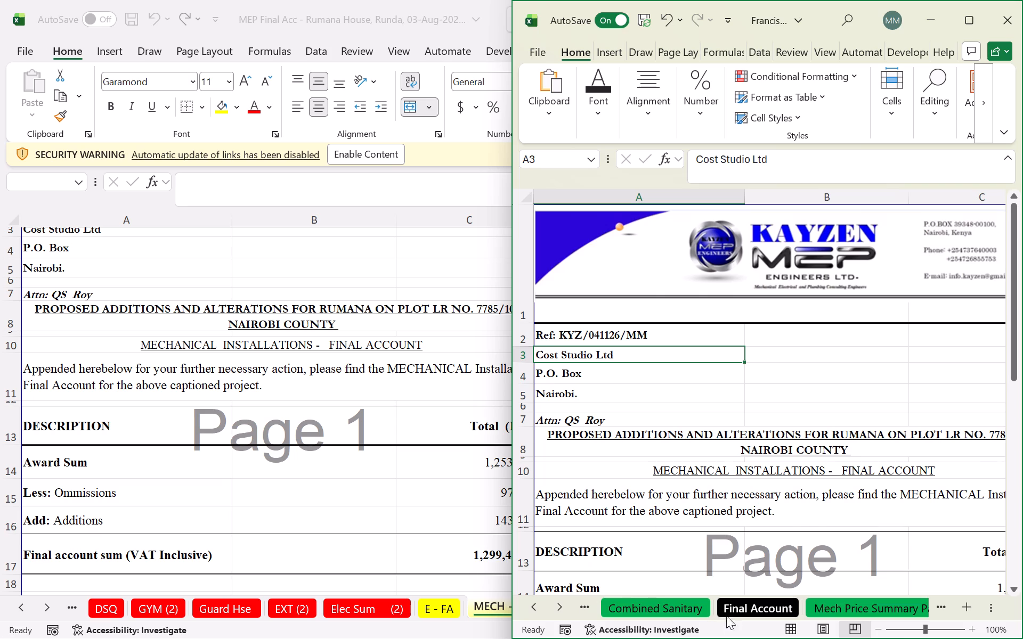
left_click(733, 613)
scroll(717, 424, "up", 6)
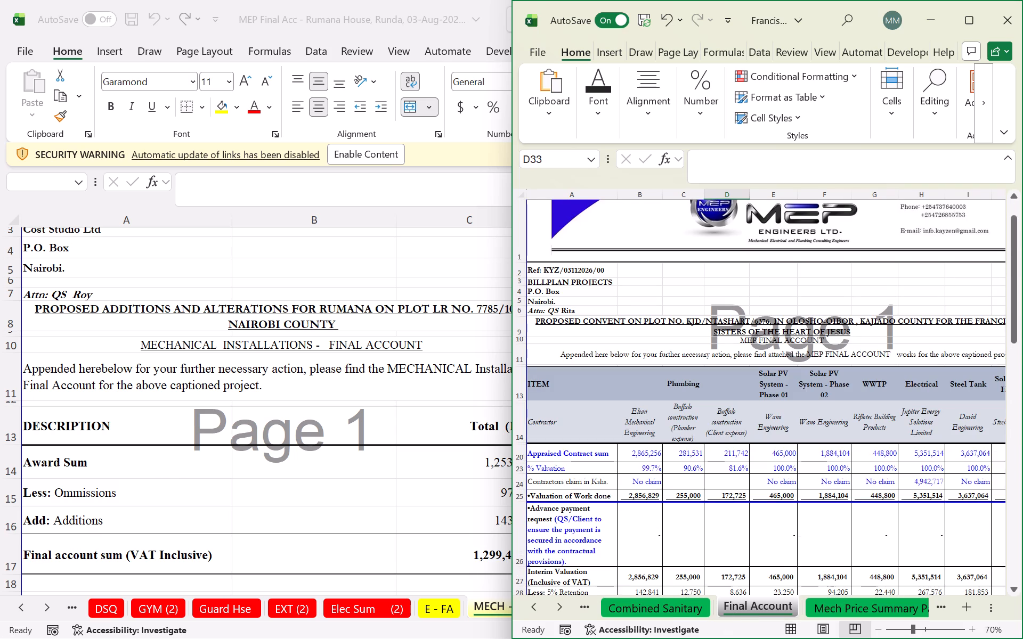
left_click_drag(604, 280, 599, 309)
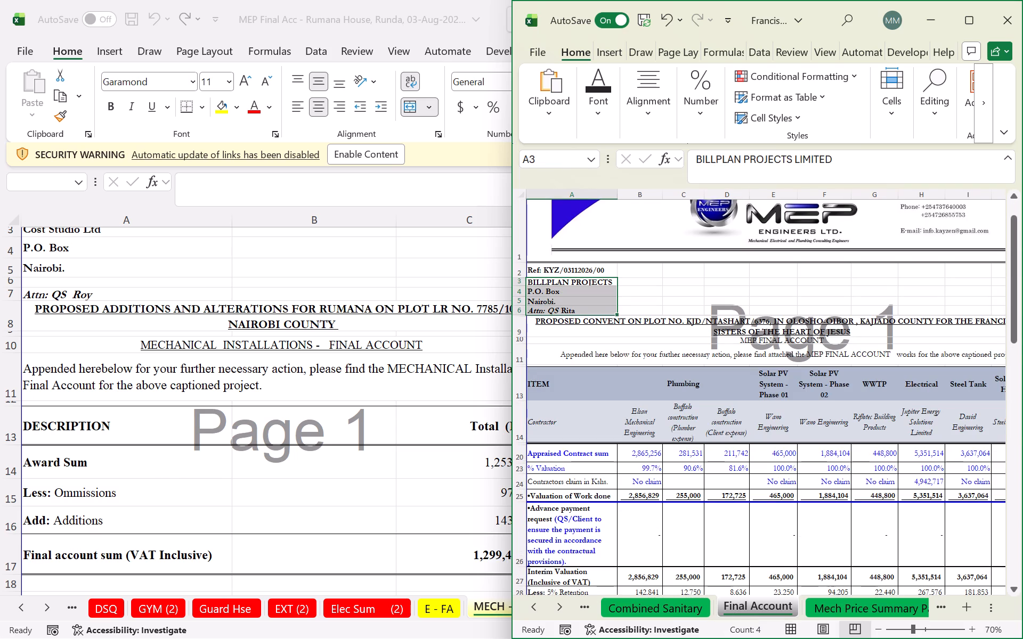
key("ctrl+c")
left_click(845, 606)
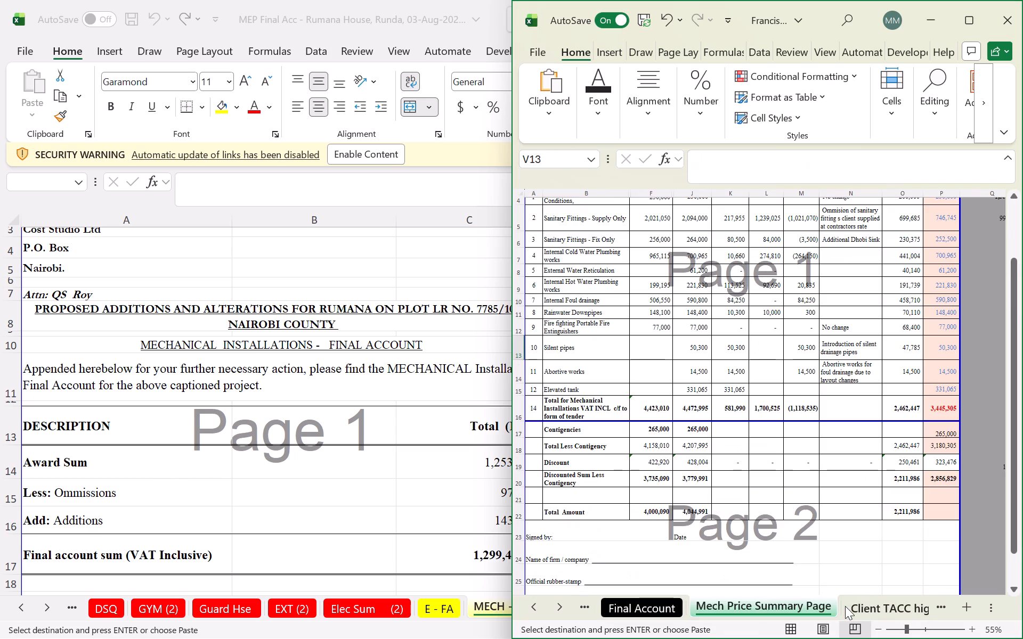
left_click(876, 604)
left_click(904, 604)
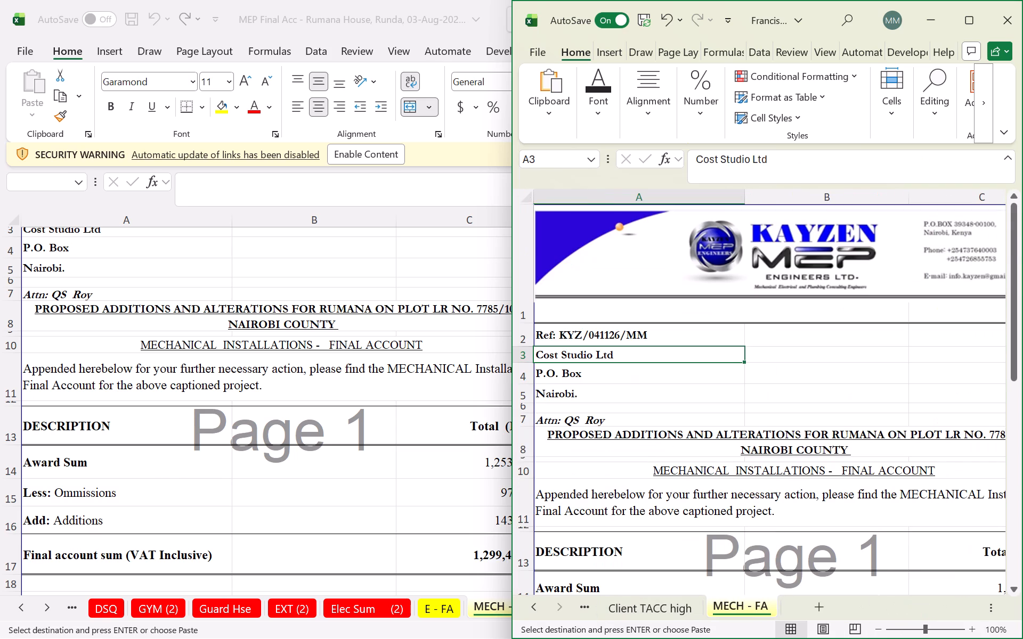
left_click(626, 355)
left_click_drag(626, 355, 620, 397)
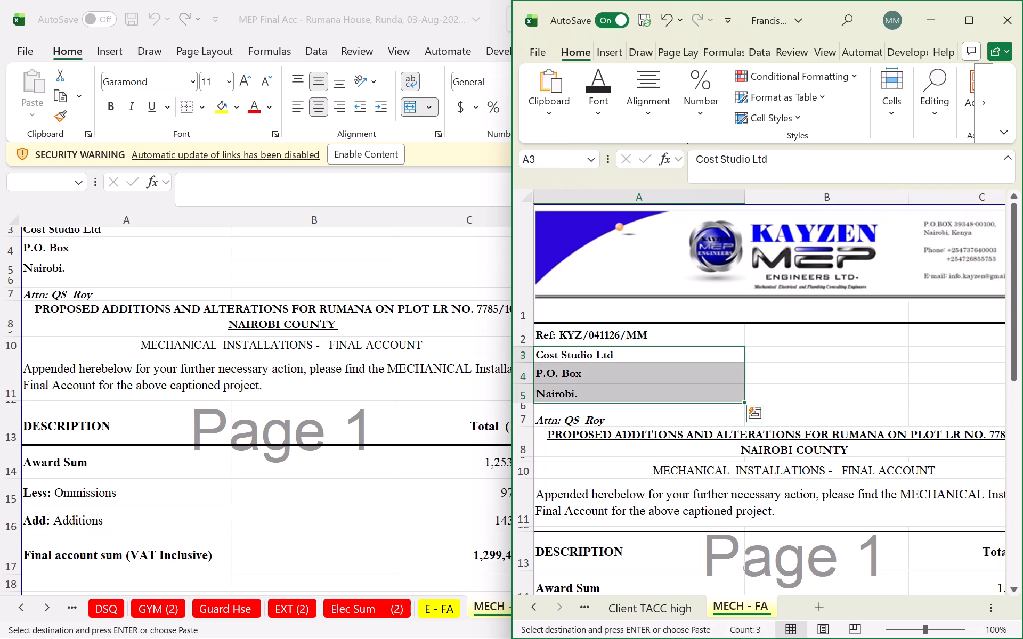
key("ctrl+v")
left_click(790, 386)
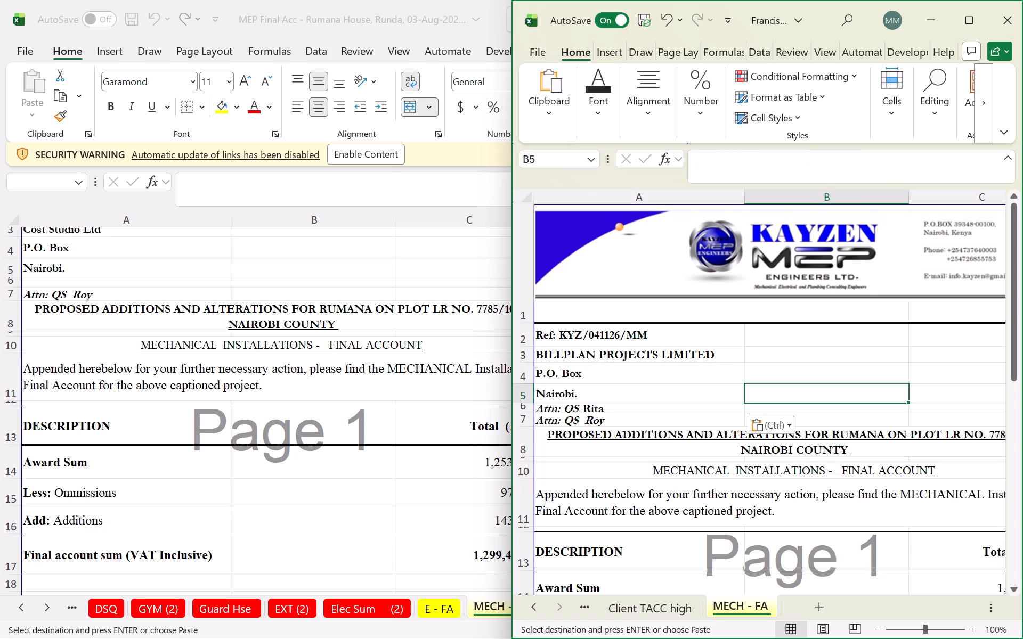
Clear the leftover attention line in A7 of the MECH - FA sheet.
left_click(640, 419)
key("Delete")
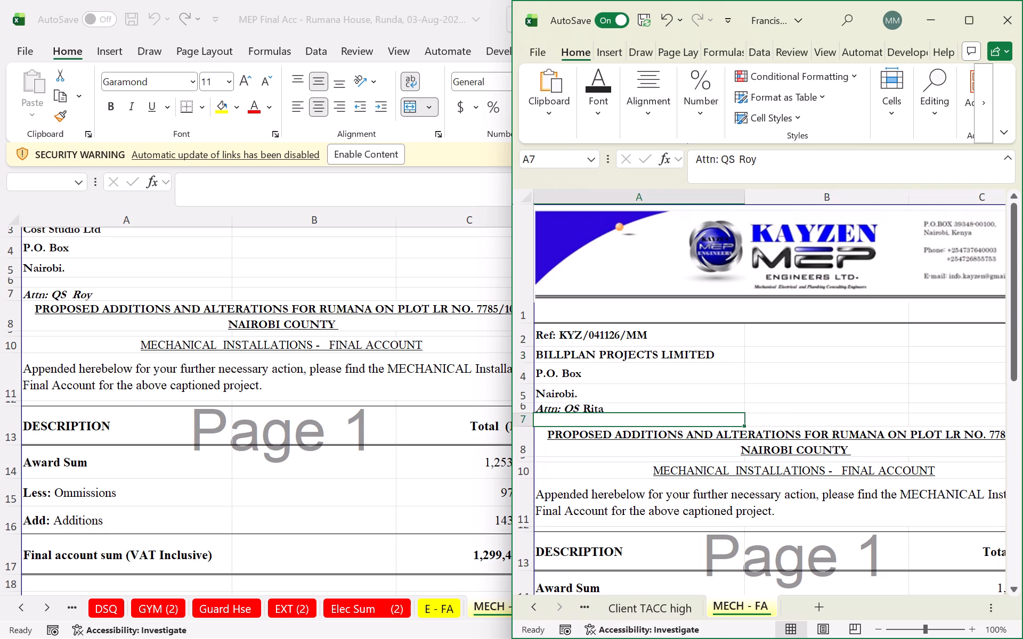
left_click(678, 463)
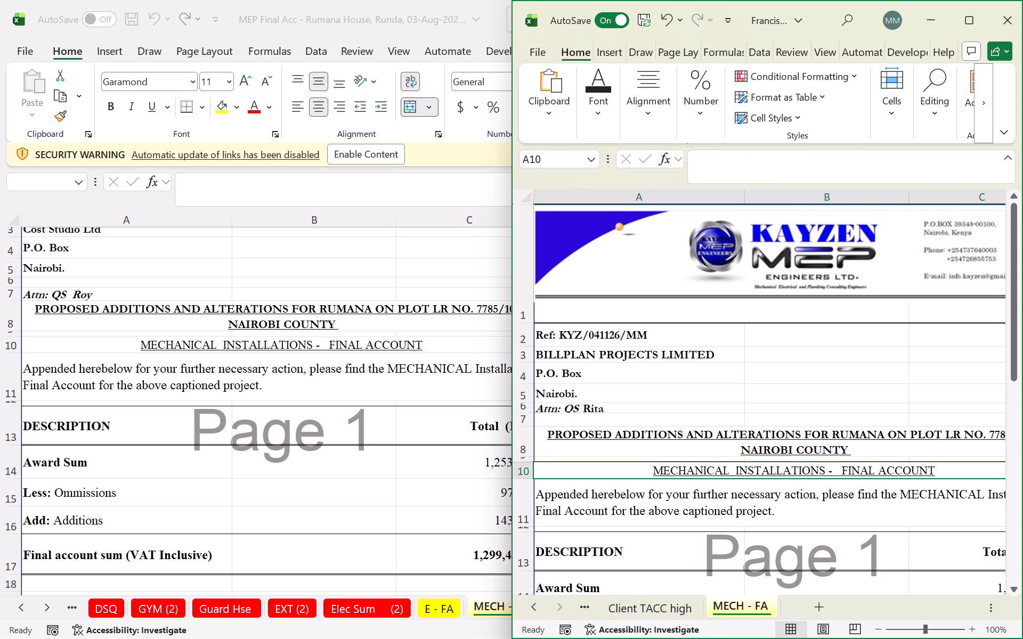
Move the MECH - FA sheet between the Combined Sanitary and Final Account sheets.
left_click(700, 434)
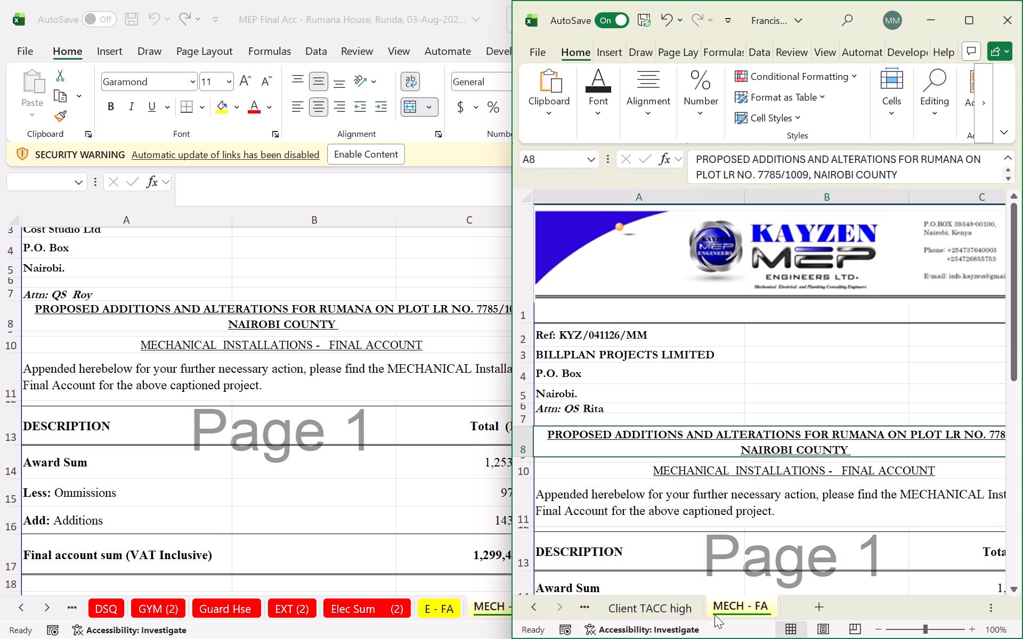
left_click_drag(736, 605, 622, 607)
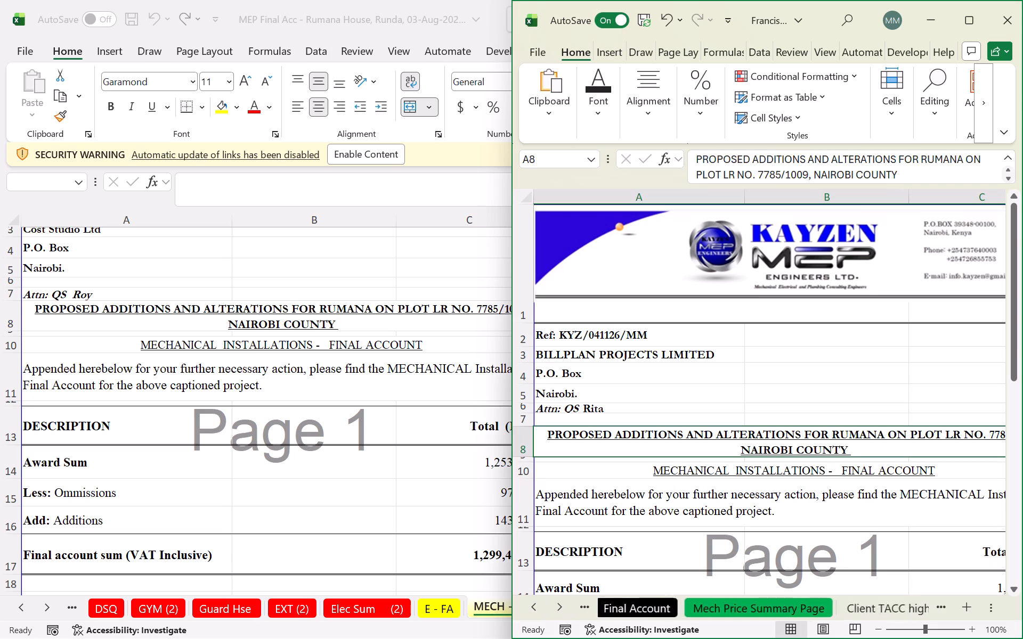
left_click_drag(622, 607, 797, 605)
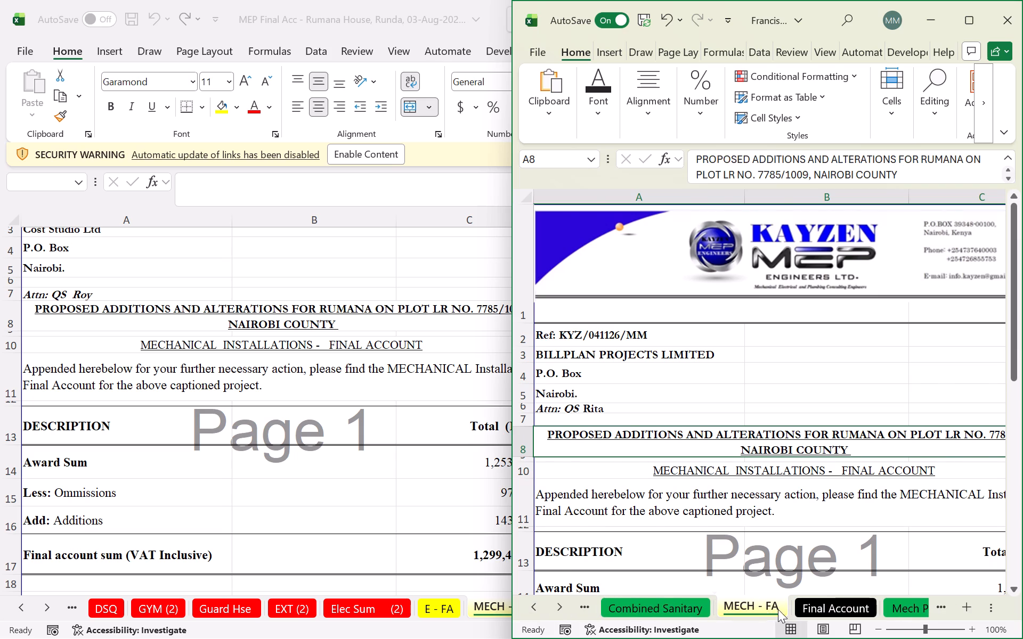
Replace the project title in A8 of MECH - FA with a copy of the convent title from A9 of Final Account.
left_click(852, 609)
left_click(724, 327)
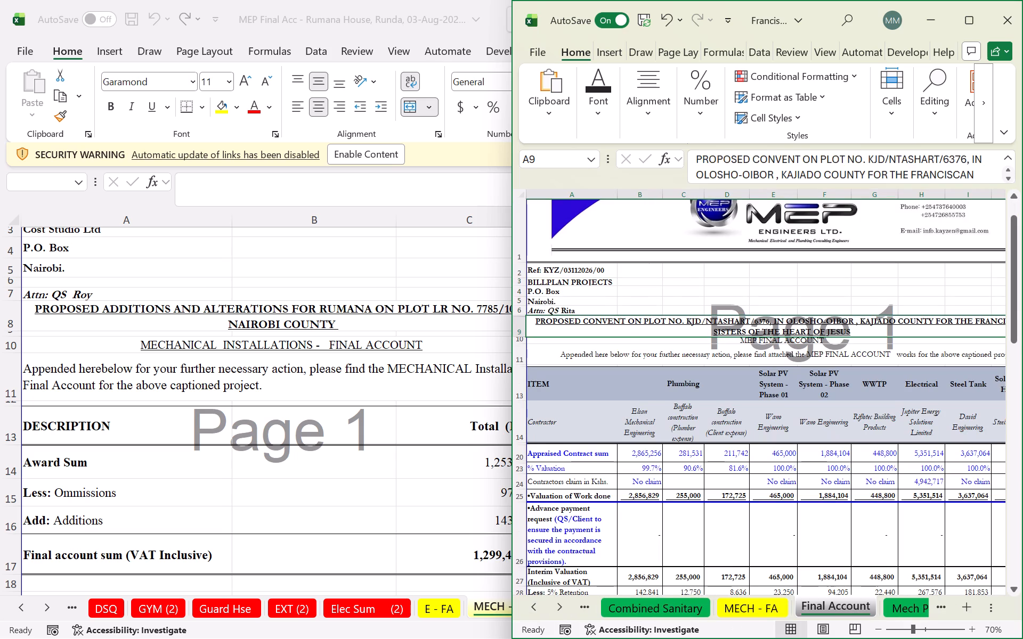
key("ctrl+c")
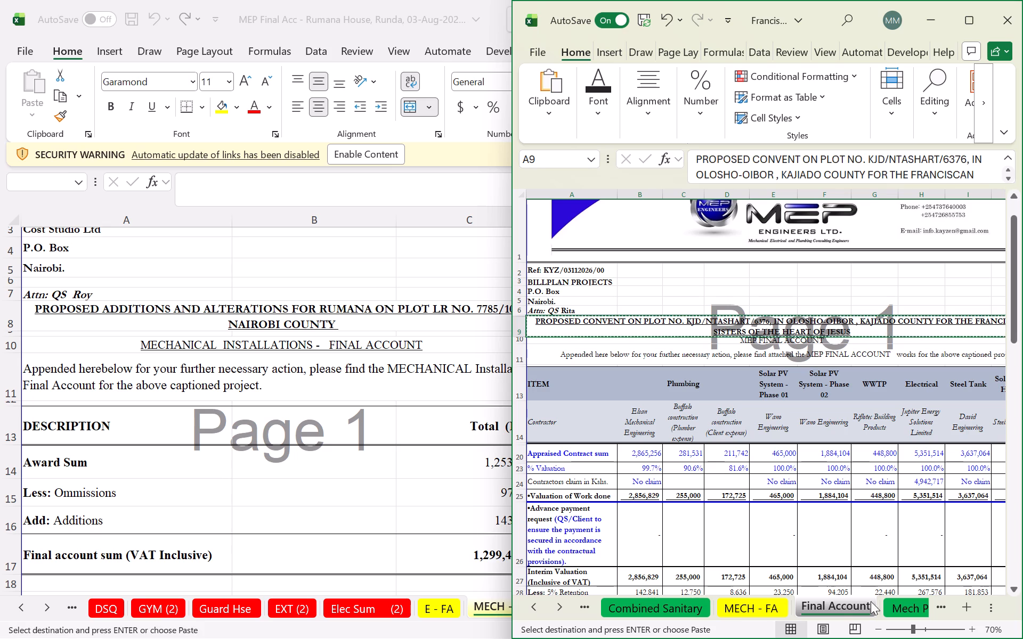
left_click(766, 613)
left_click(632, 435)
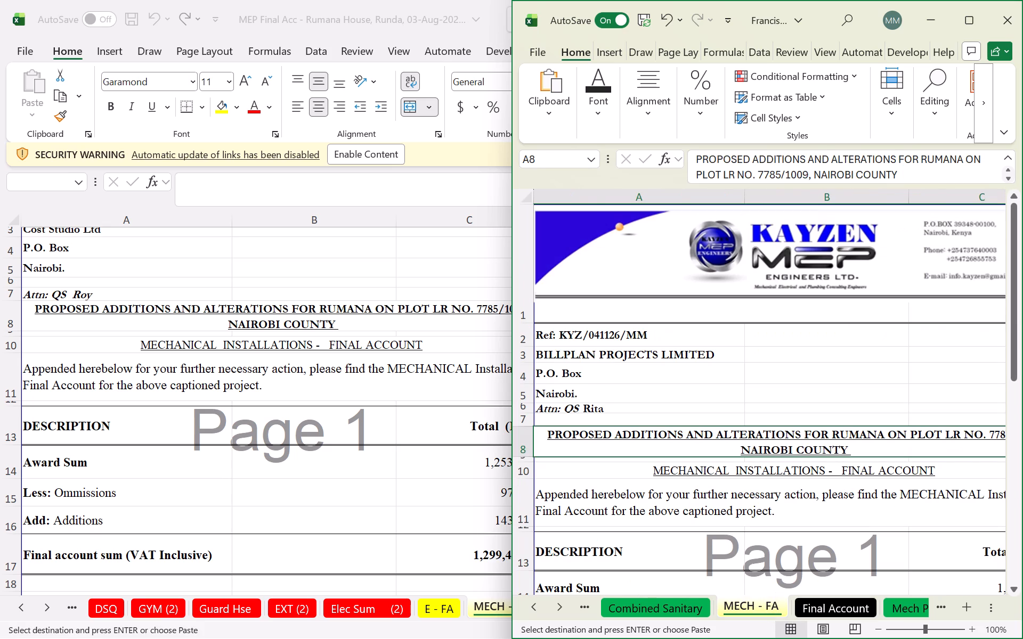
key("ctrl+v")
left_click(769, 497)
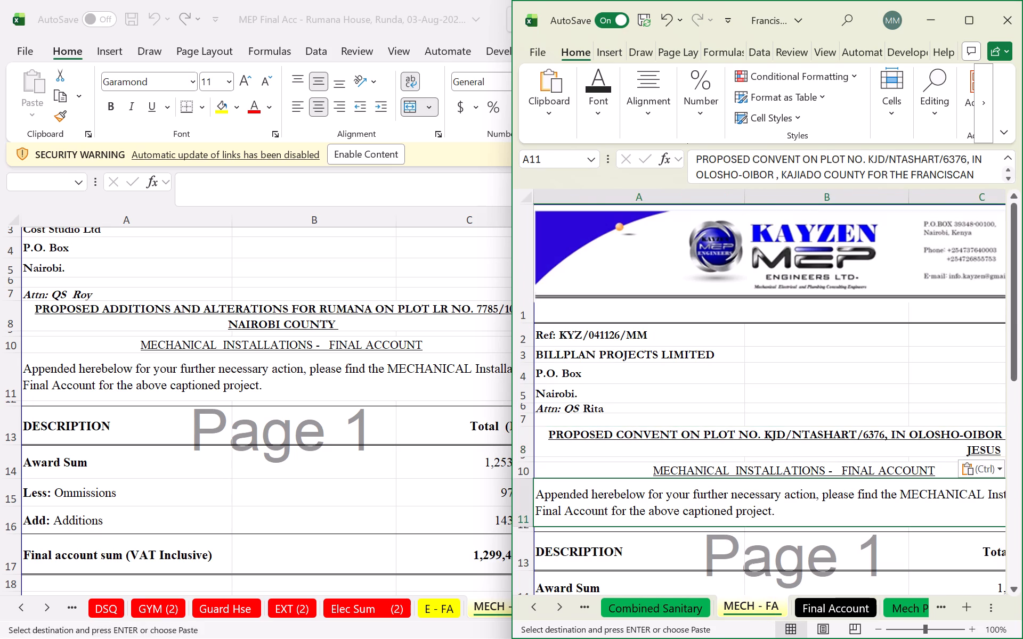
Unmerge the convent title in row 8 of MECH - FA and merge and centre it across A8:C8 only.
scroll(785, 387, "down", 1)
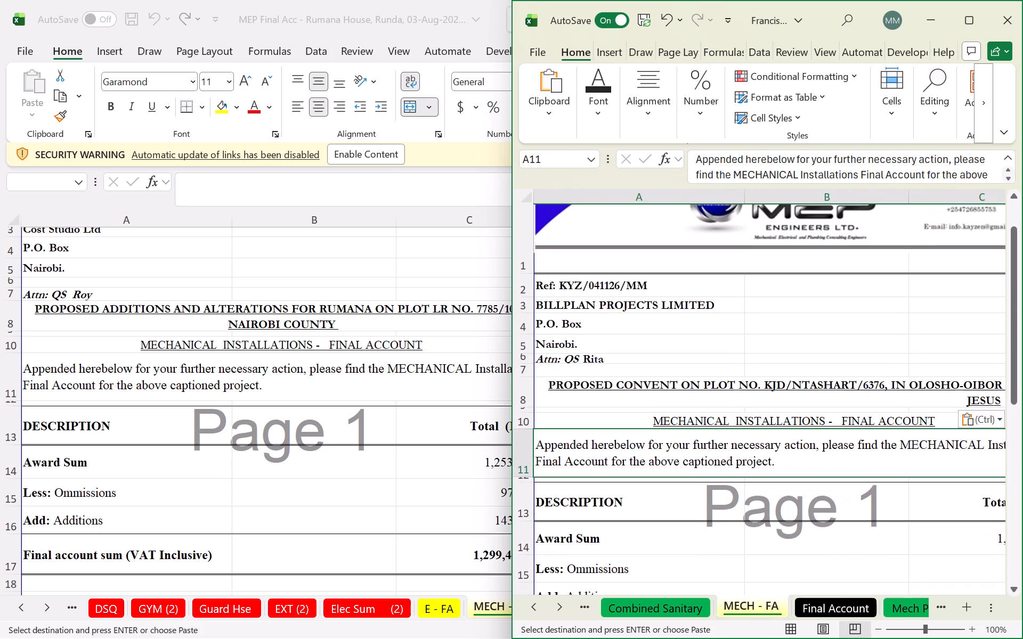
double_click(878, 629)
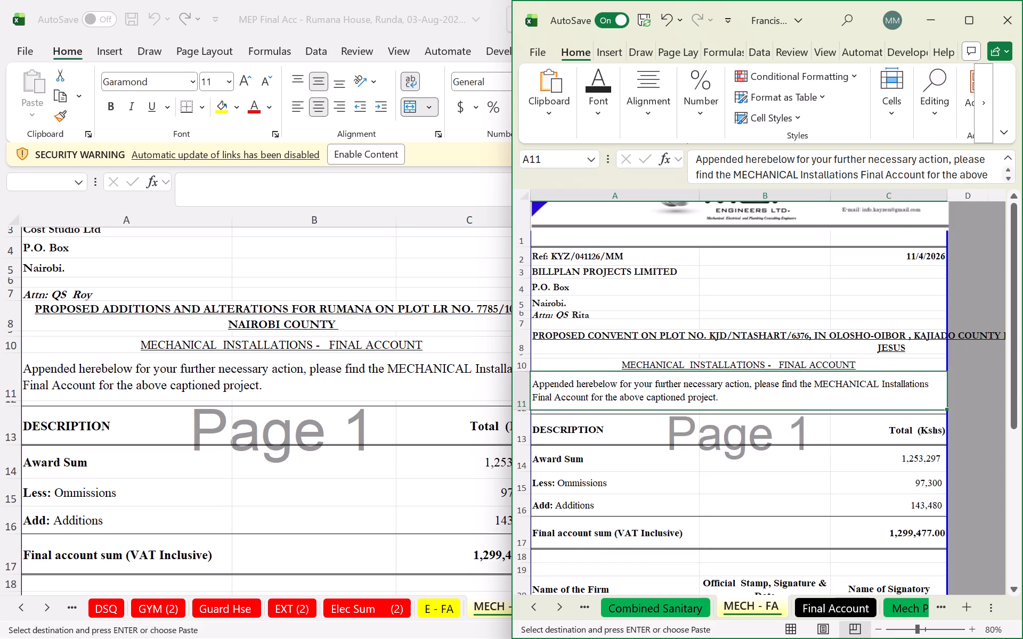
left_click(885, 460)
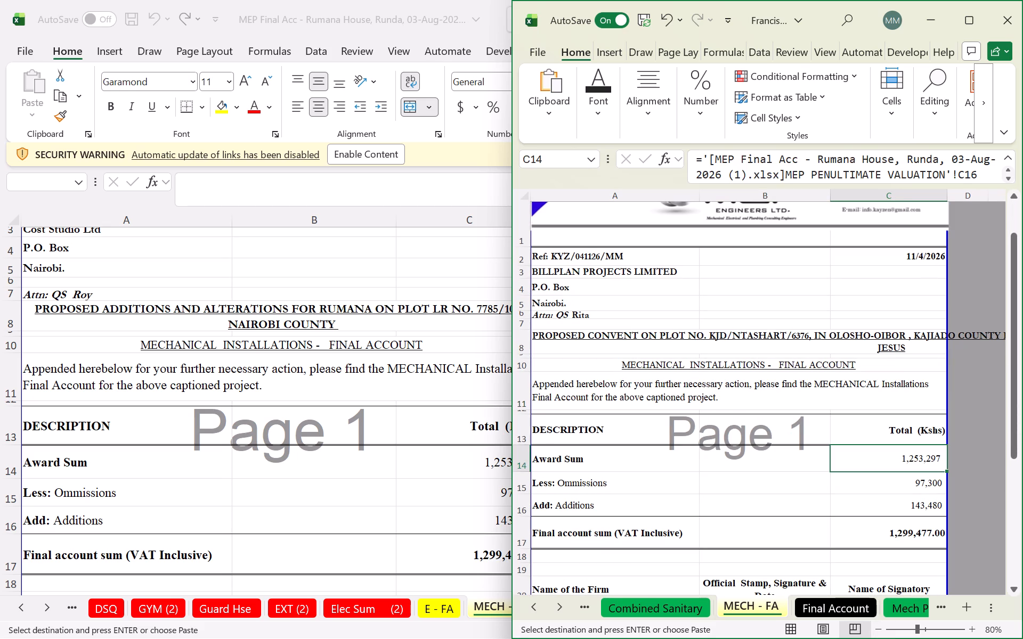
left_click(880, 334)
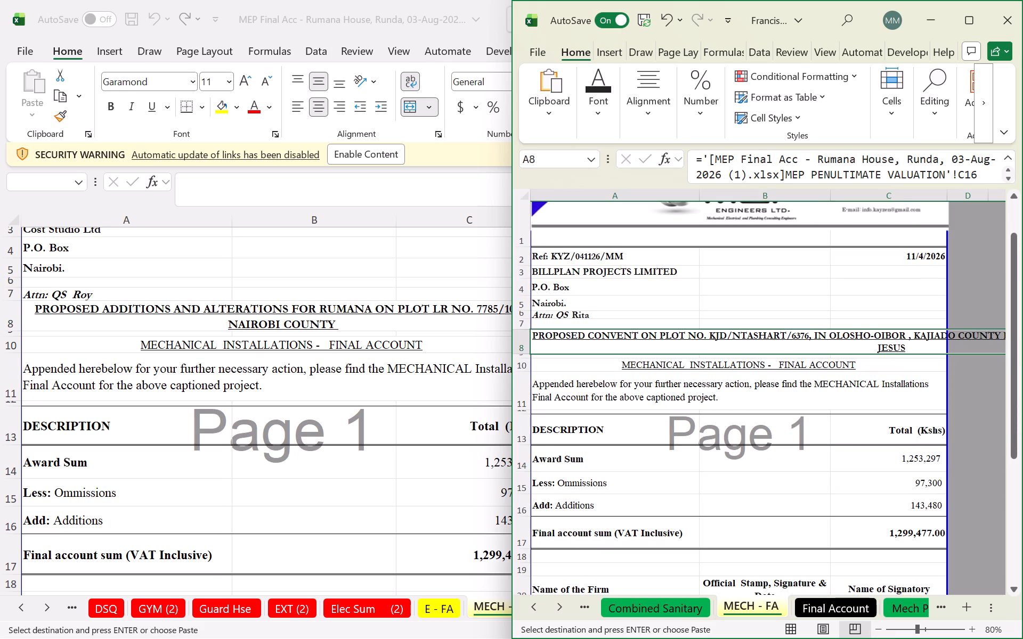
left_click(661, 117)
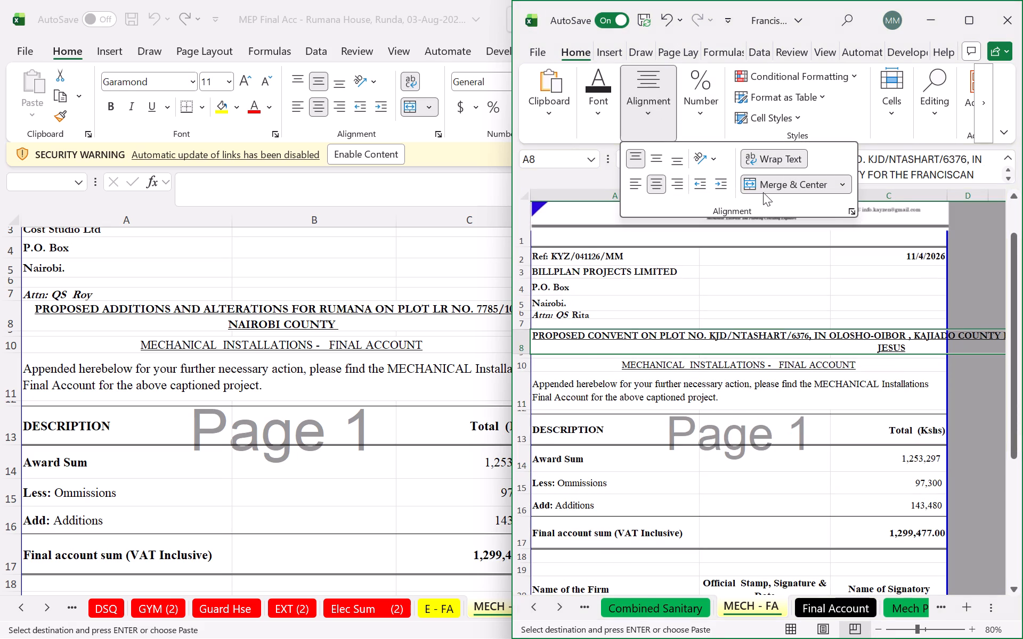
left_click(763, 182)
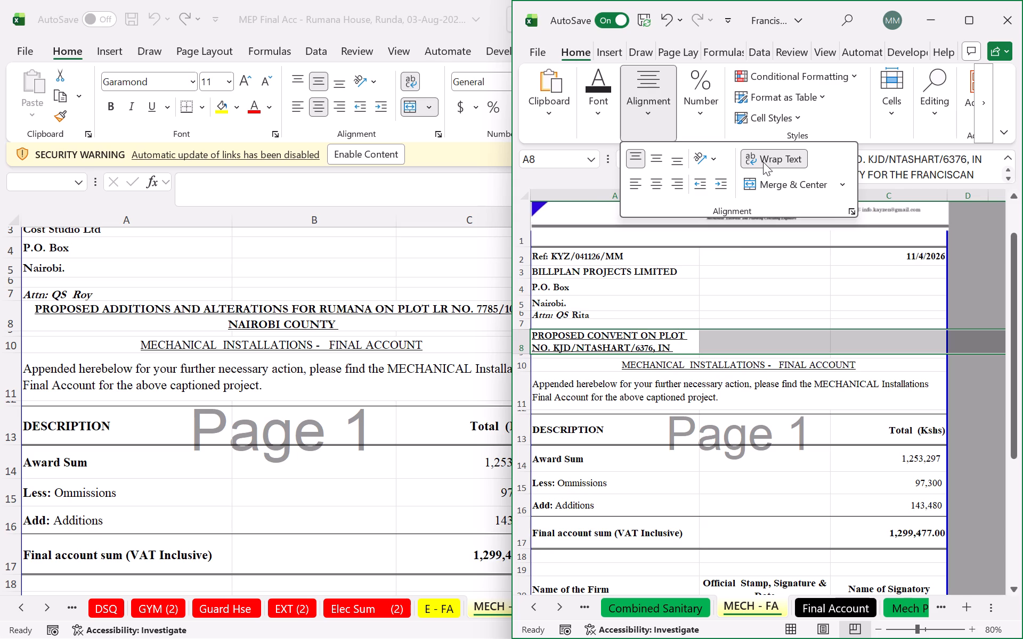
left_click(839, 389)
left_click(882, 334)
left_click_drag(906, 337, 792, 346)
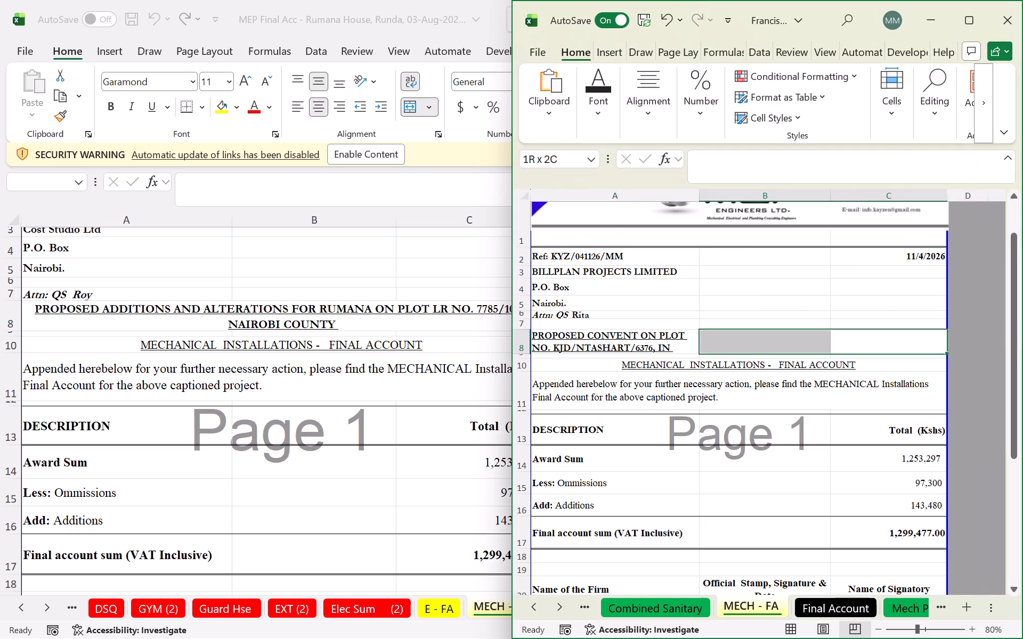
left_click_drag(792, 346, 634, 346)
left_click(660, 109)
left_click(760, 181)
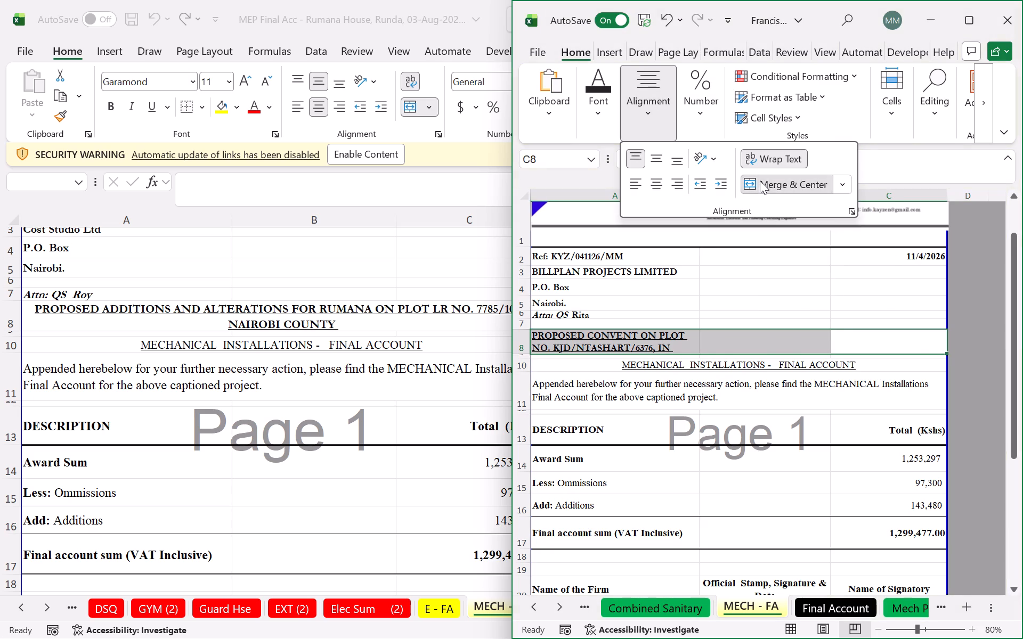
left_click(829, 419)
Link the Award Sum in C14 of MECH - FA to the discounted sum less contingency in F20 of Mech Price Summary Page.
scroll(807, 325, "down", 1)
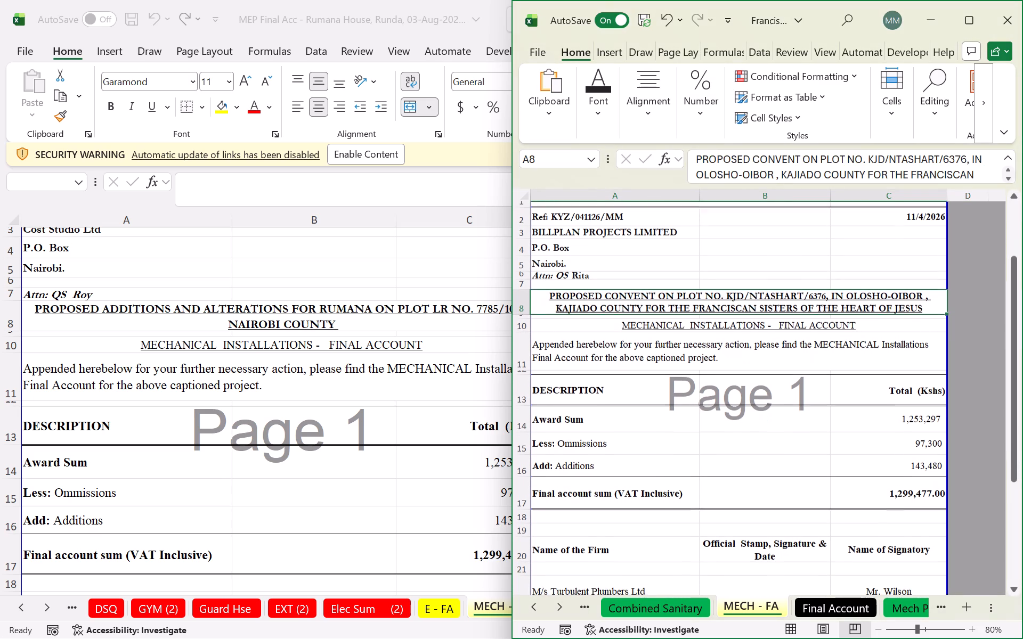
left_click(871, 424)
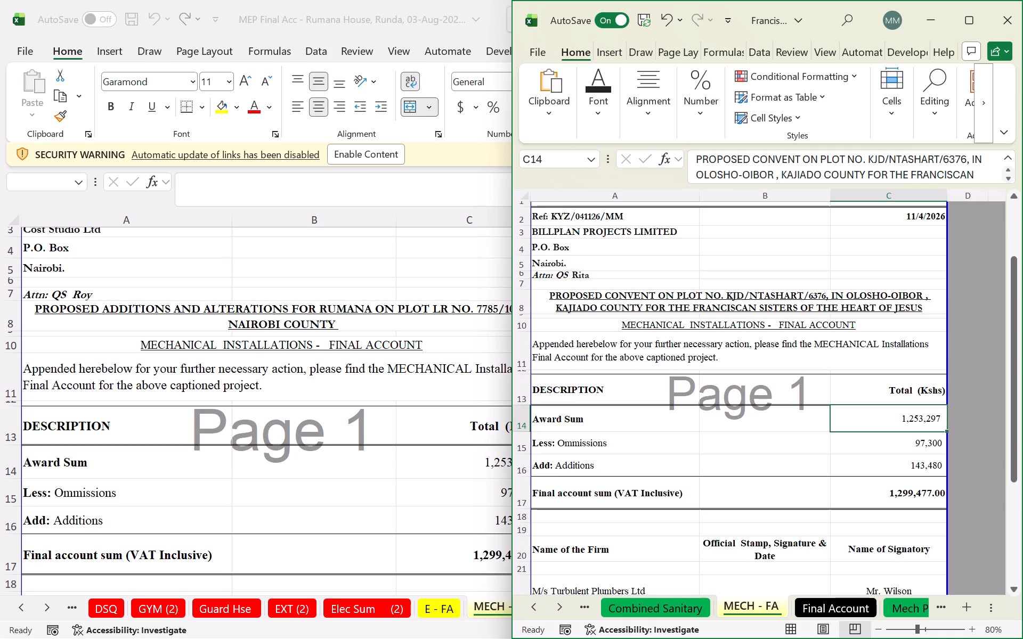
key("equal")
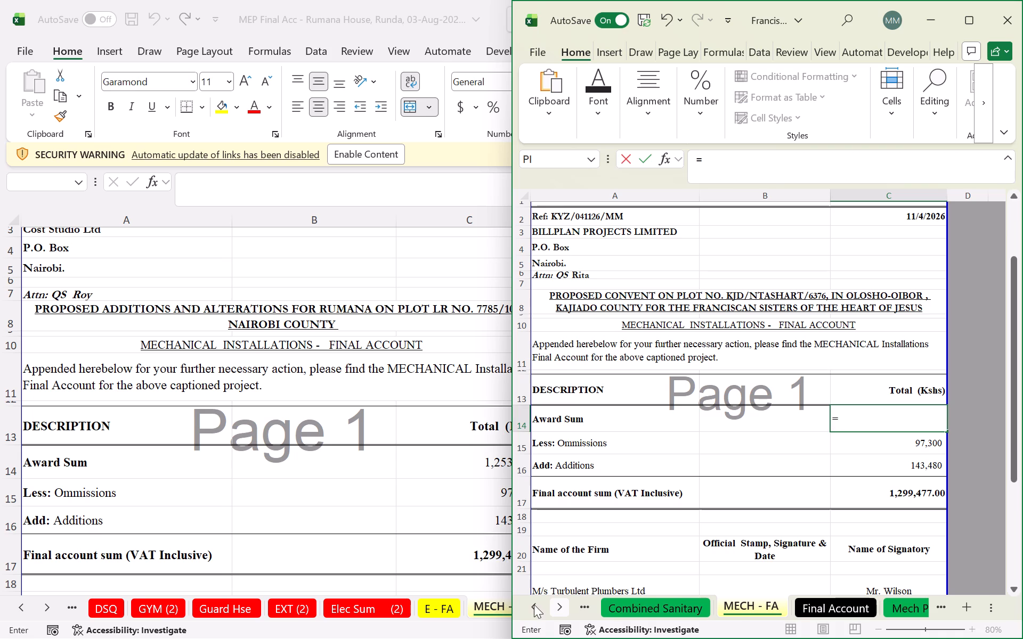
double_click(564, 607)
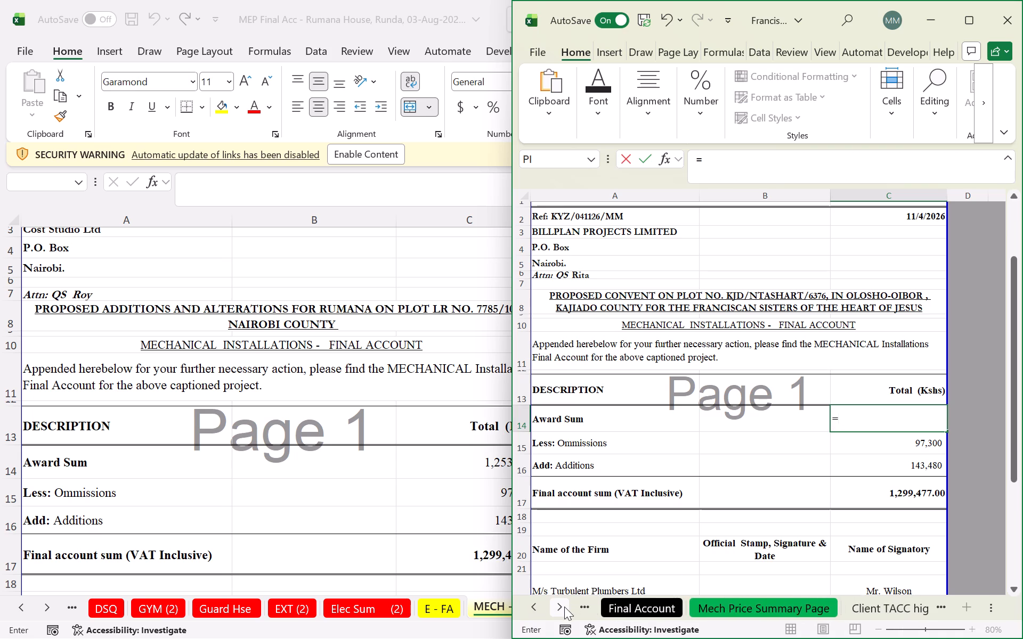
left_click(810, 611)
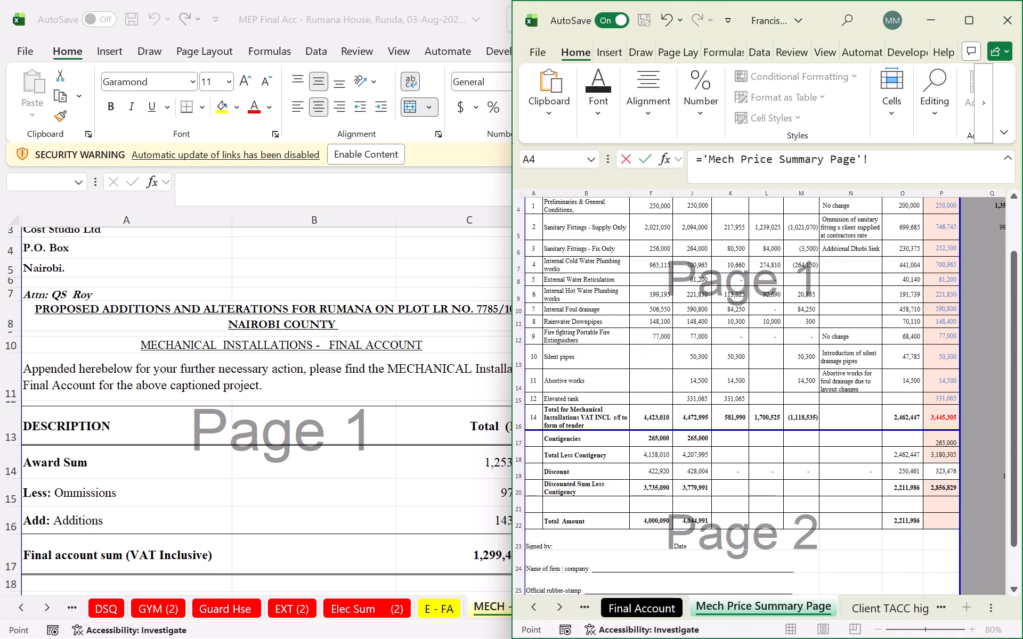
scroll(686, 227, "up", 4)
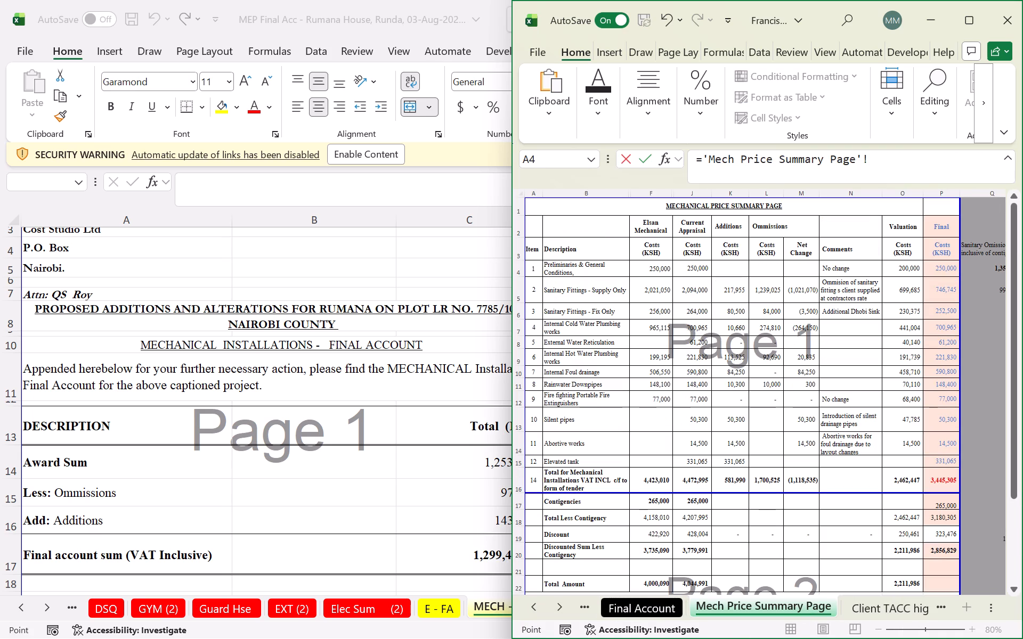
scroll(651, 427, "down", 1)
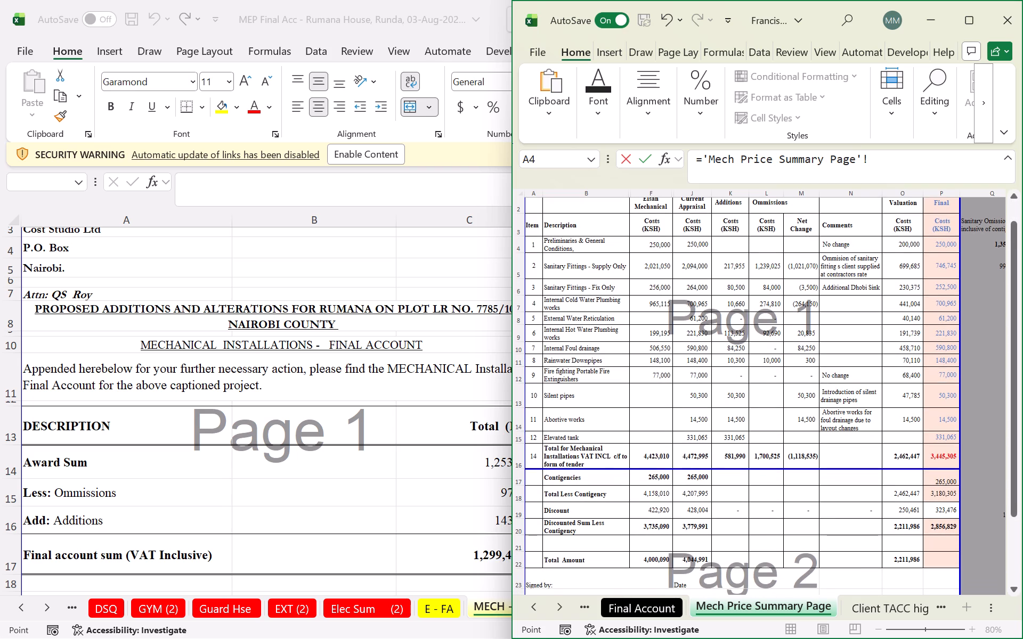
left_click(656, 528)
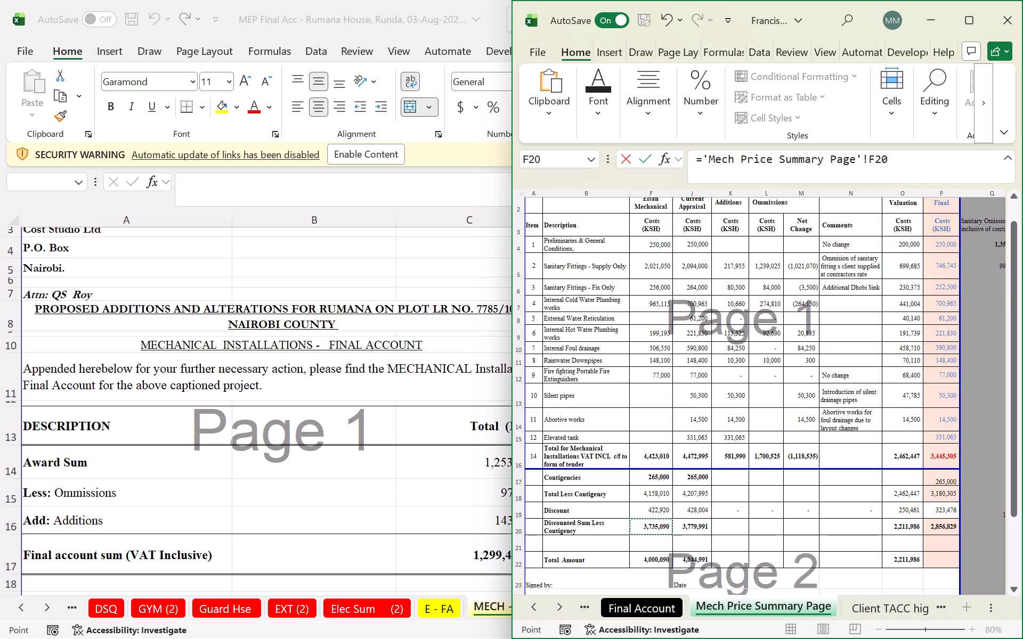
key("Return")
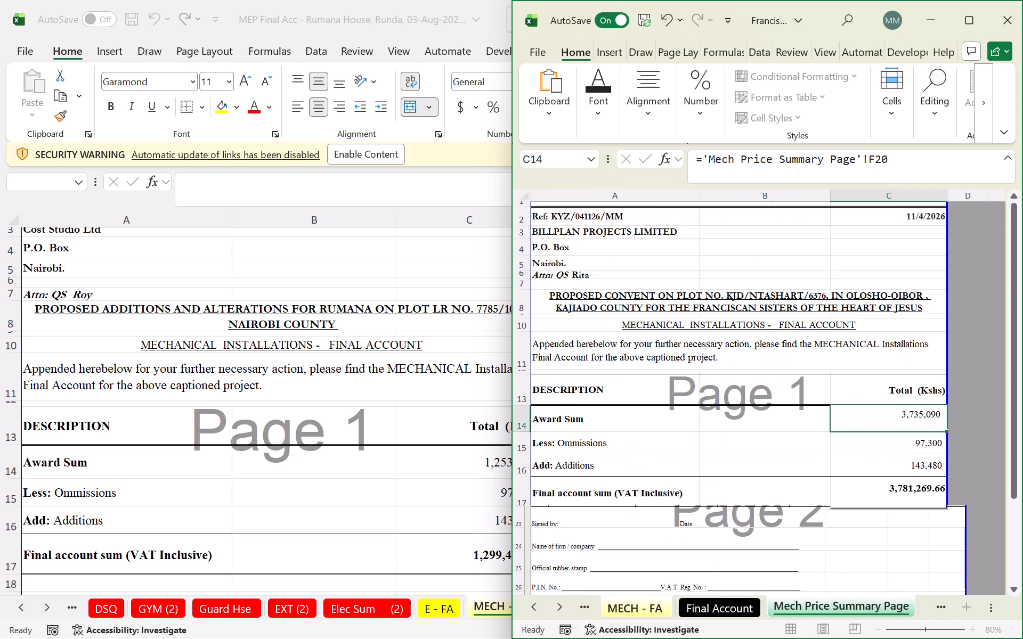
Check the Total Amount formula in F22 of Mech Price Summary Page and hide row 22.
double_click(564, 607)
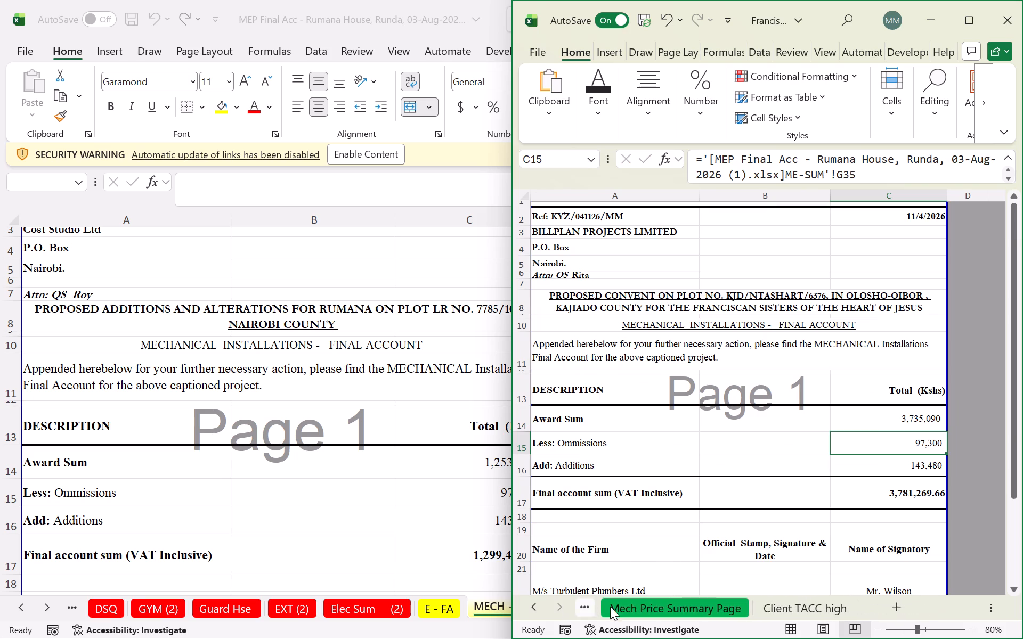
left_click(660, 604)
left_click(650, 562)
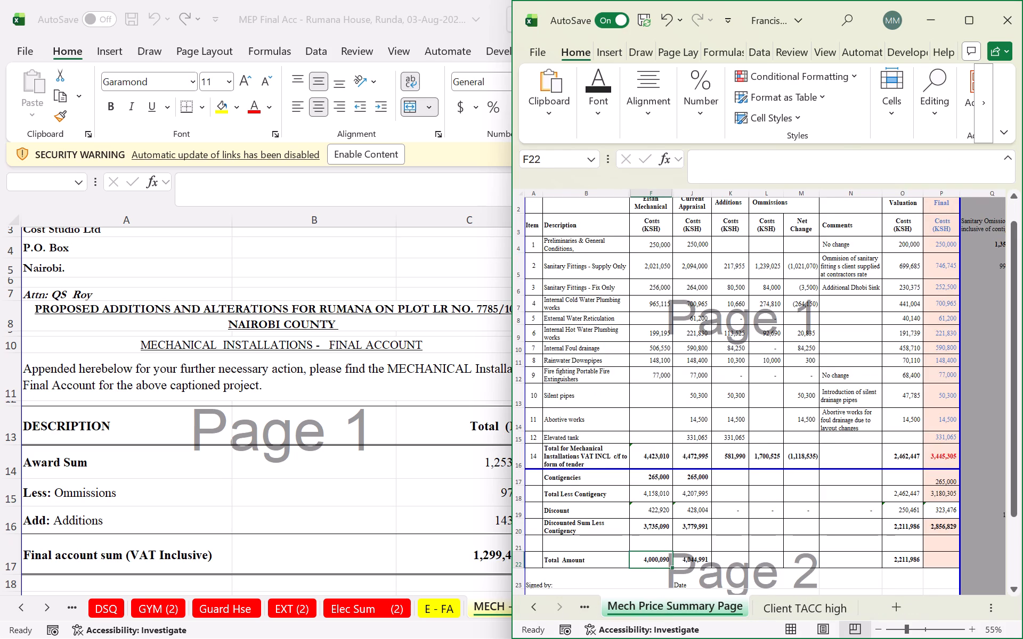
double_click(650, 562)
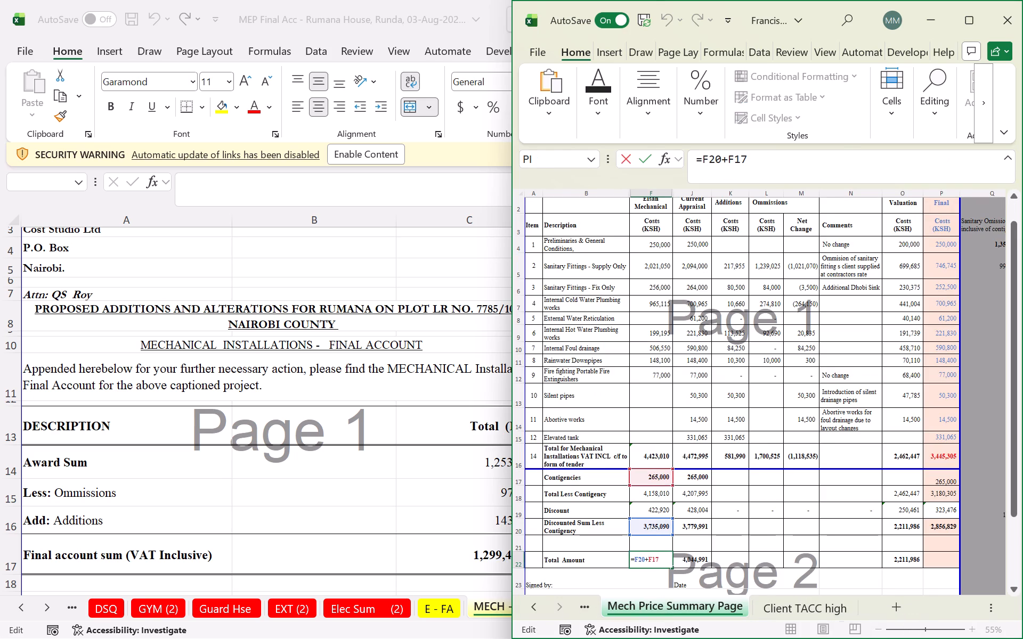
key("Return")
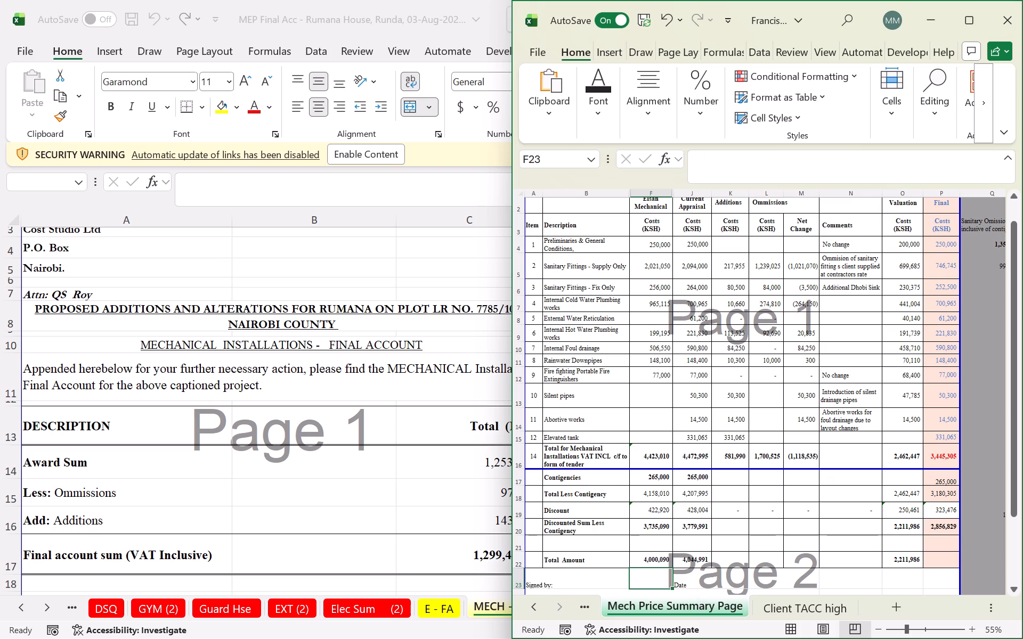
left_click(519, 558)
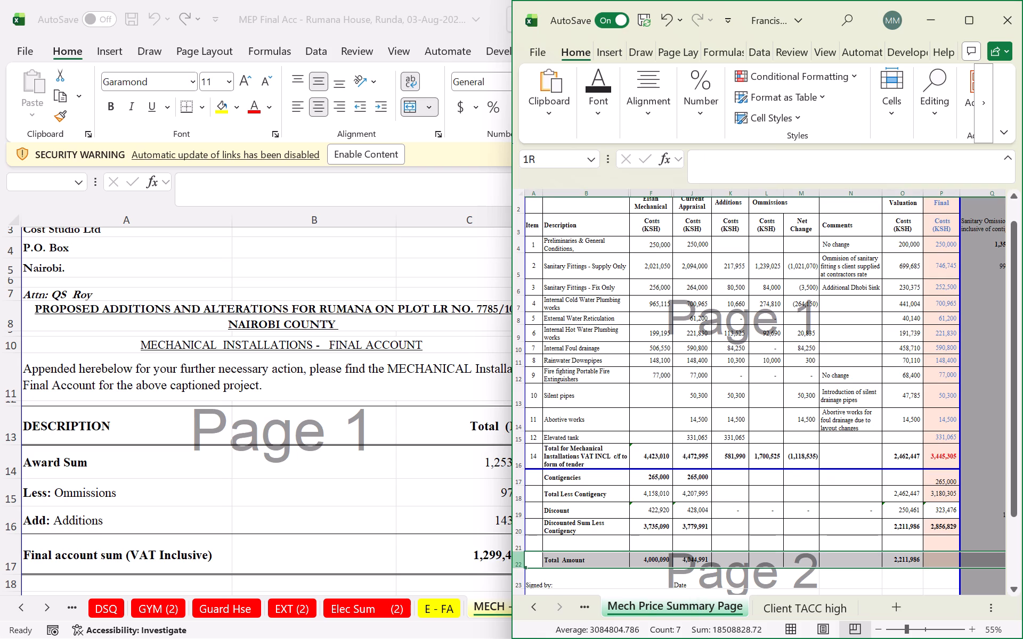
right_click(519, 558)
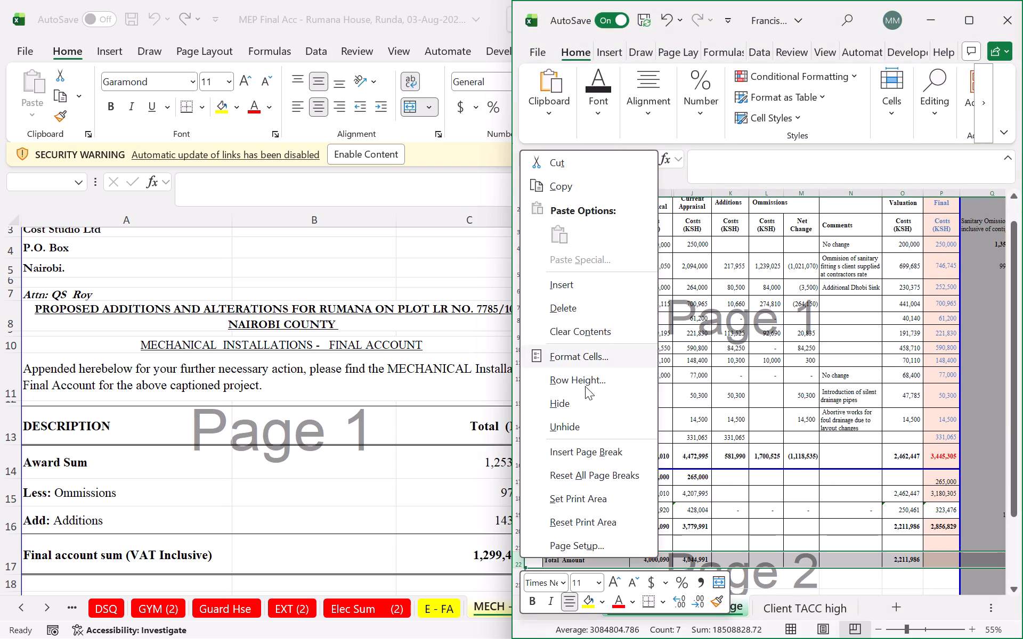
left_click(585, 397)
left_click(715, 415)
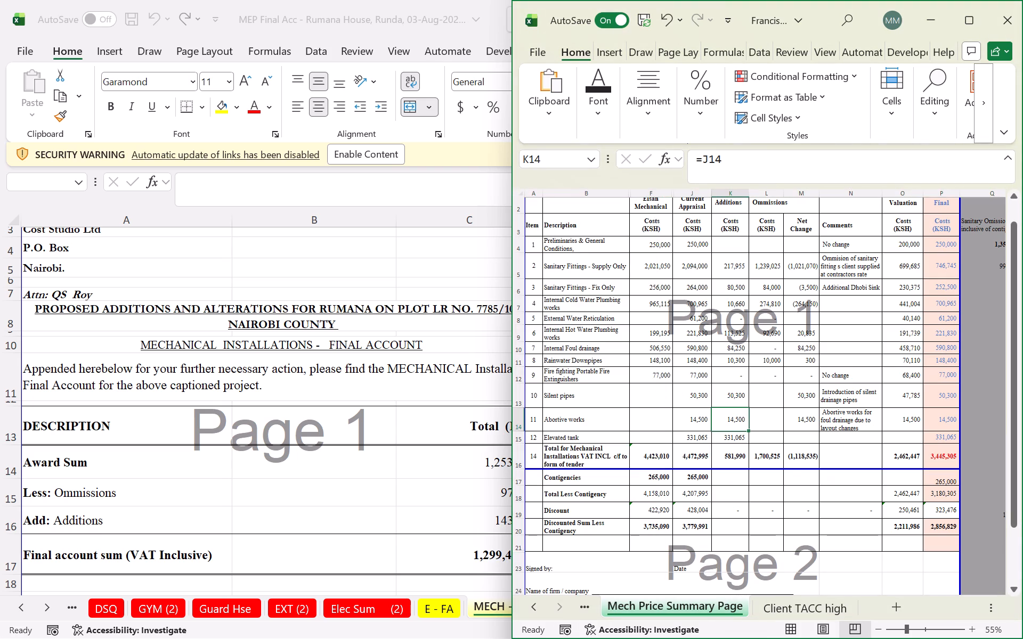
Link the Ommissions amount in C15 of MECH - FA to the omissions total in L16 of Mech Price Summary Page.
left_click_drag(518, 603, 524, 602)
double_click(530, 602)
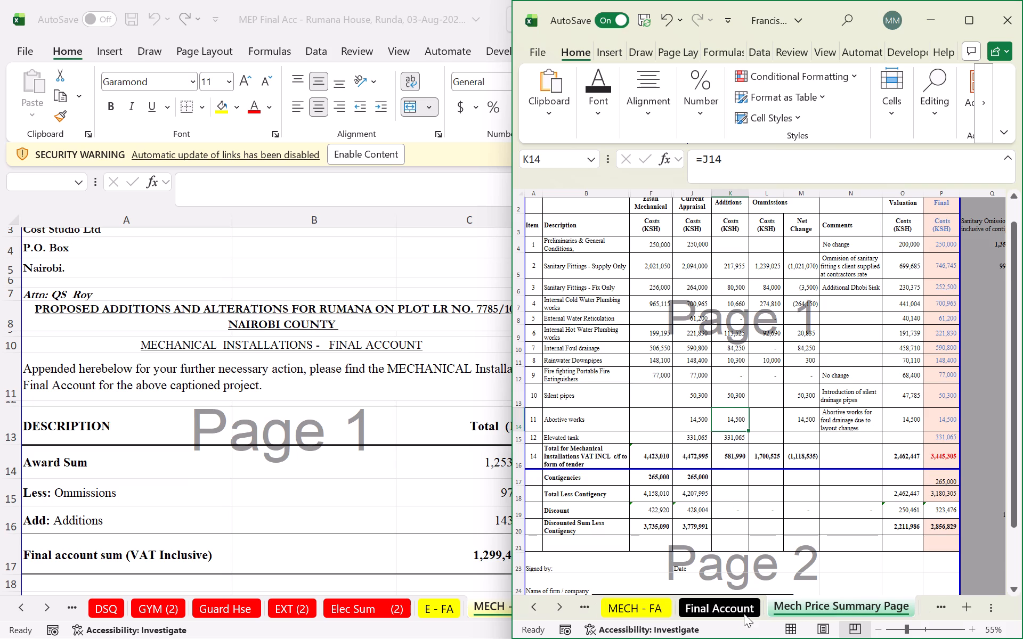
left_click(646, 603)
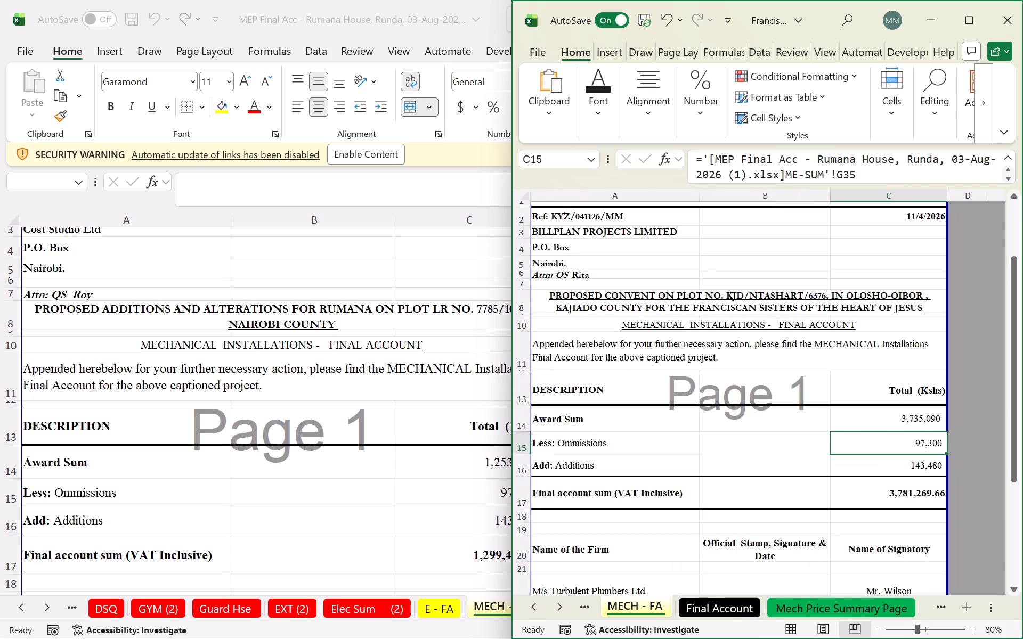
key("equal")
left_click(733, 605)
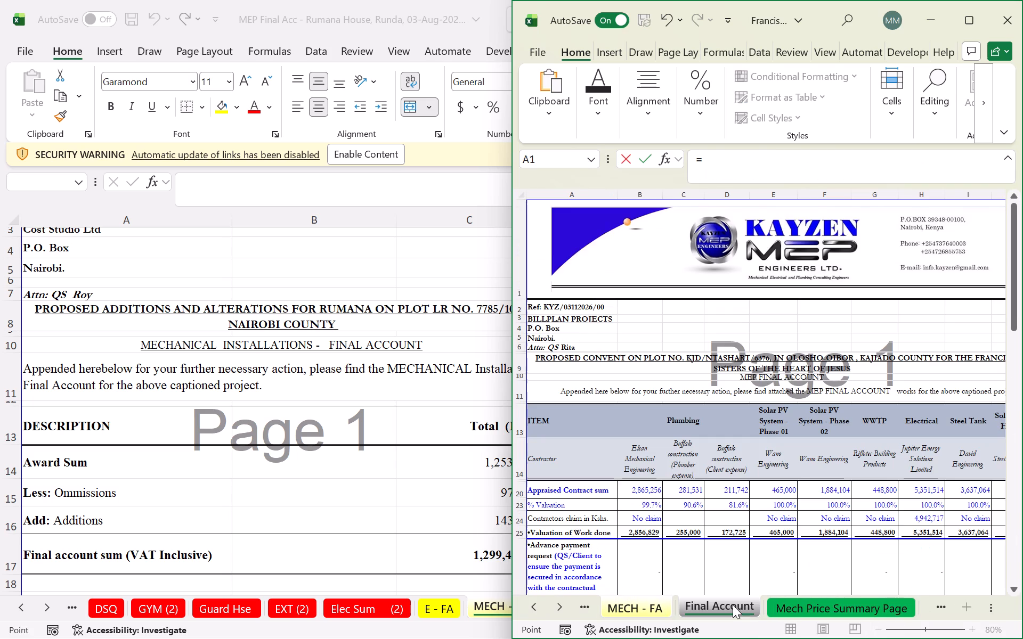
left_click(803, 608)
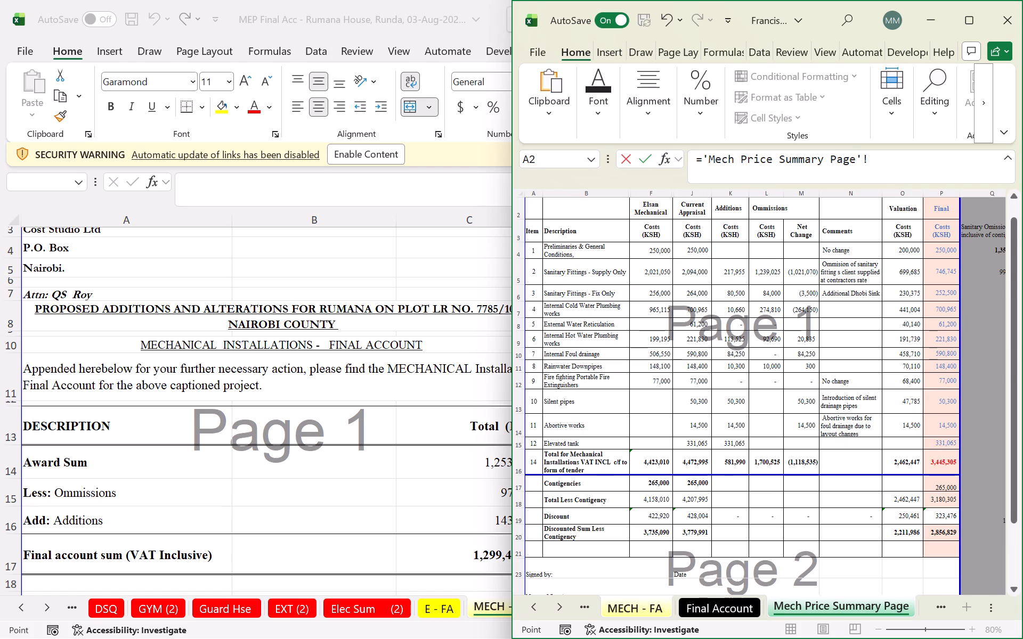
left_click(764, 462)
key("Return")
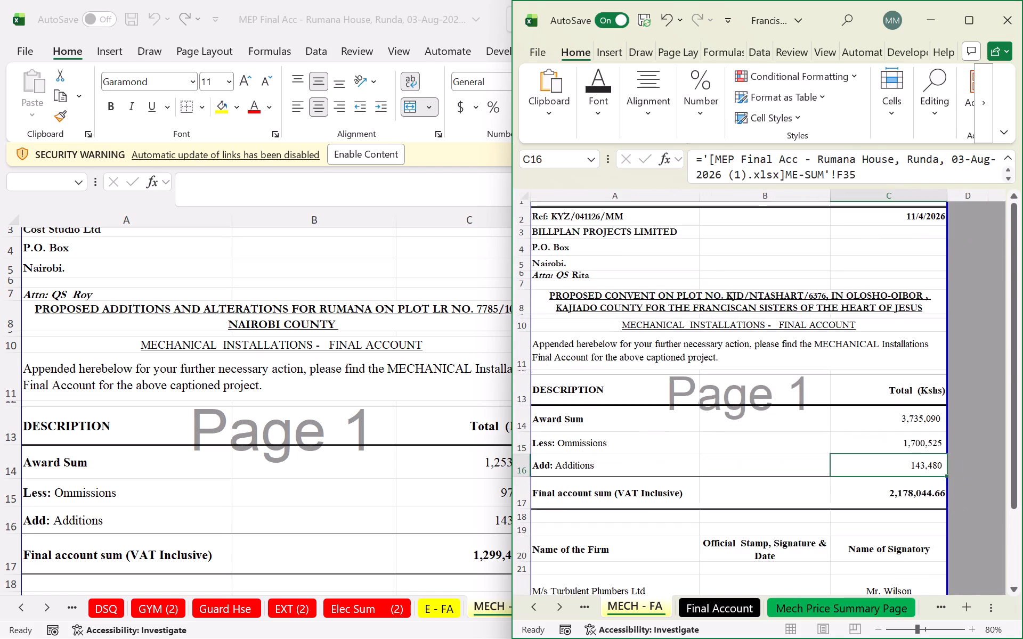
Link the Additions amount in C16 of MECH - FA to the additions total in K16 of Mech Price Summary Page.
key("equal")
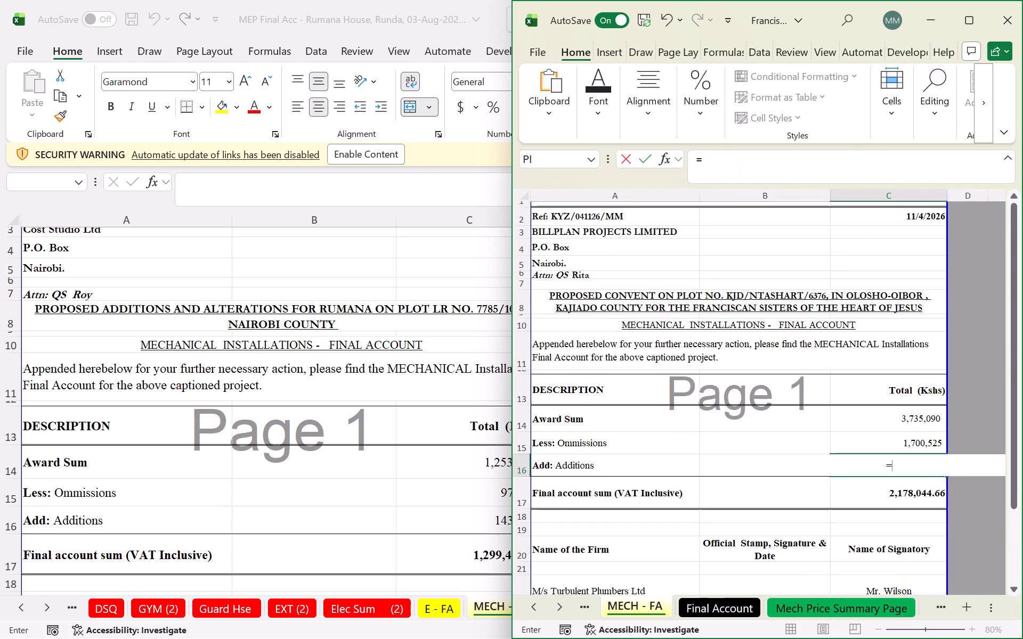
left_click(739, 614)
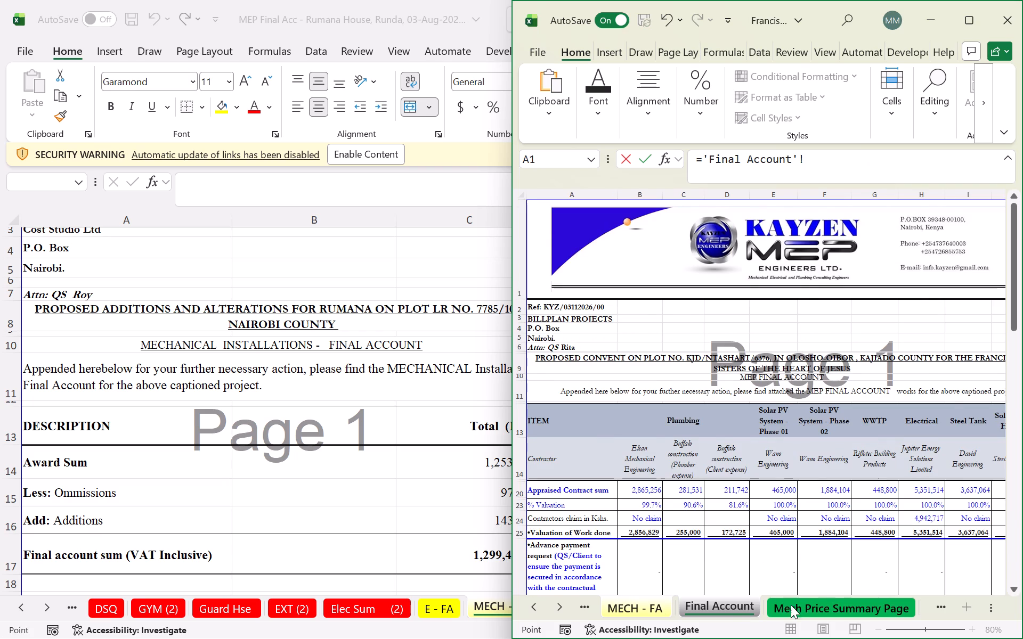
left_click(797, 610)
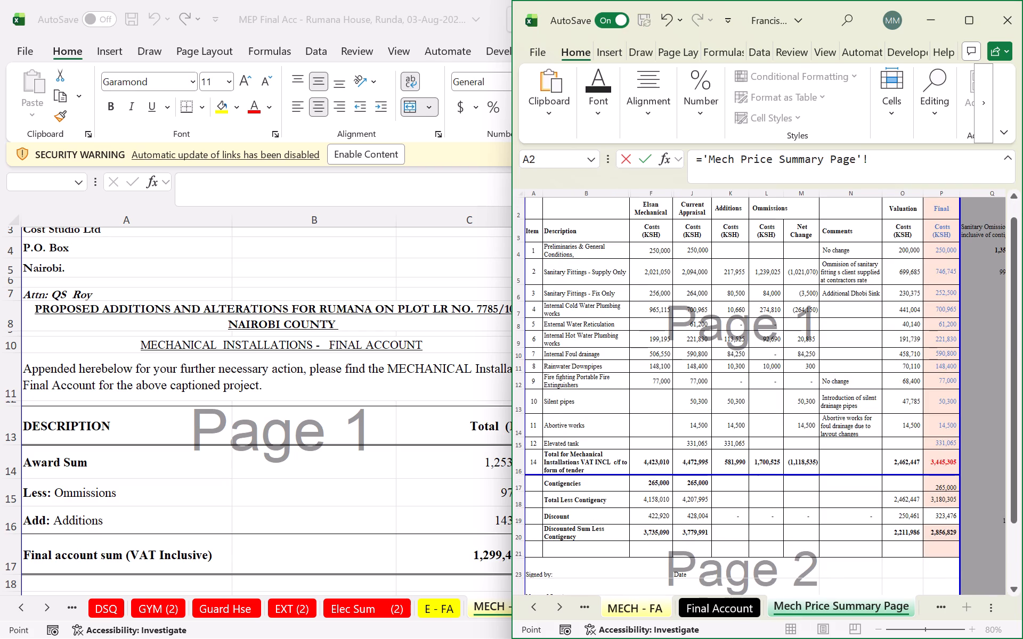
left_click(732, 464)
key("Return")
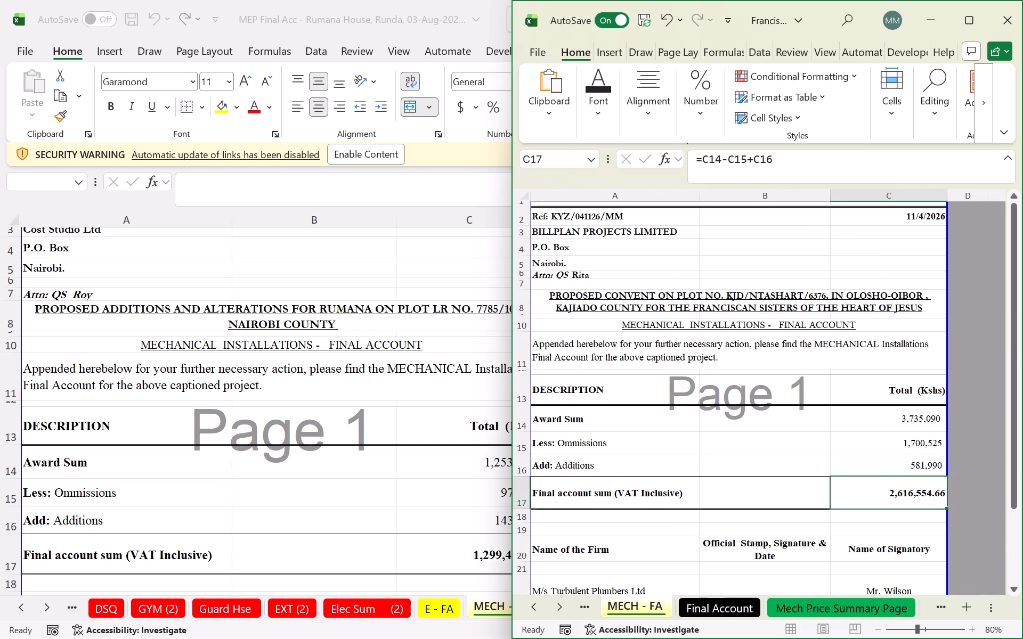
Check the additions formula for Sanitary Fittings - Supply Only on Mech Price Summary Page and return to MECH - FA.
left_click(822, 605)
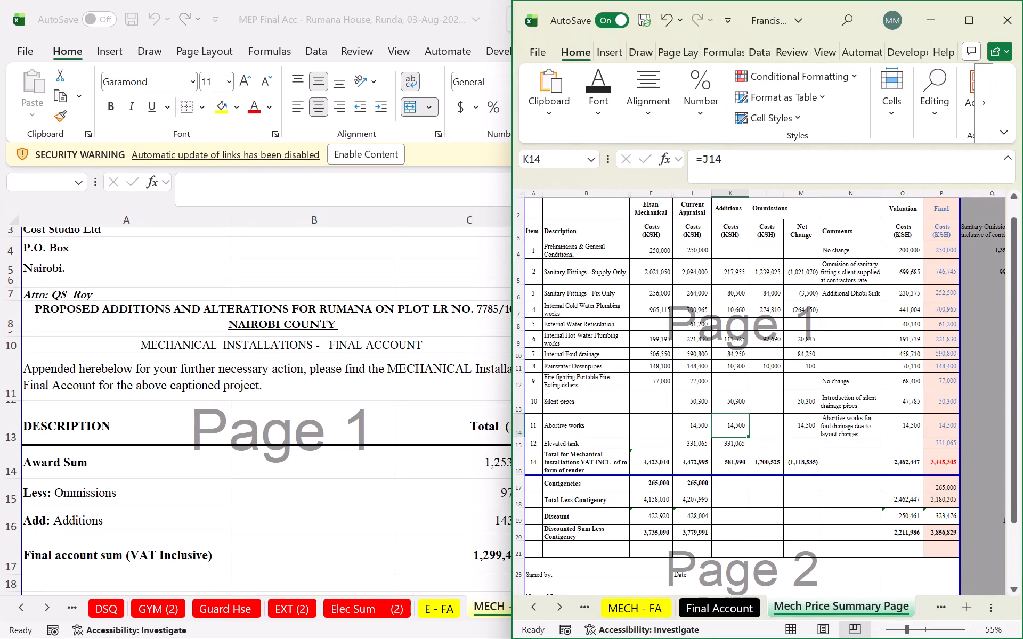
double_click(729, 268)
key("Return")
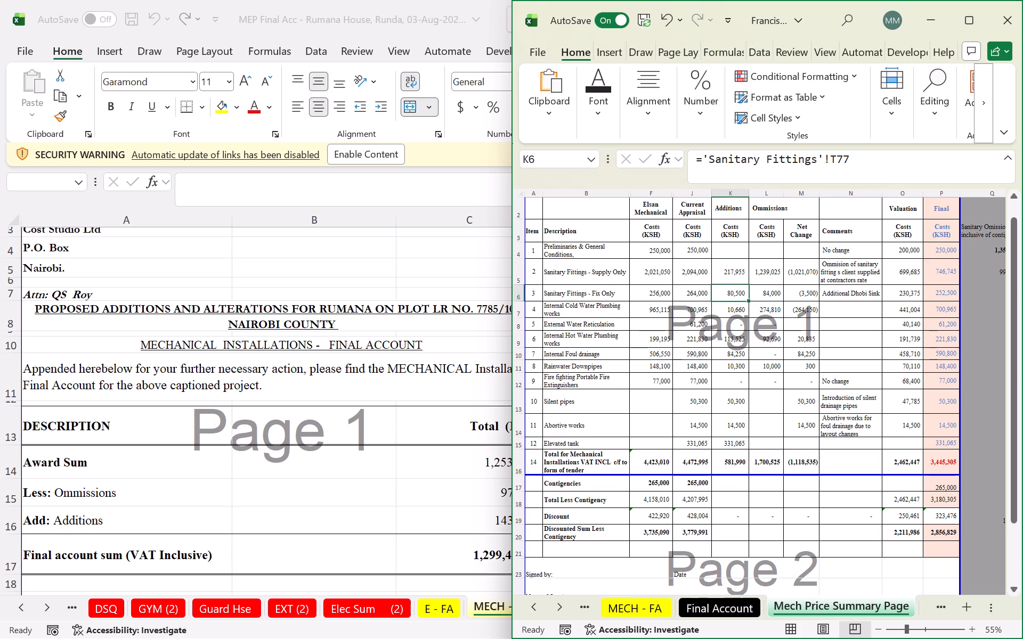
left_click(734, 608)
left_click(652, 610)
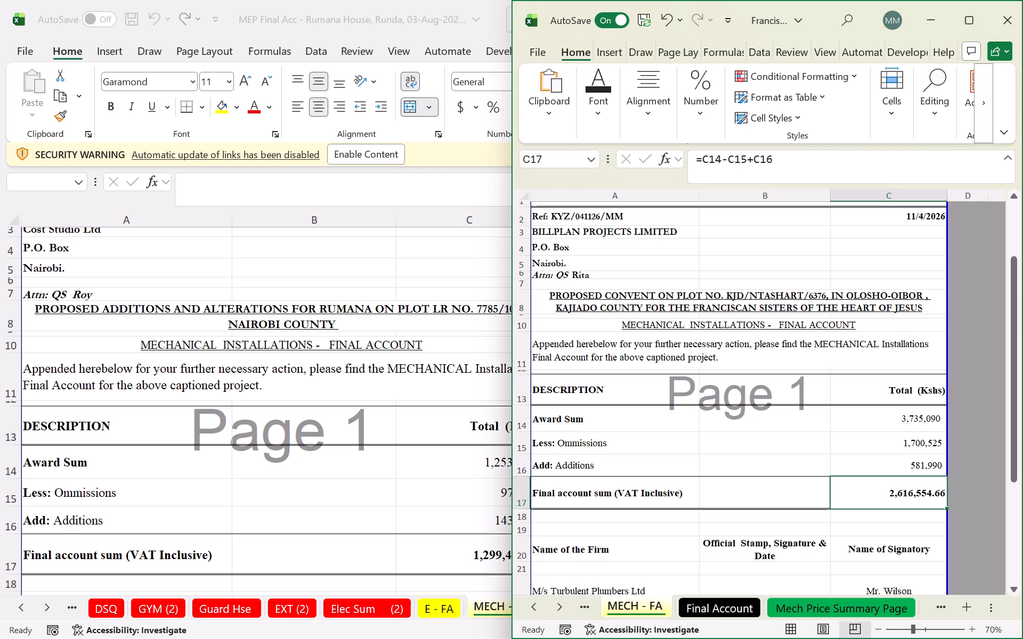
Insert a row above Final account sum in MECH - FA and label it "Less:MC Scope" in A17.
left_click(527, 489)
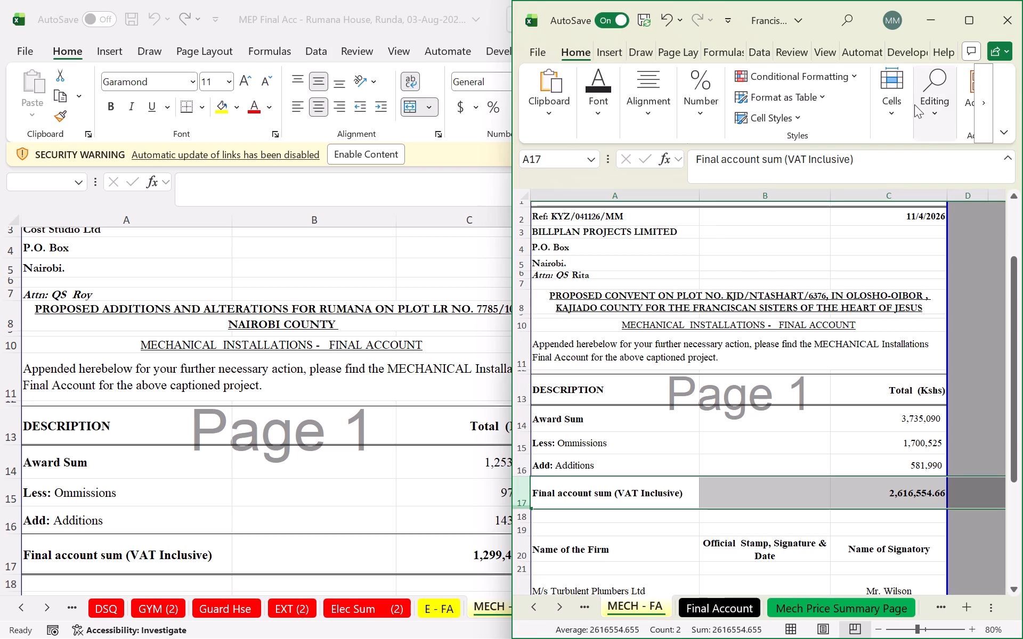
left_click(901, 114)
left_click(896, 155)
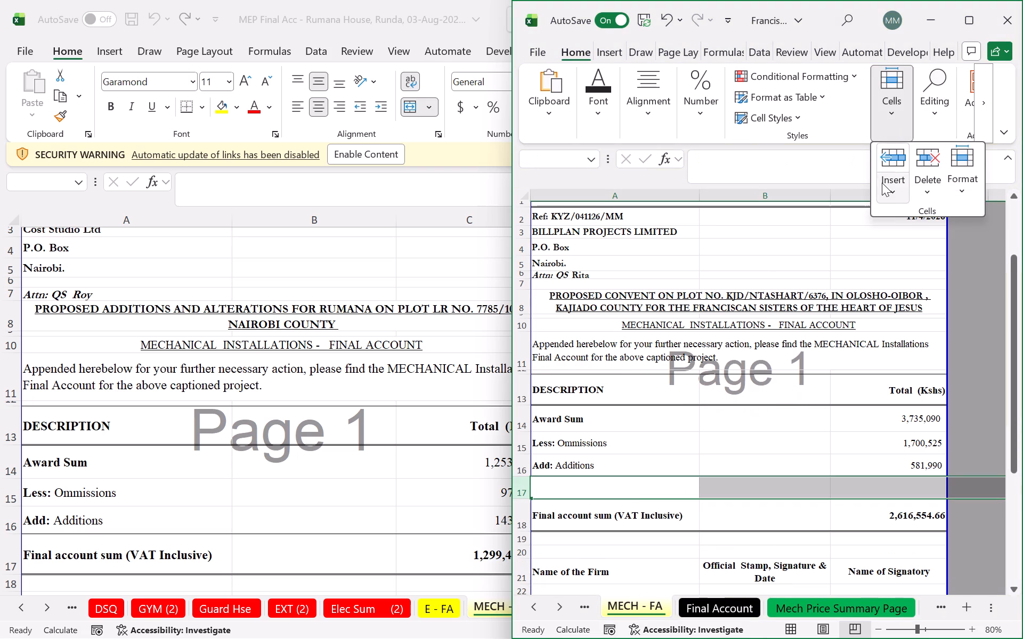
left_click(624, 487)
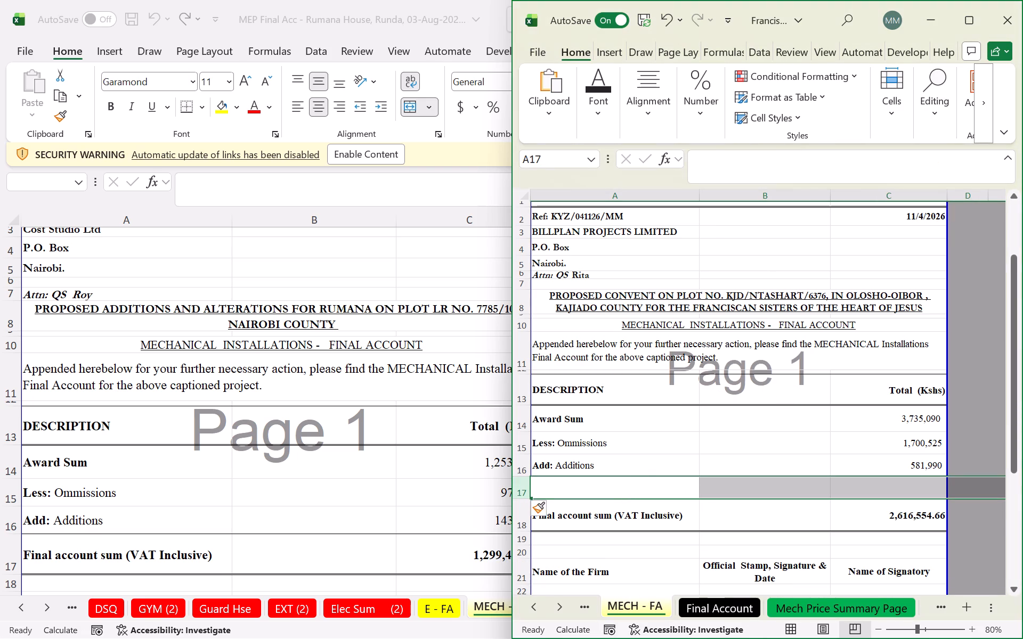
key("l")
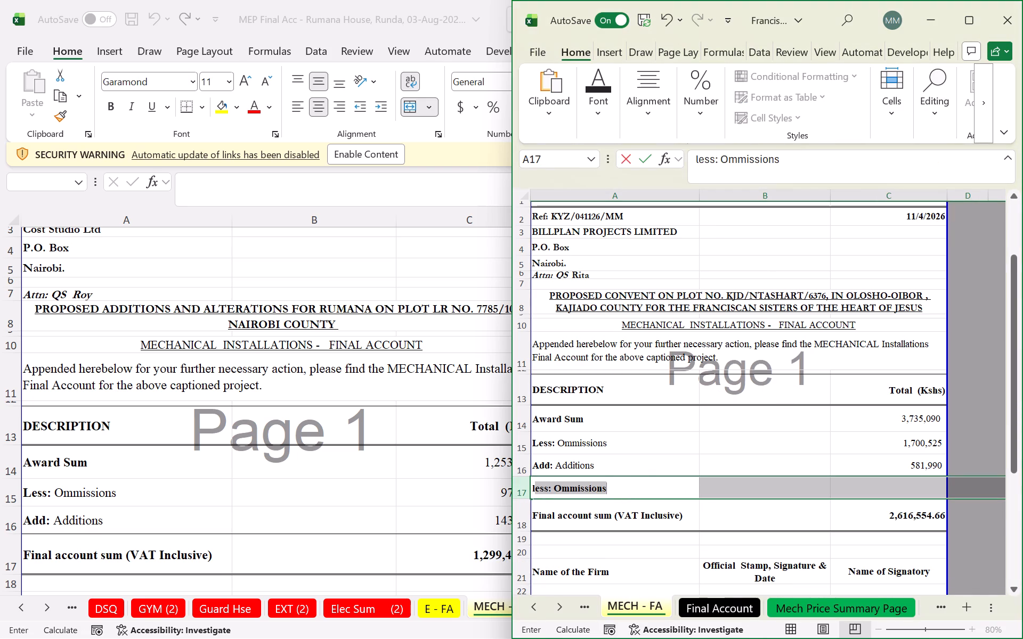
key("BackSpace")
key("BackSpace")
key("l")
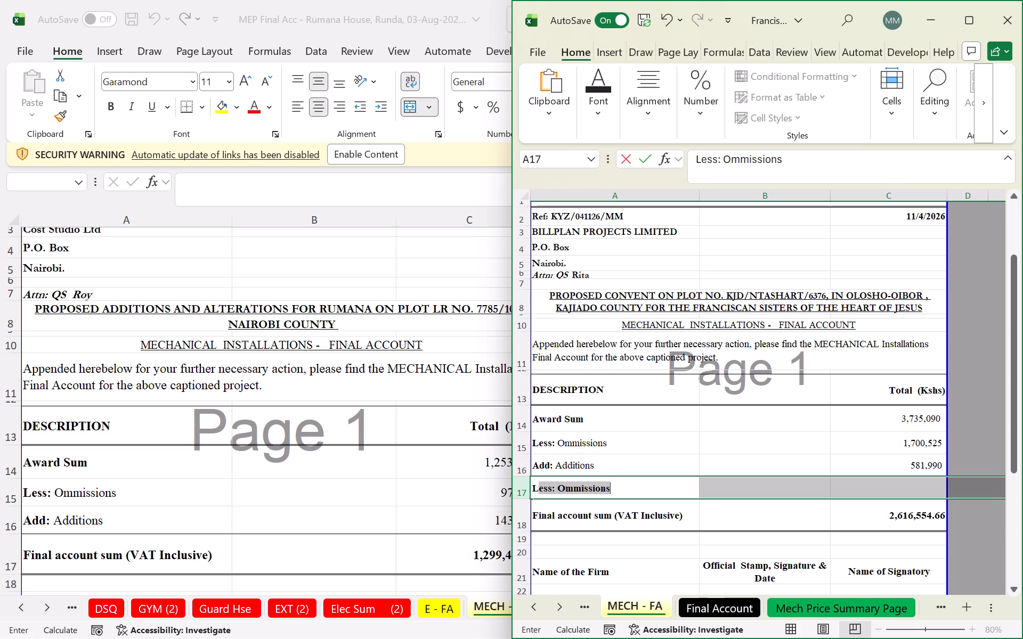
type("ess")
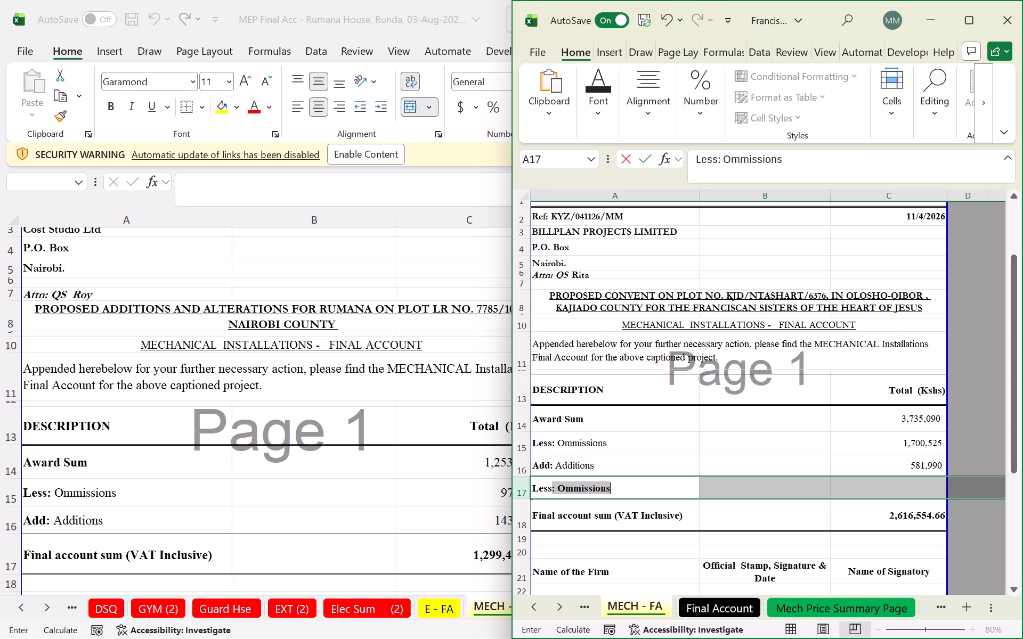
key("shift+colon")
type("MC")
key("space")
key("s")
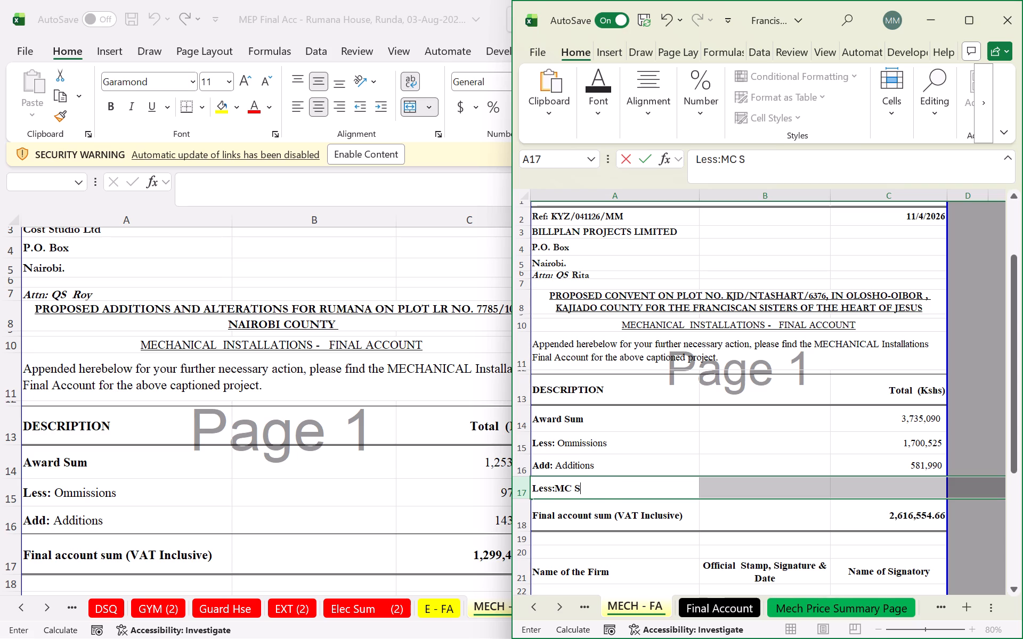
type("cope")
Link the MC Scope amount in C17 to Elsan Mechanical's Less Main contractors scope figure on the Final Account sheet.
left_click(884, 482)
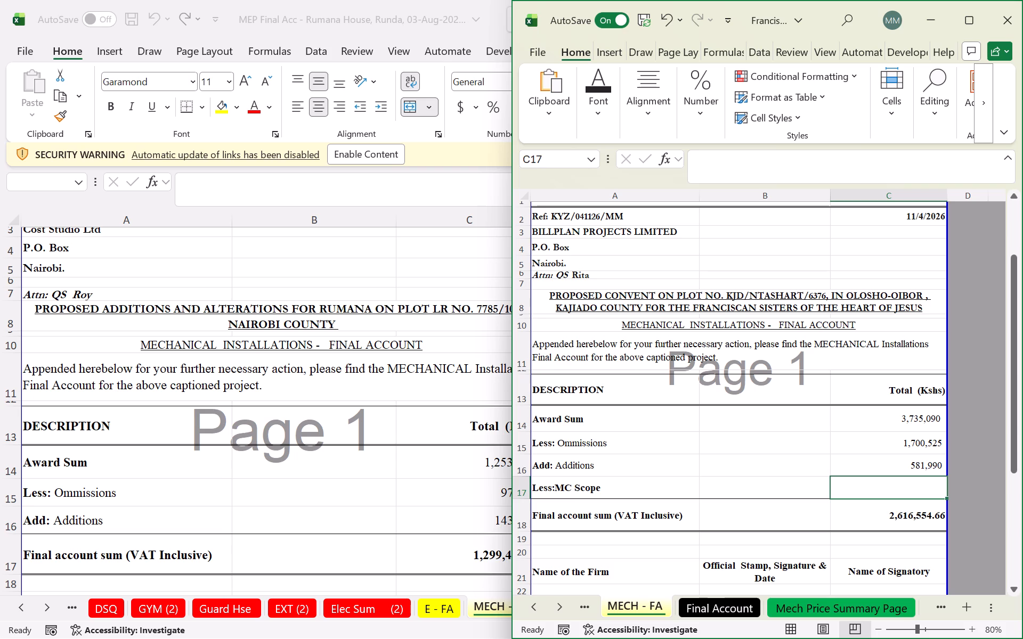
key("equal")
left_click(734, 613)
left_click(779, 608)
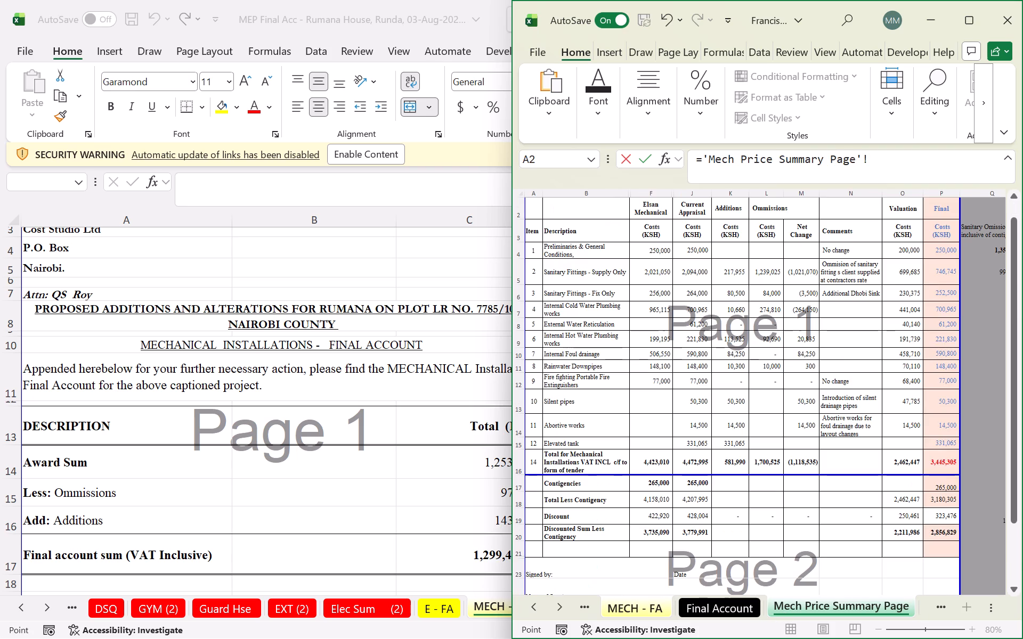
left_click(740, 610)
scroll(732, 364, "down", 7)
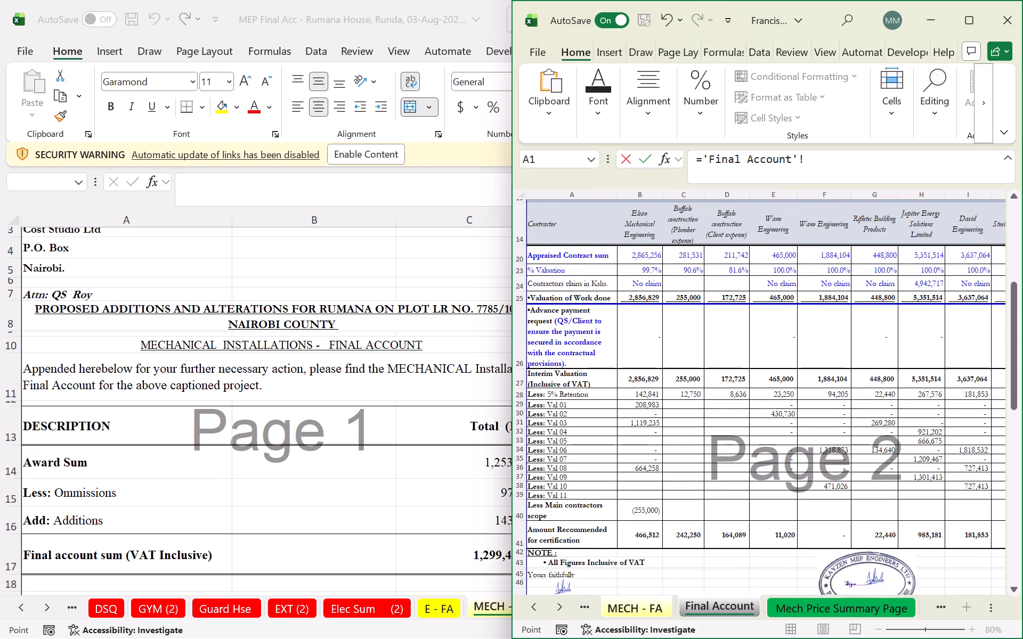
left_click(643, 511)
key("Return")
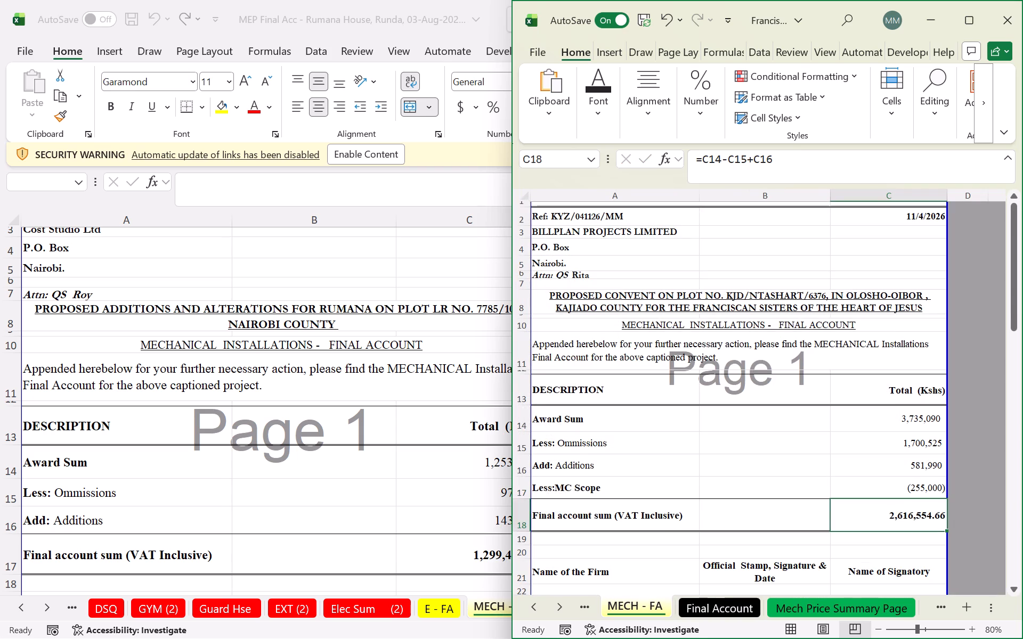
Insert a blank row above Additions in MECH - FA and move the Less:MC Scope row into it as row 16.
scroll(846, 388, "down", 1)
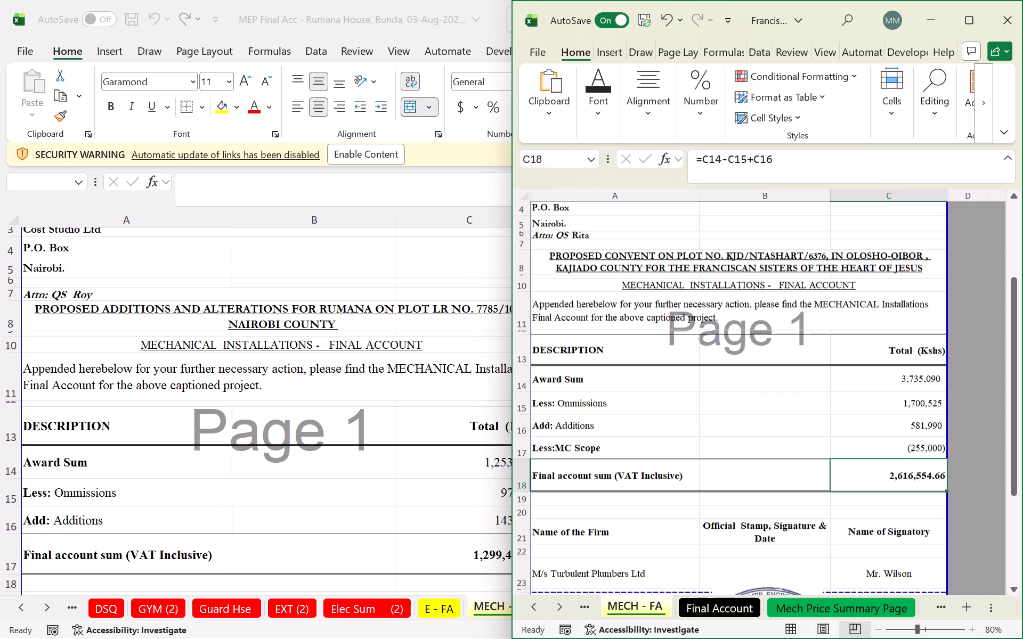
left_click(522, 449)
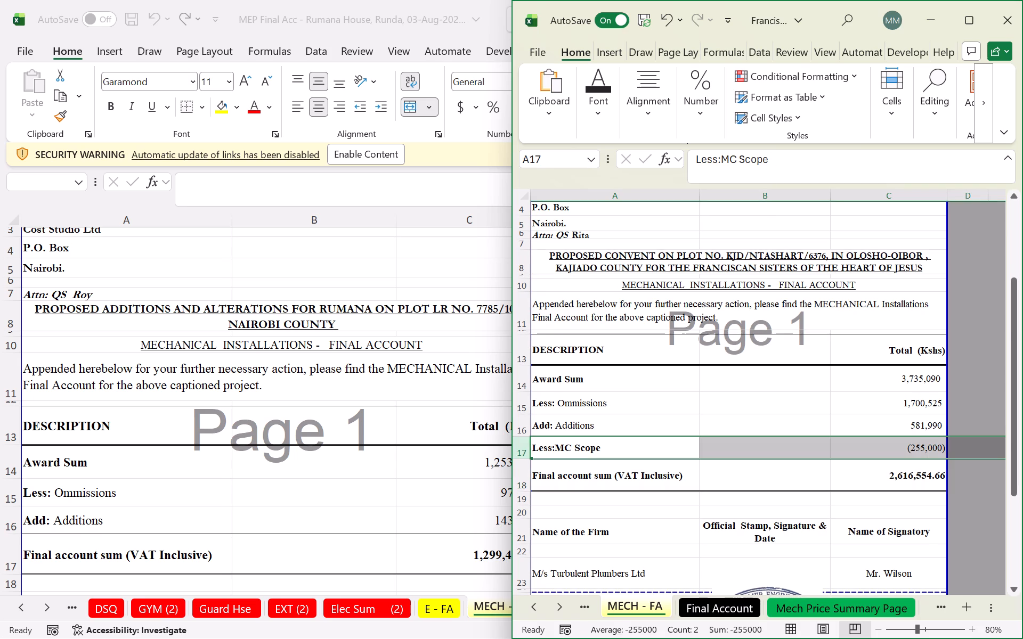
left_click(529, 424)
left_click(888, 73)
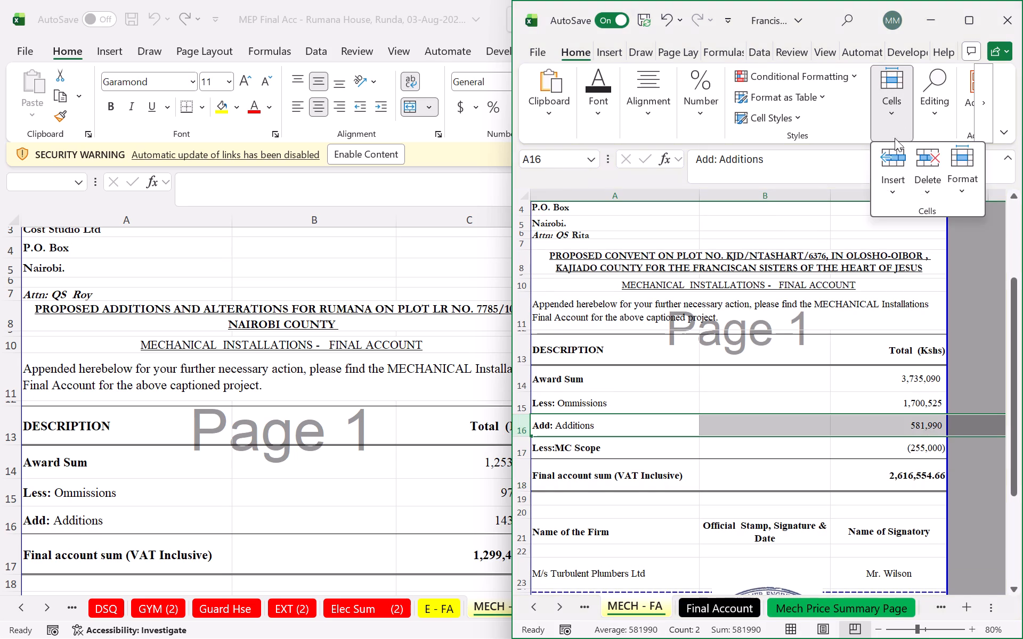
left_click(889, 161)
left_click(567, 474)
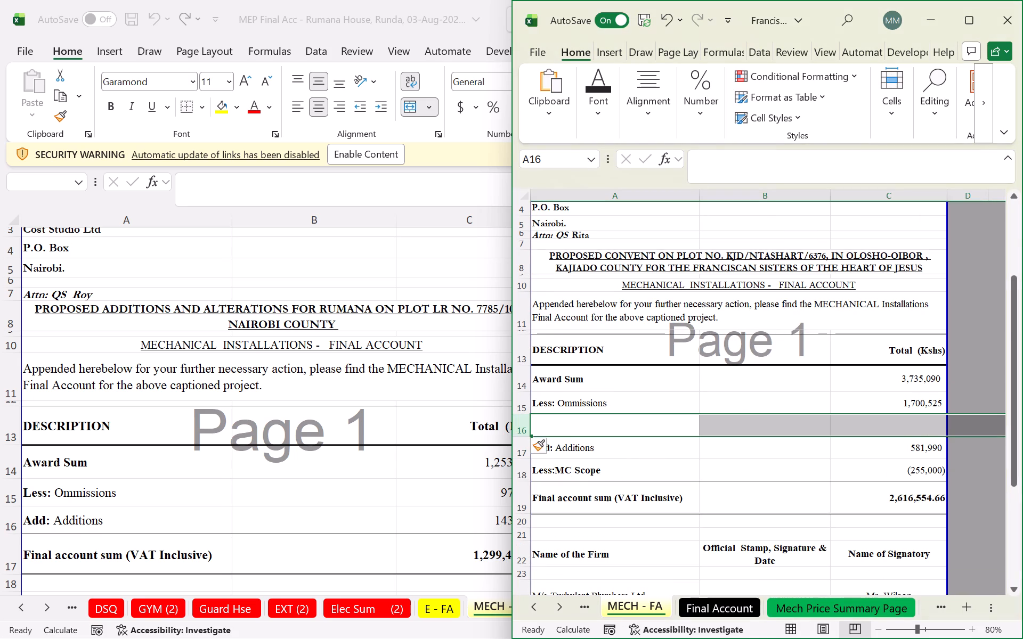
left_click(522, 474)
left_click_drag(597, 460, 598, 430)
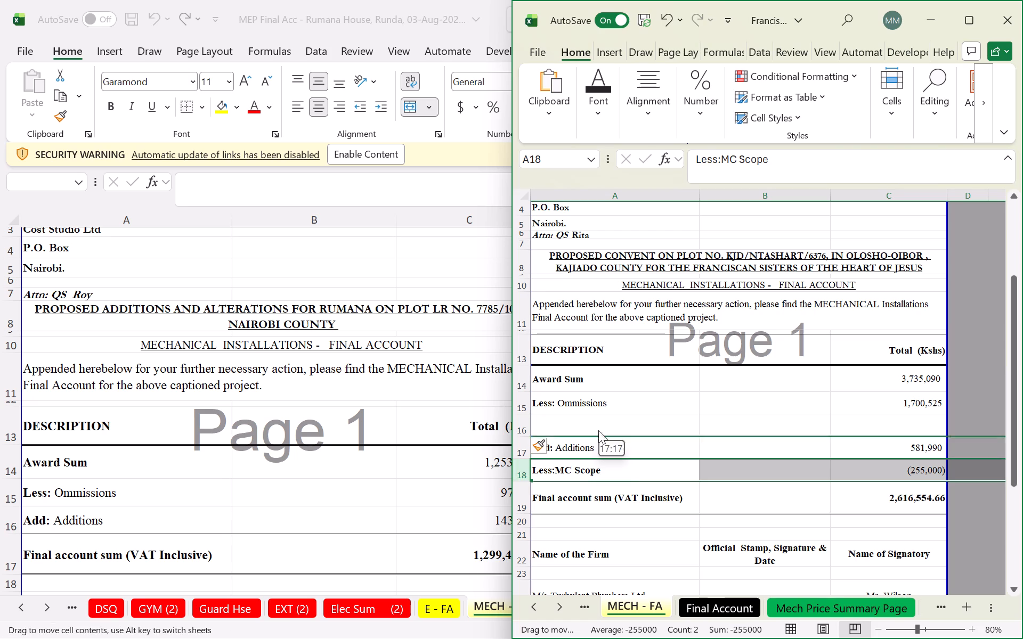
left_click_drag(598, 430, 600, 419)
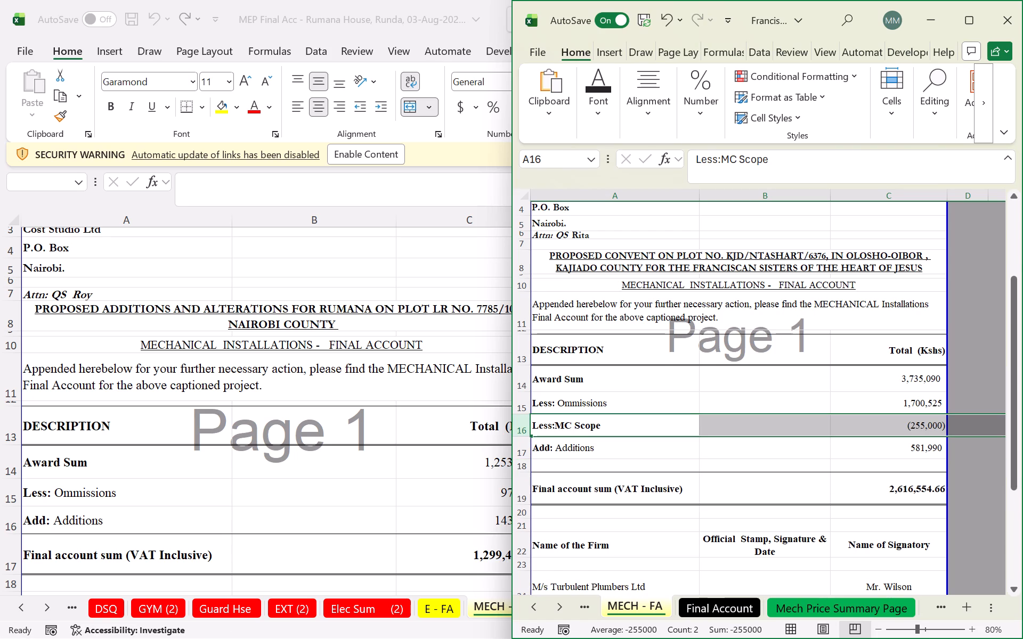
Insert a blank row between the Less:MC Scope and Additions rows of MECH - FA.
left_click(524, 447)
left_click(895, 108)
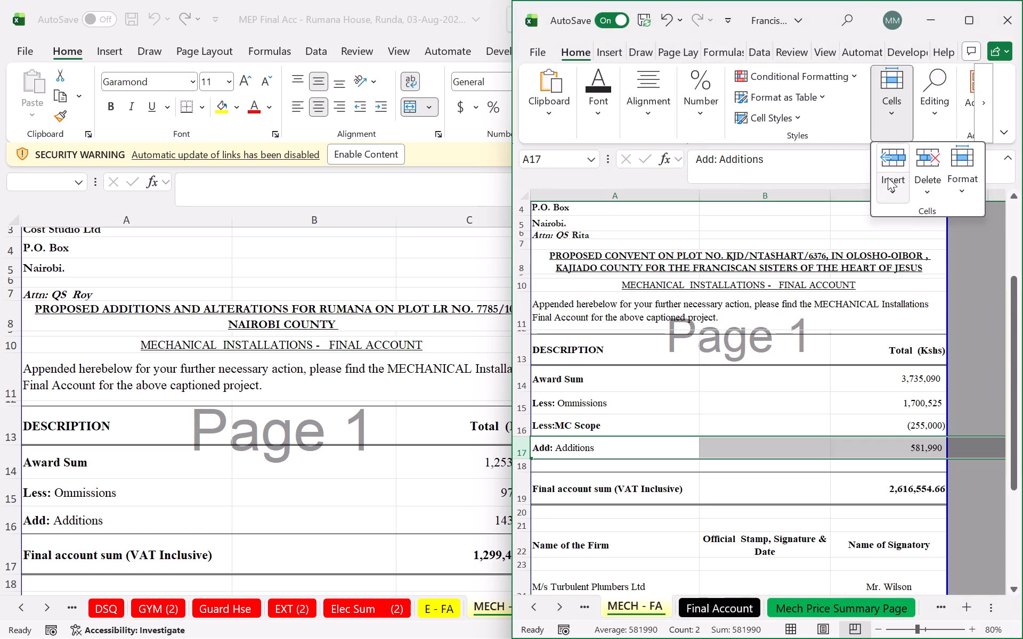
left_click(890, 166)
key("Escape")
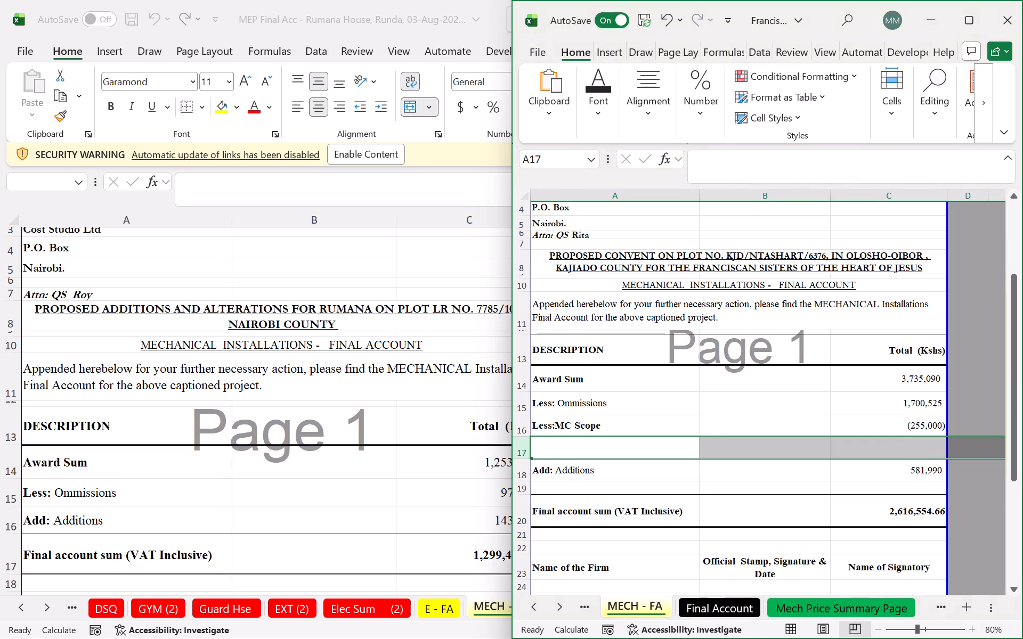
key("Escape")
left_click(765, 400)
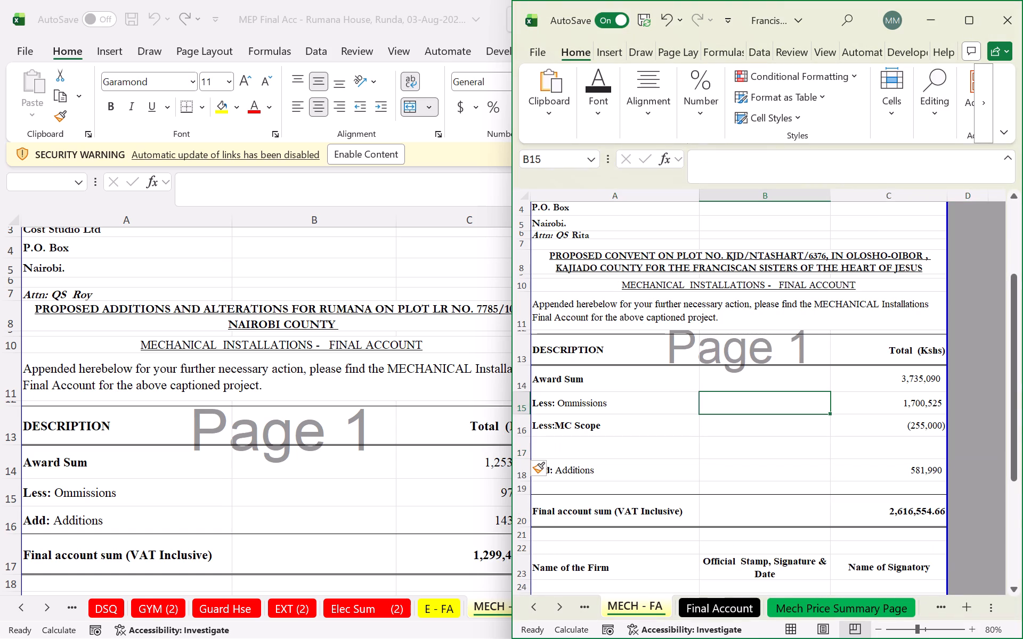
Review the Mech Price Summary Page and Final Account sheets, and return to MECH - FA.
left_click(730, 611)
left_click(836, 613)
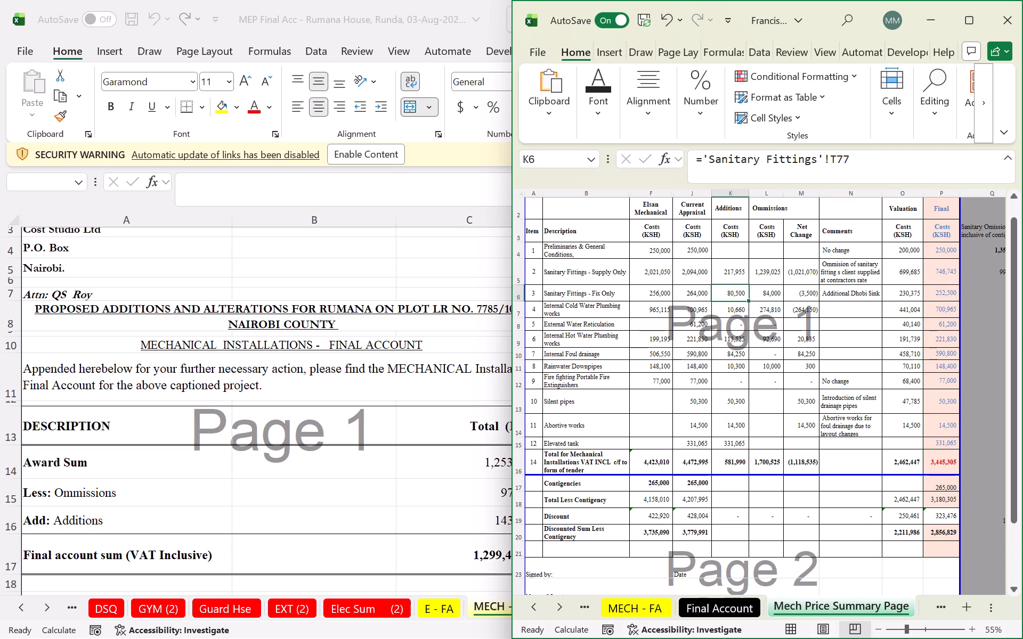
left_click(710, 607)
left_click(640, 607)
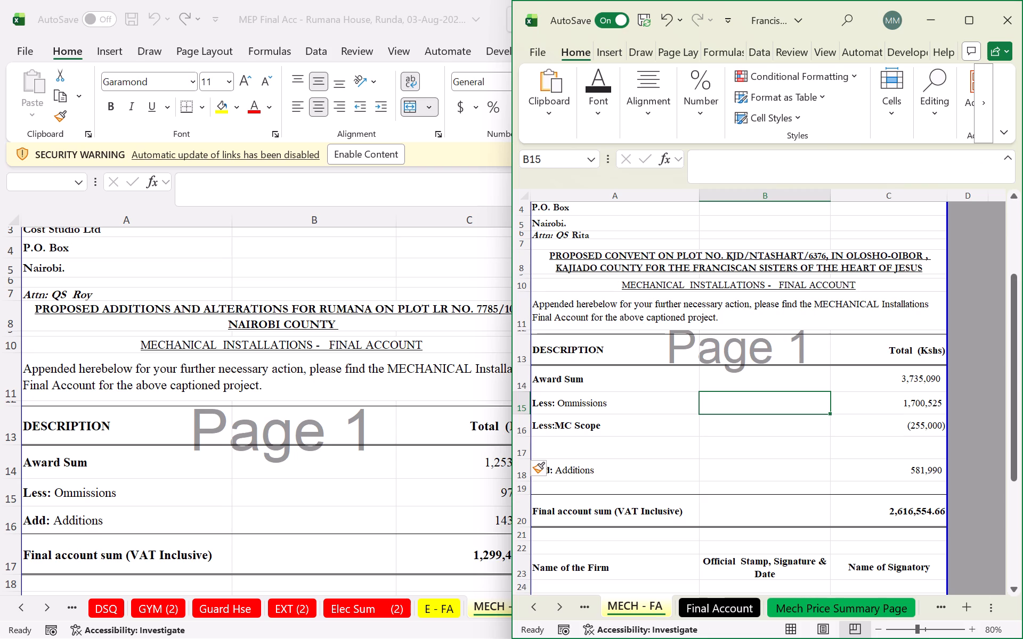
Subtract the MC Scope amount in C16 within the Final account sum formula in C20, making it =C14-C15-C16+C18.
double_click(884, 520)
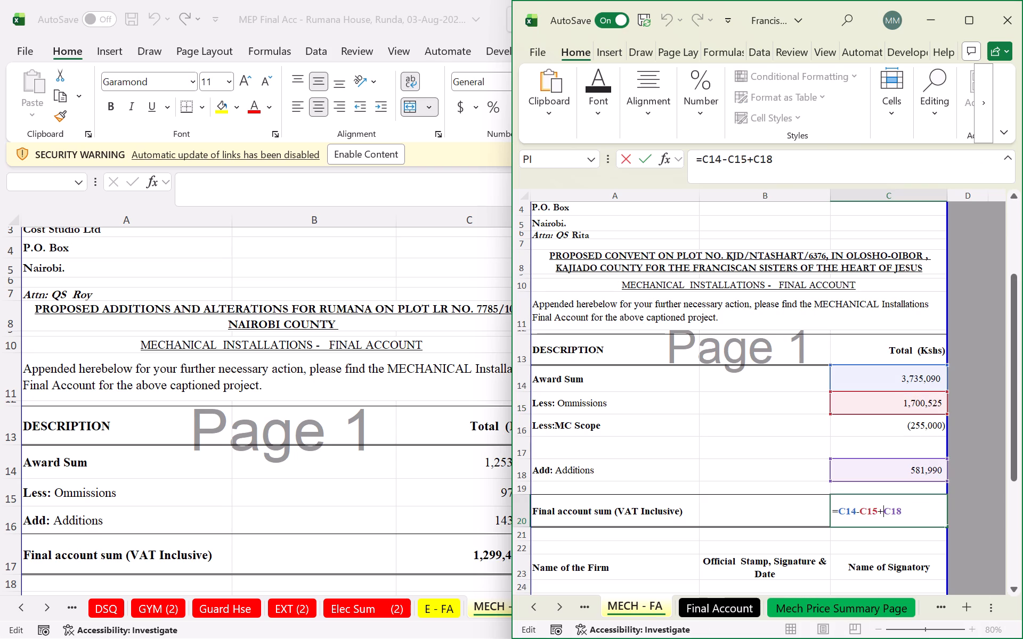
left_click(875, 511)
key("minus")
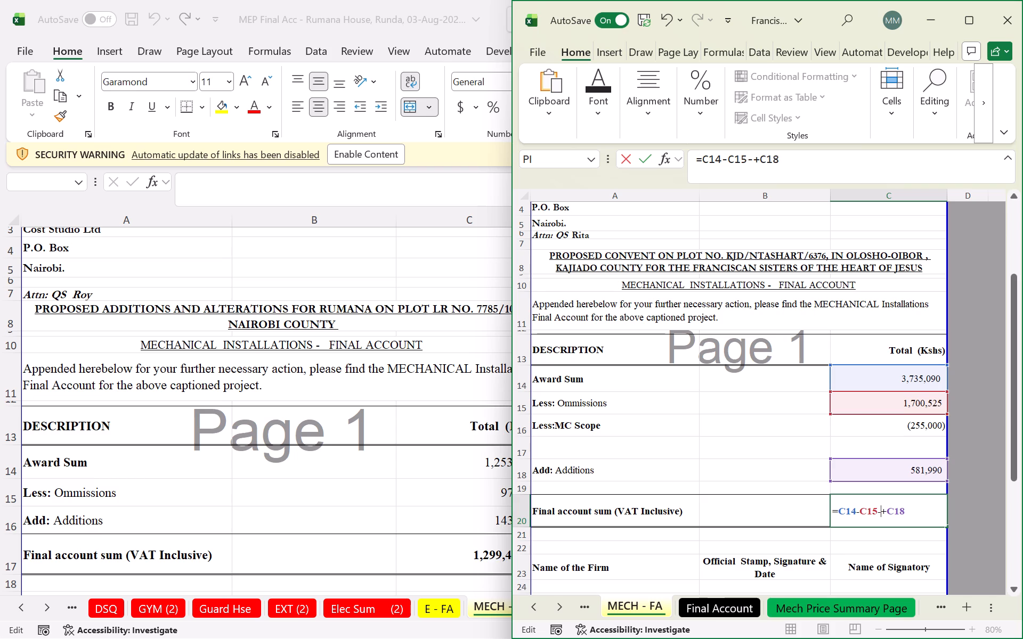
left_click(895, 421)
key("Return")
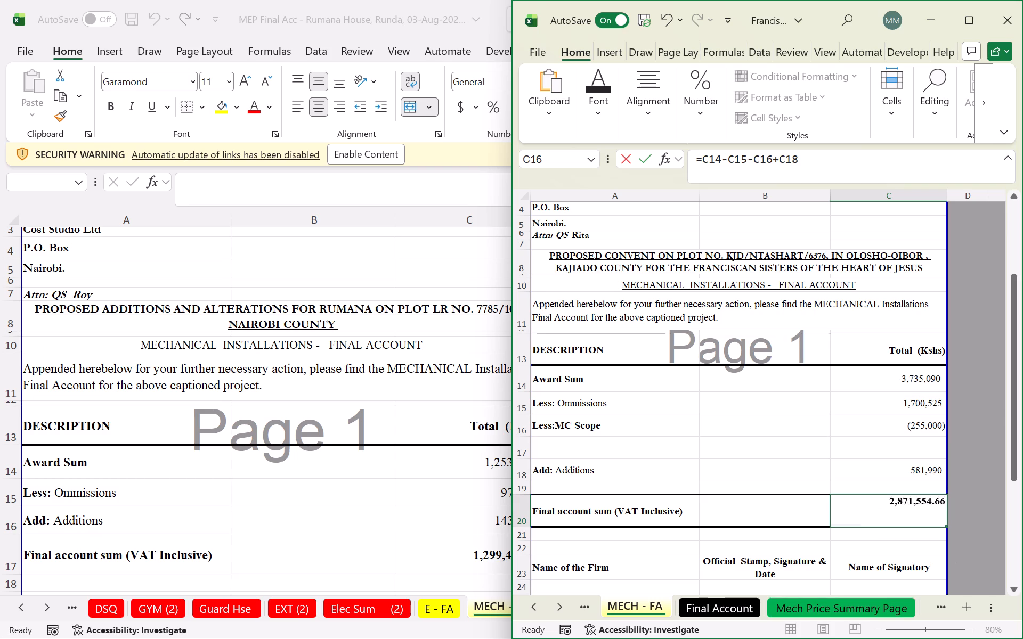
Change the operator before C16 in the Final account sum formula in C20 to plus, giving =C14-C15+C16+C18.
left_click(911, 510)
left_click(911, 510)
left_click(911, 510)
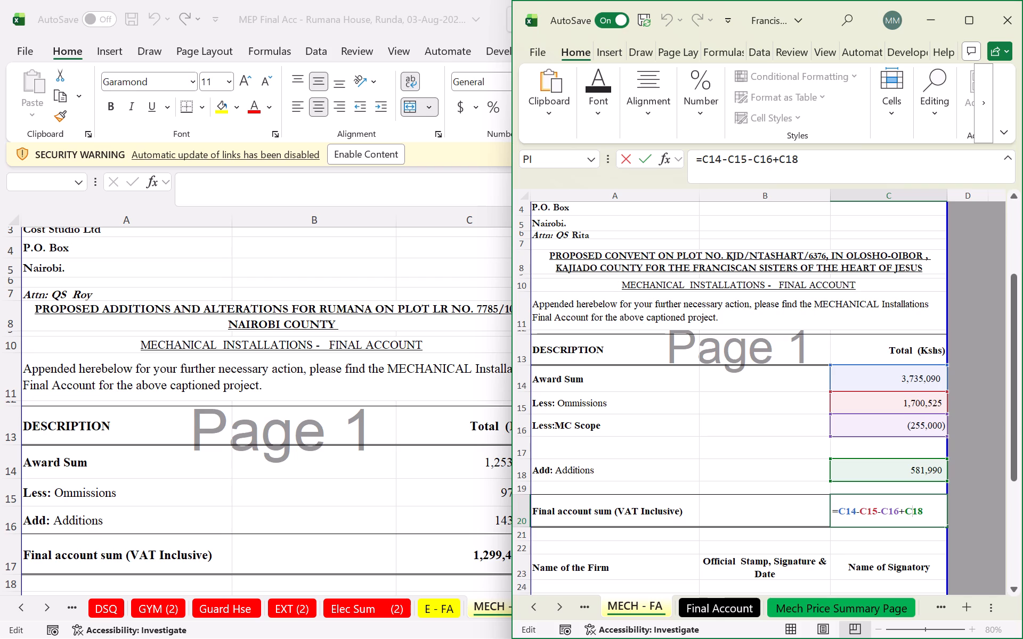
left_click(881, 510)
key("BackSpace")
key("plus")
key("Return")
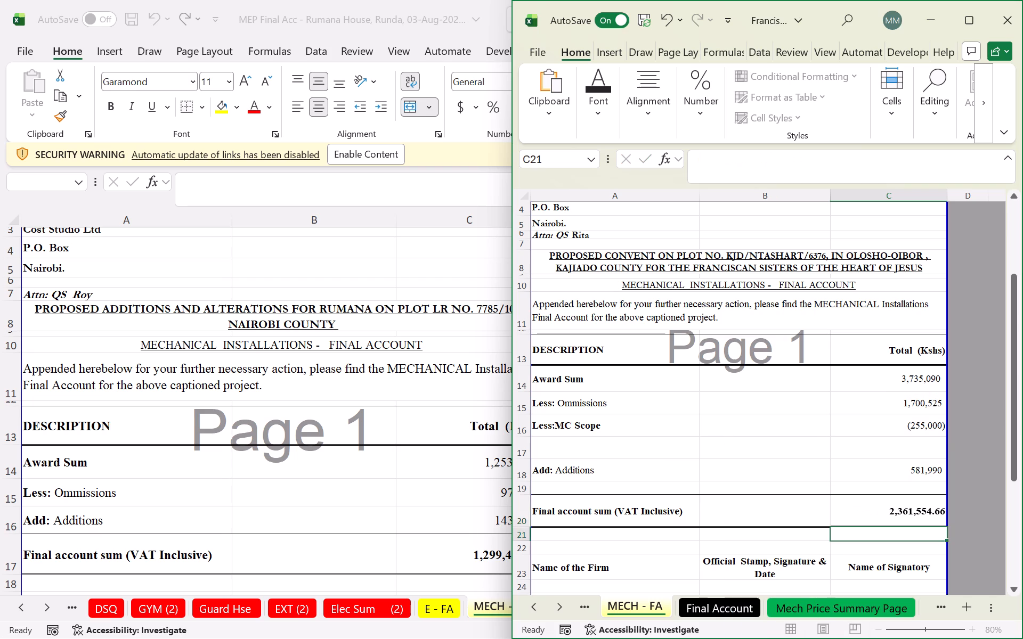
Compare MECH - FA, Final Account and Mech Price Summary Page, examining the Net Change, Ommissions and Final total formulas in row 16.
left_click(855, 603)
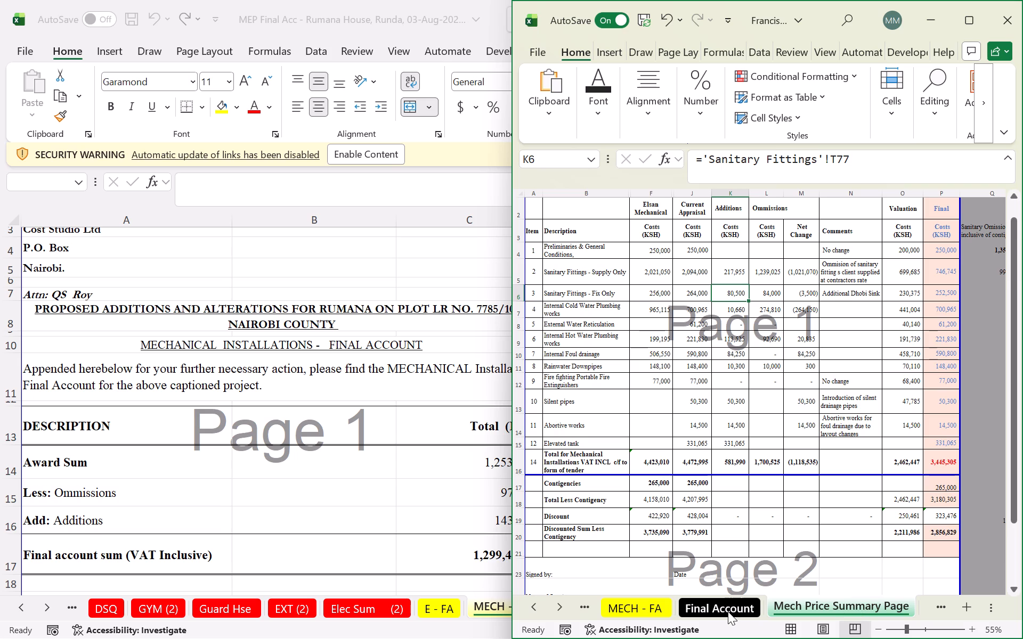
left_click(658, 608)
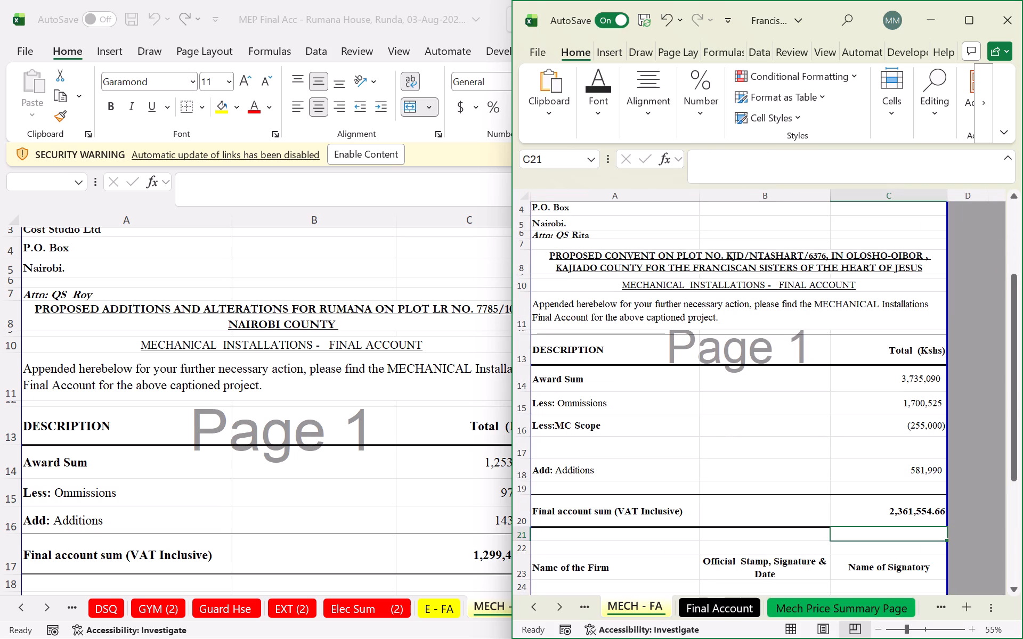
left_click(733, 610)
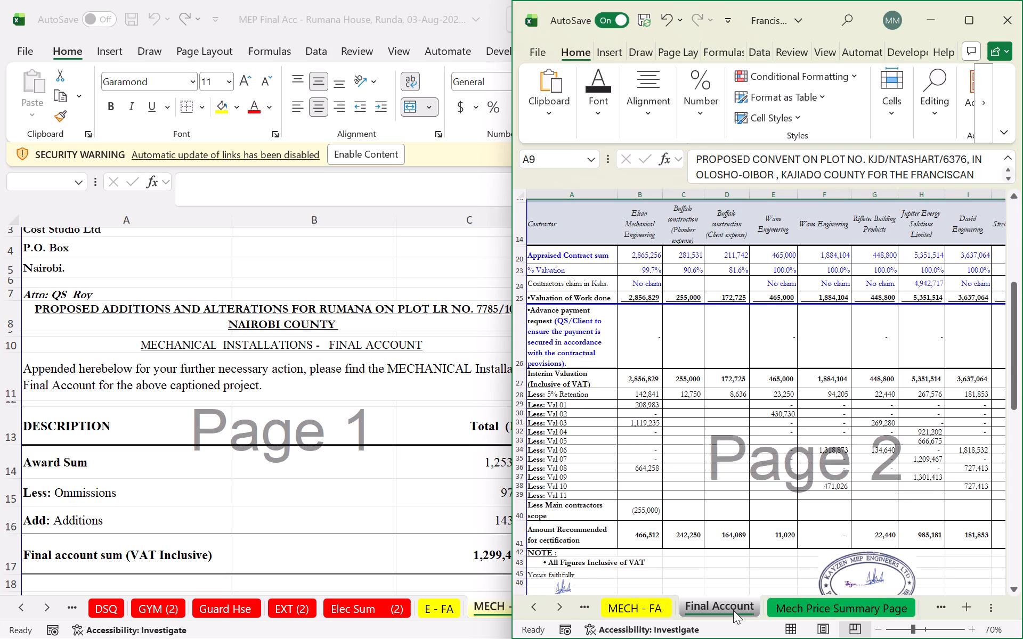
left_click(822, 610)
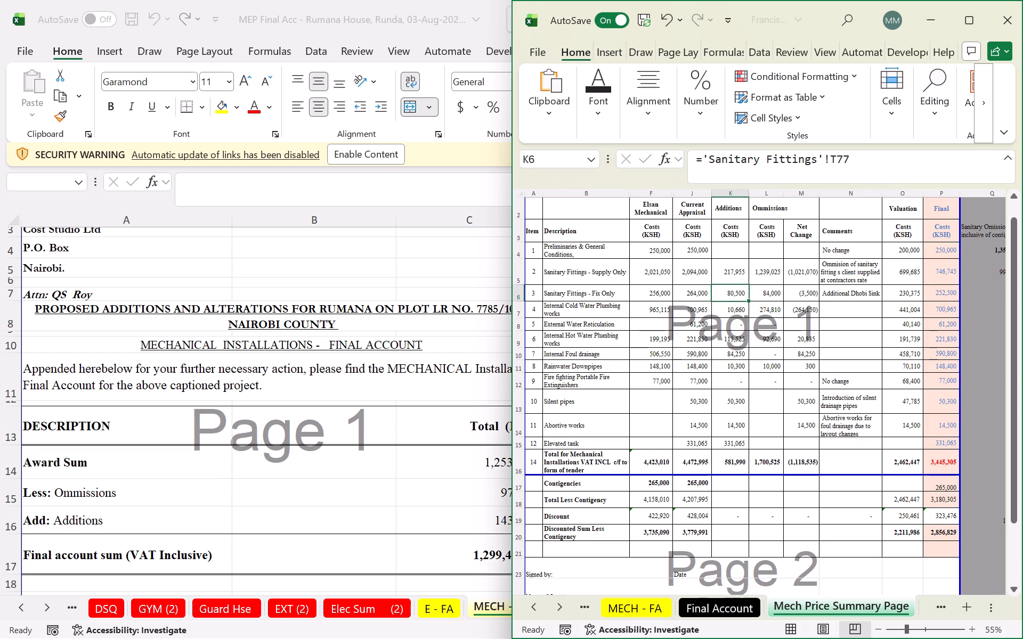
left_click(807, 462)
double_click(807, 462)
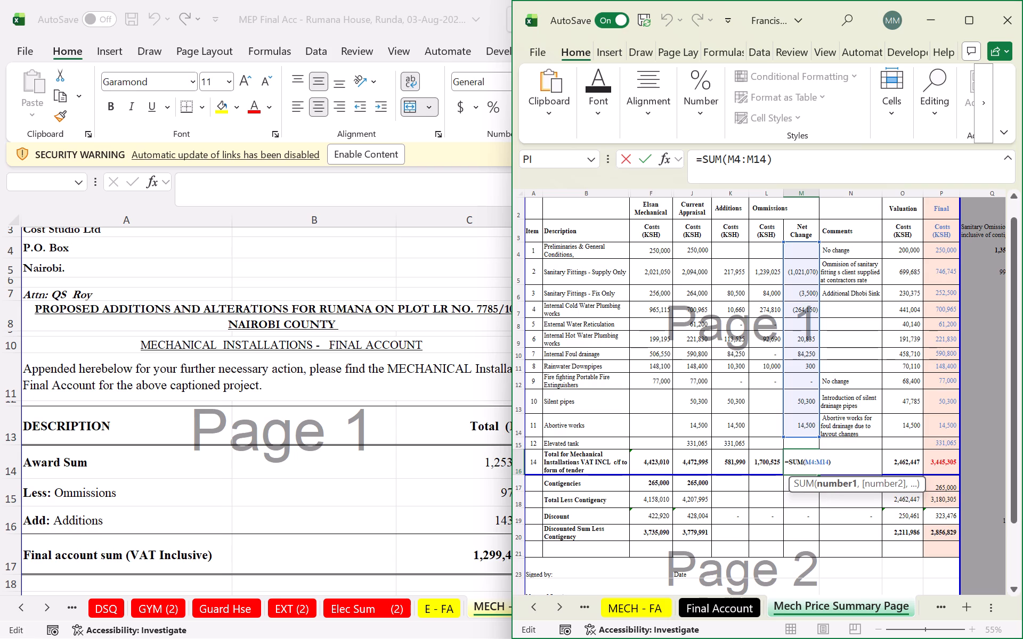
key("Return")
double_click(775, 461)
key("Return")
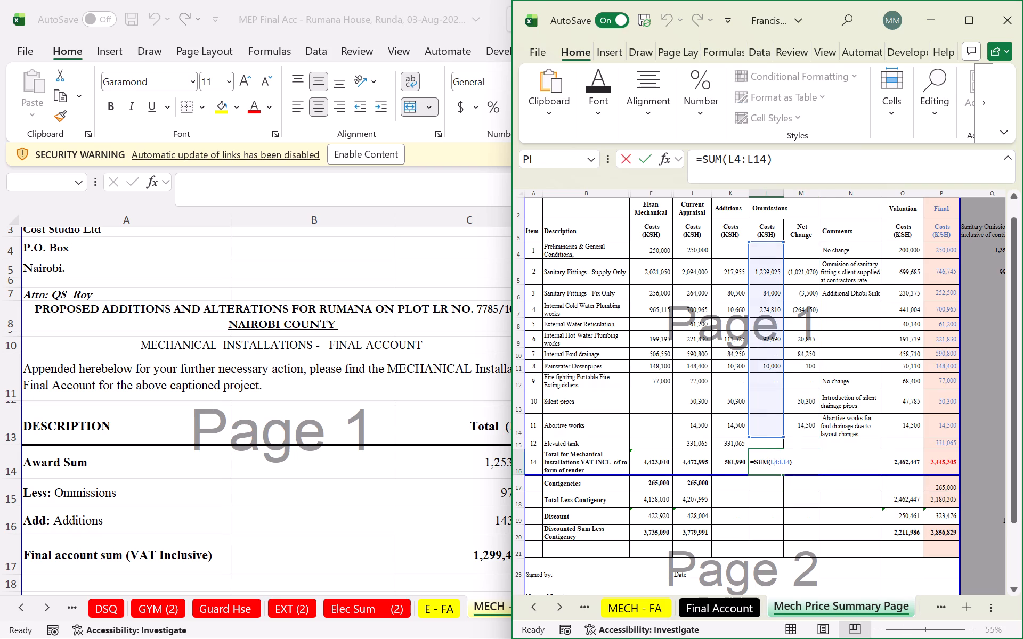
left_click(939, 463)
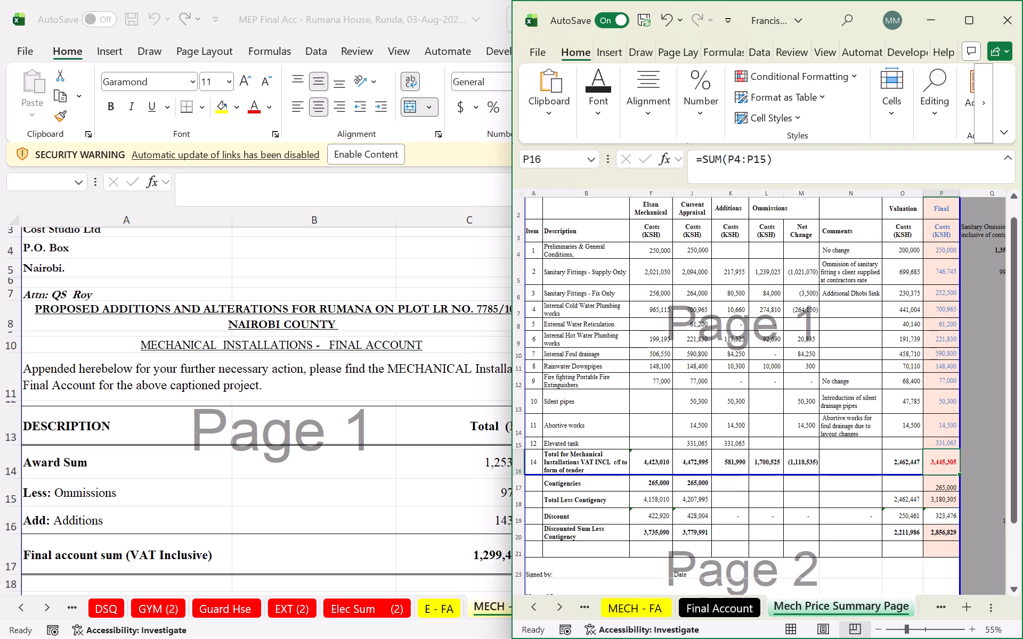
Check the Additions, MC Scope and Ommissions amounts on MECH - FA against the Ommissions entries on Mech Price Summary Page.
left_click(639, 610)
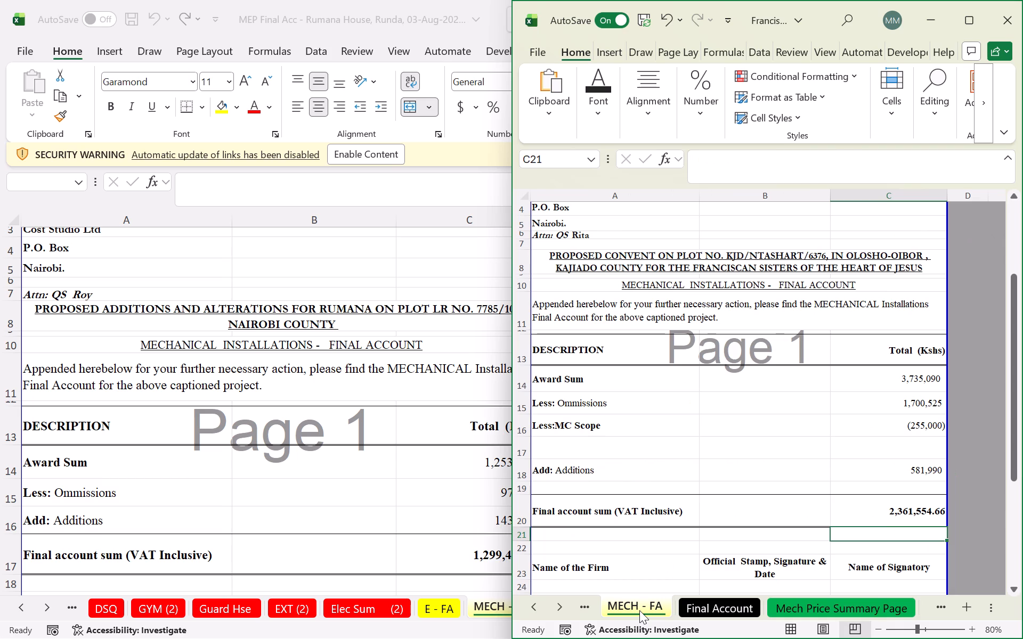
left_click(929, 466)
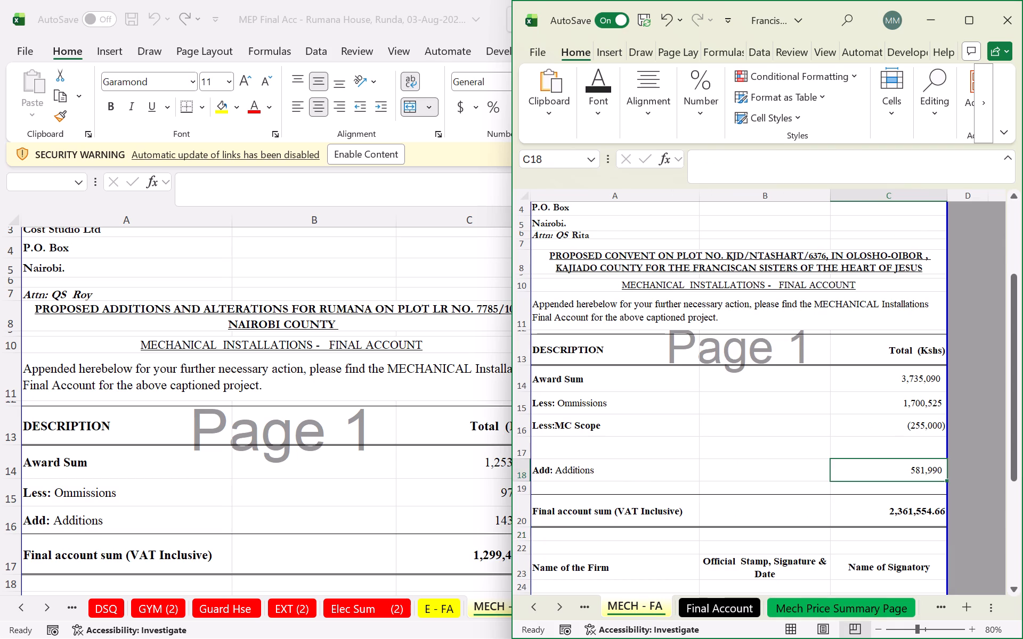
left_click(908, 430)
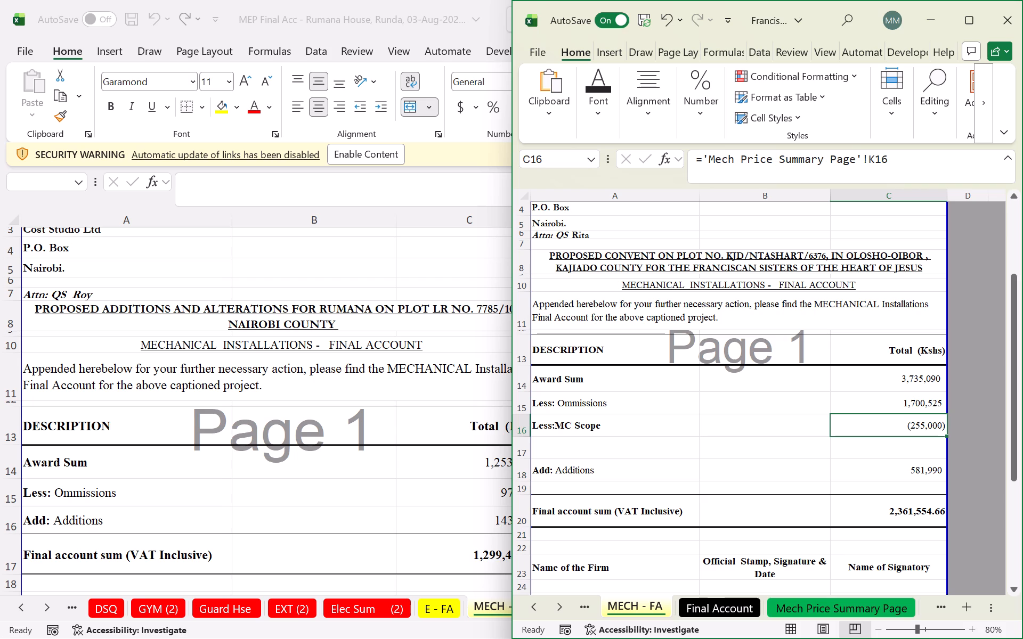
left_click(908, 403)
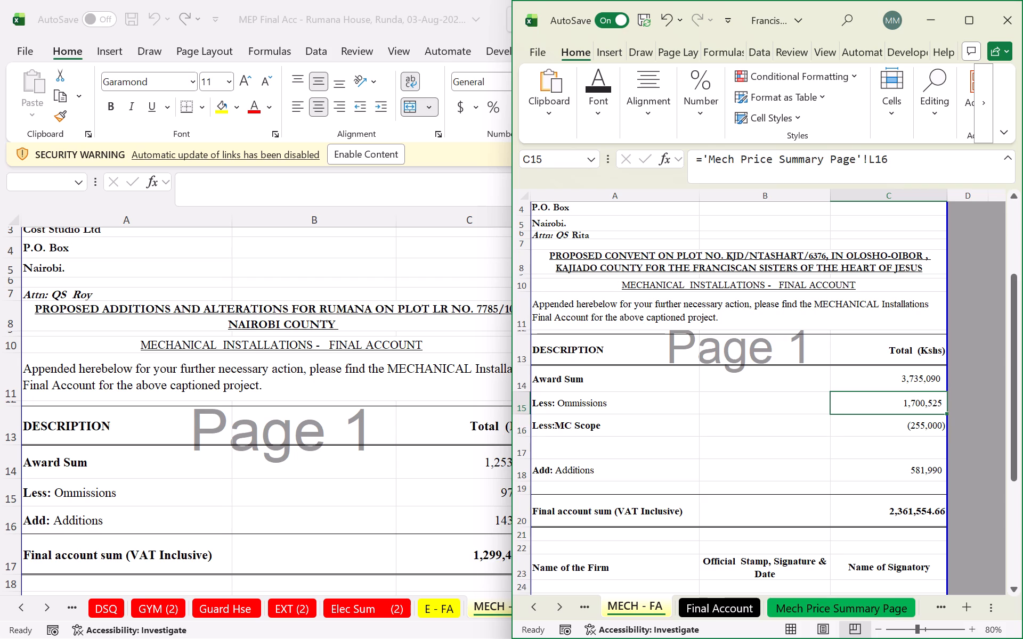
left_click(815, 605)
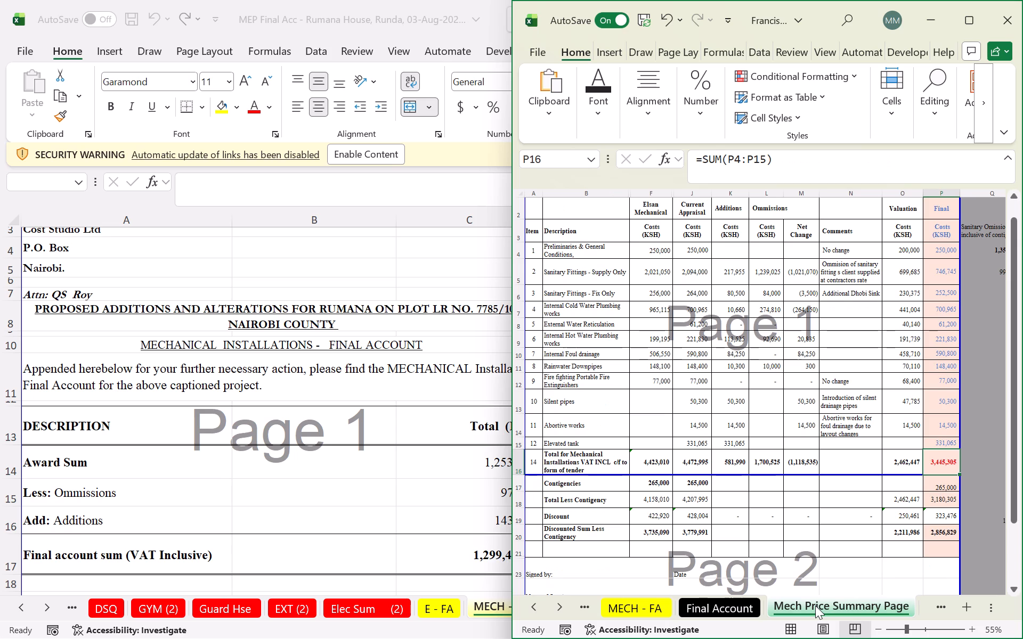
left_click(665, 607)
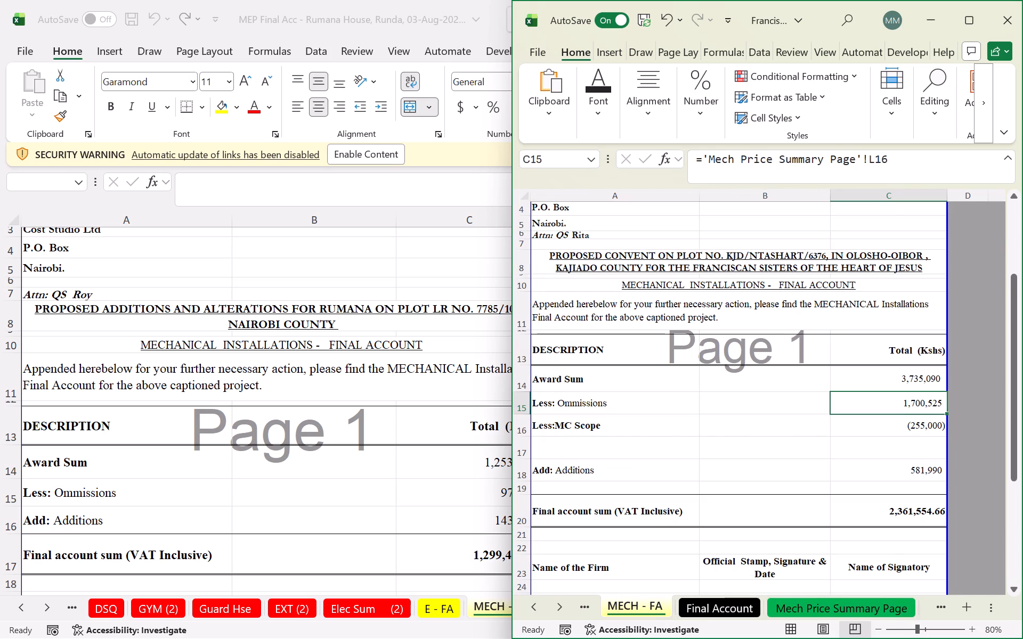
left_click(847, 608)
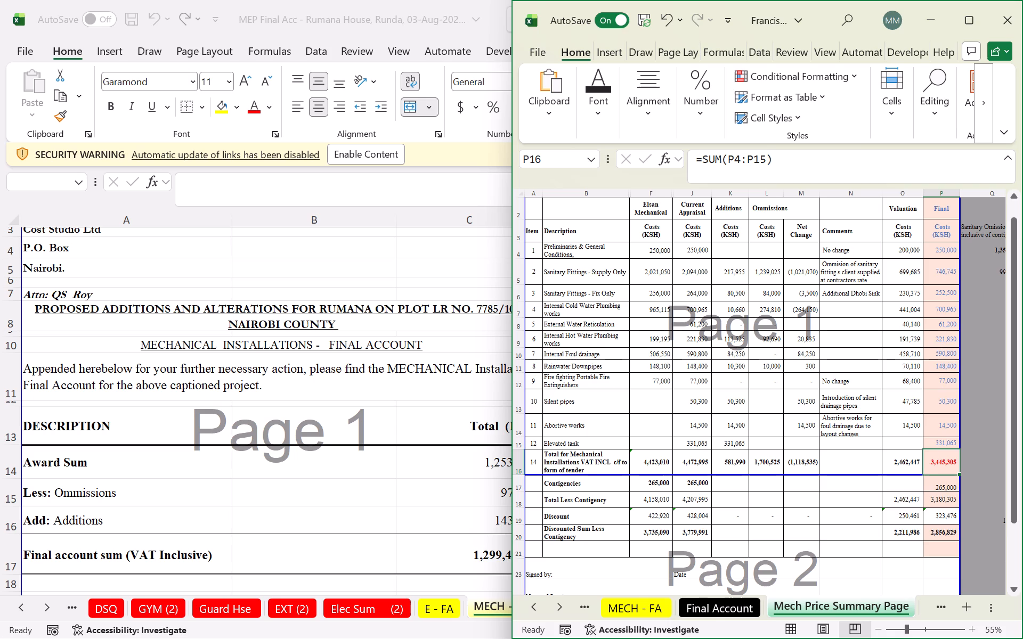
left_click(774, 366)
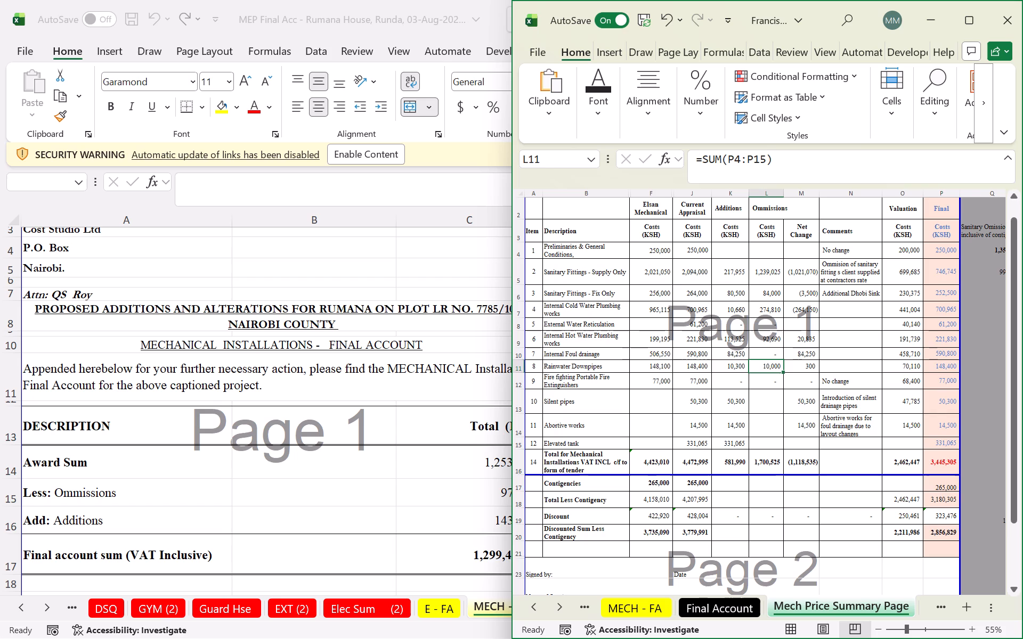
left_click(778, 271)
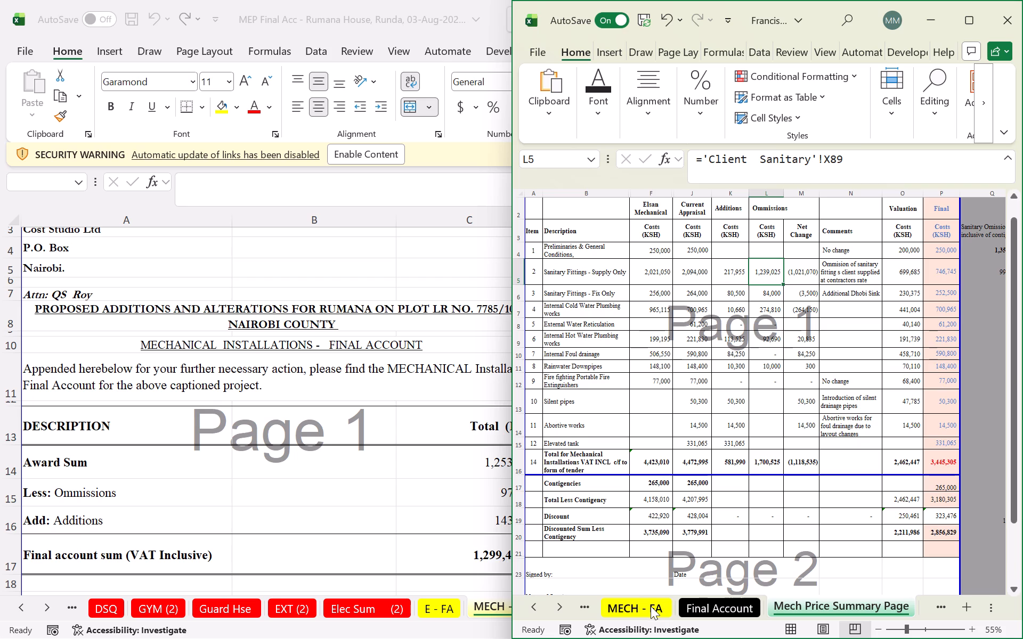
Examine the Elsan Sanitary sheet down to its supply-only and fix-only totals and the sanitary fittings price summary.
left_click(534, 608)
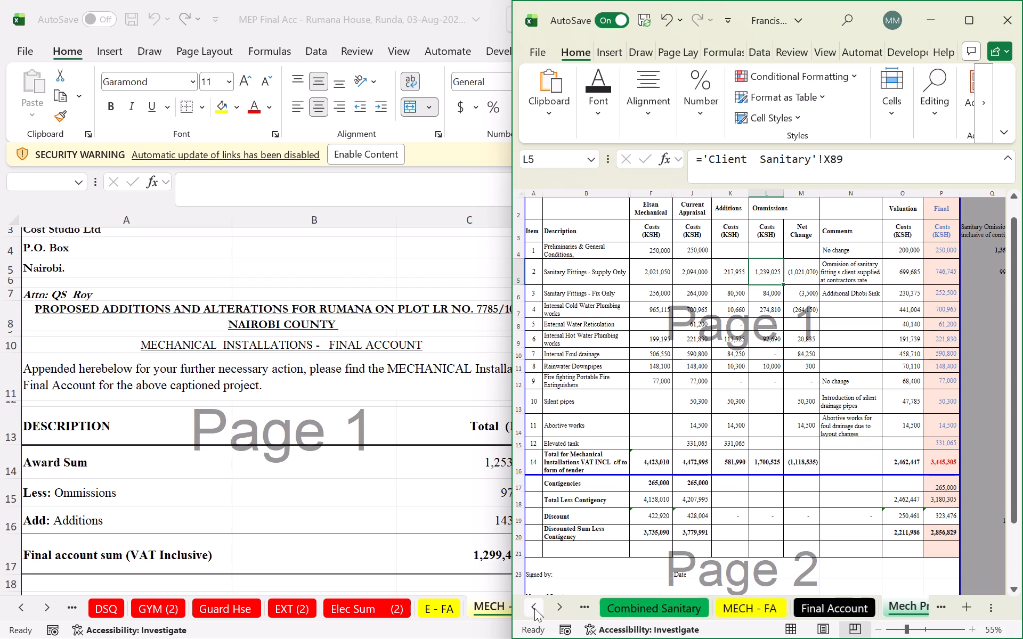
left_click(534, 608)
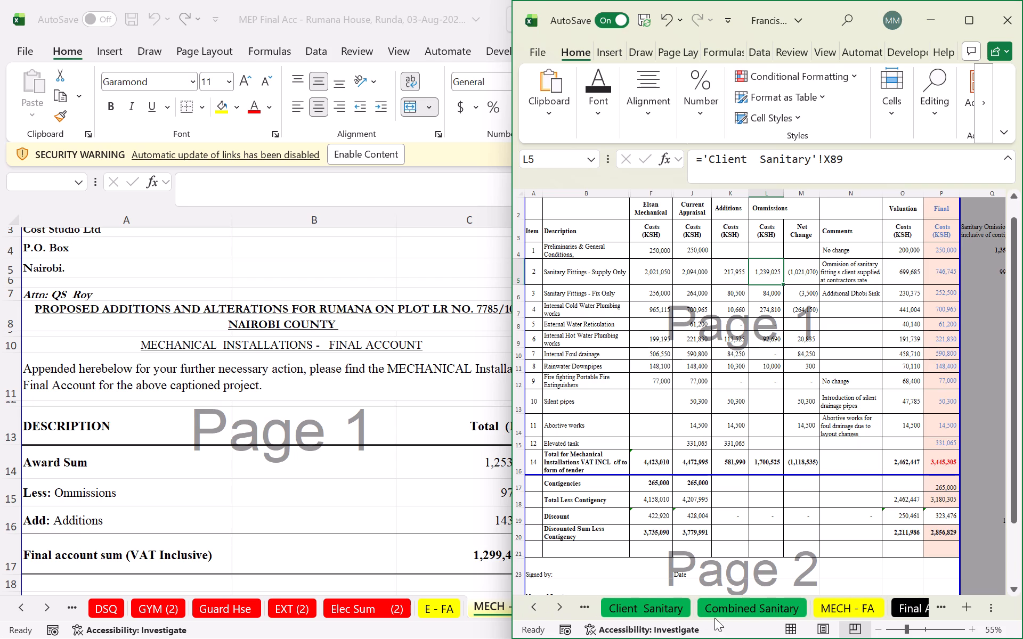
left_click_drag(542, 609, 552, 609)
left_click(656, 609)
scroll(880, 417, "down", 15)
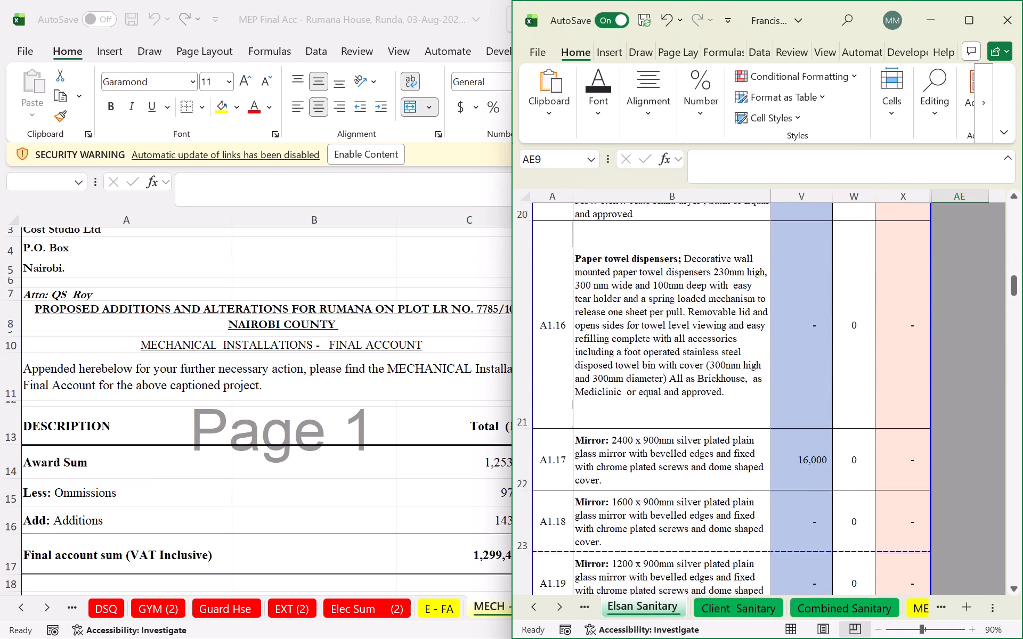
scroll(886, 406, "down", 20)
scroll(886, 406, "down", 17)
scroll(890, 389, "down", 8)
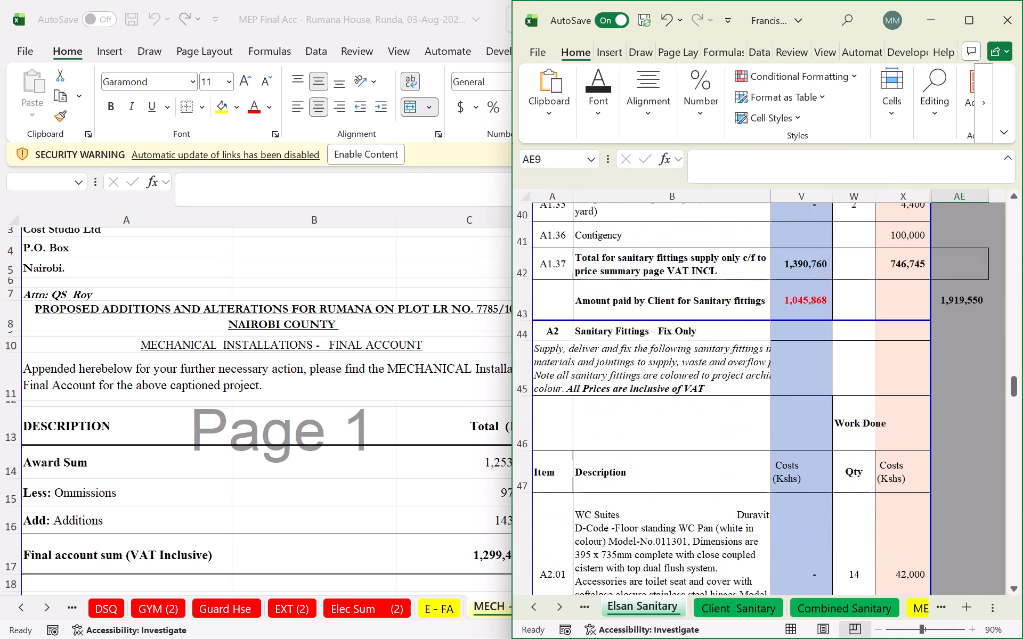
scroll(890, 389, "down", 20)
scroll(890, 389, "down", 20)
scroll(890, 389, "down", 13)
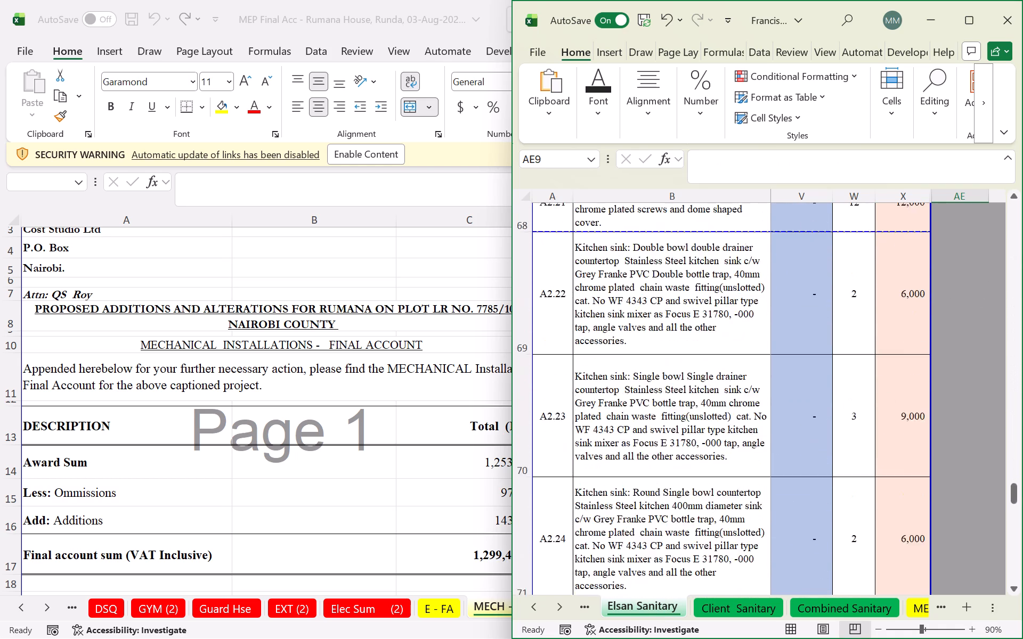
scroll(890, 391, "down", 20)
scroll(890, 391, "down", 6)
scroll(890, 391, "up", 1)
scroll(890, 391, "down", 9)
scroll(890, 390, "up", 4)
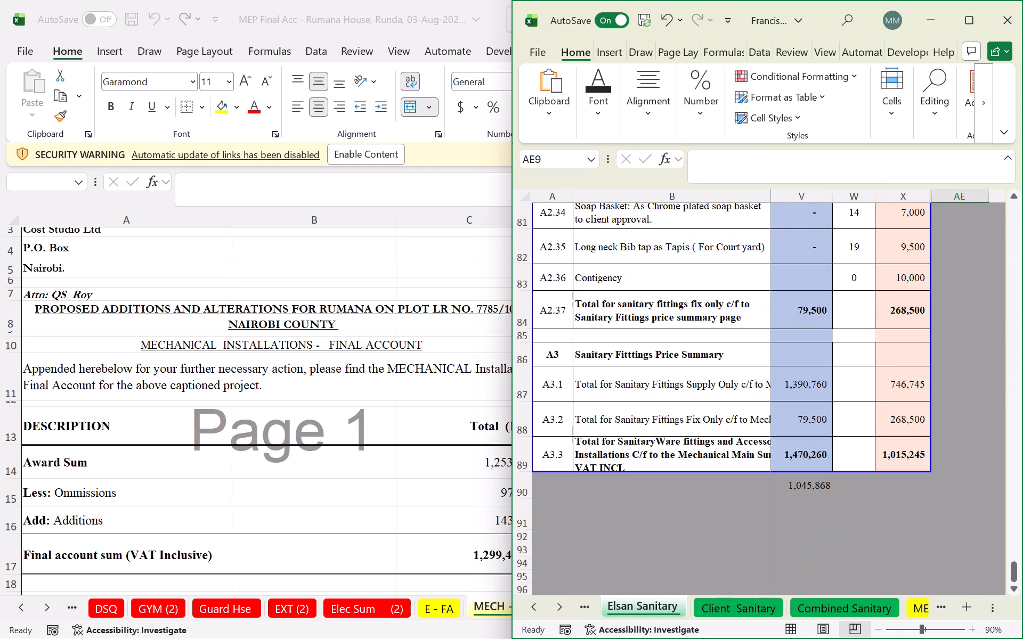
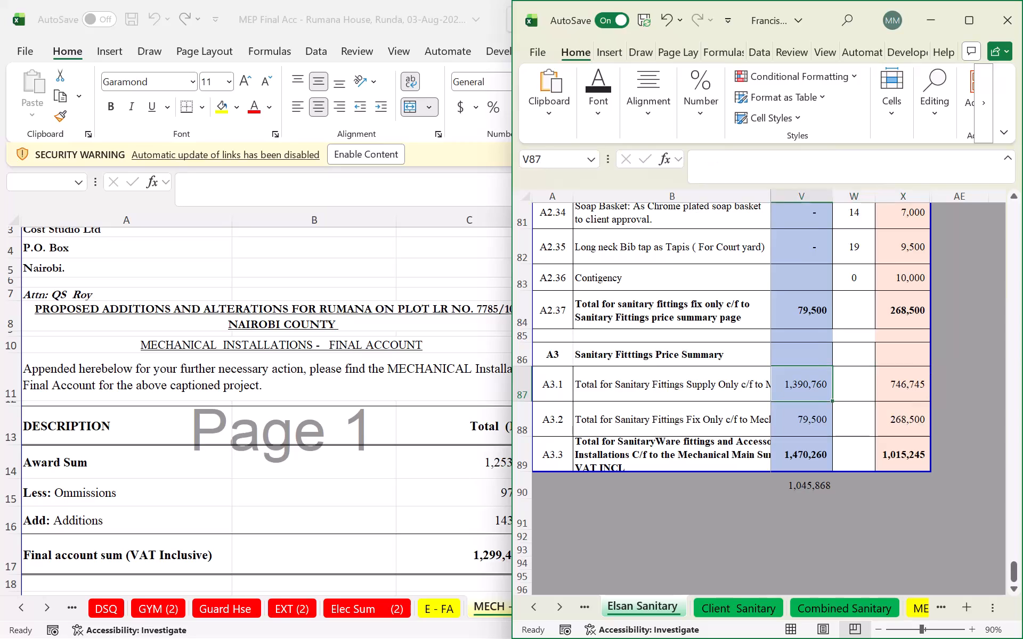
Examine the supply-only and overall sanitary total formulas in rows 87 and 89 of Elsan Sanitary, across columns R to X.
key("Left")
key("Left")
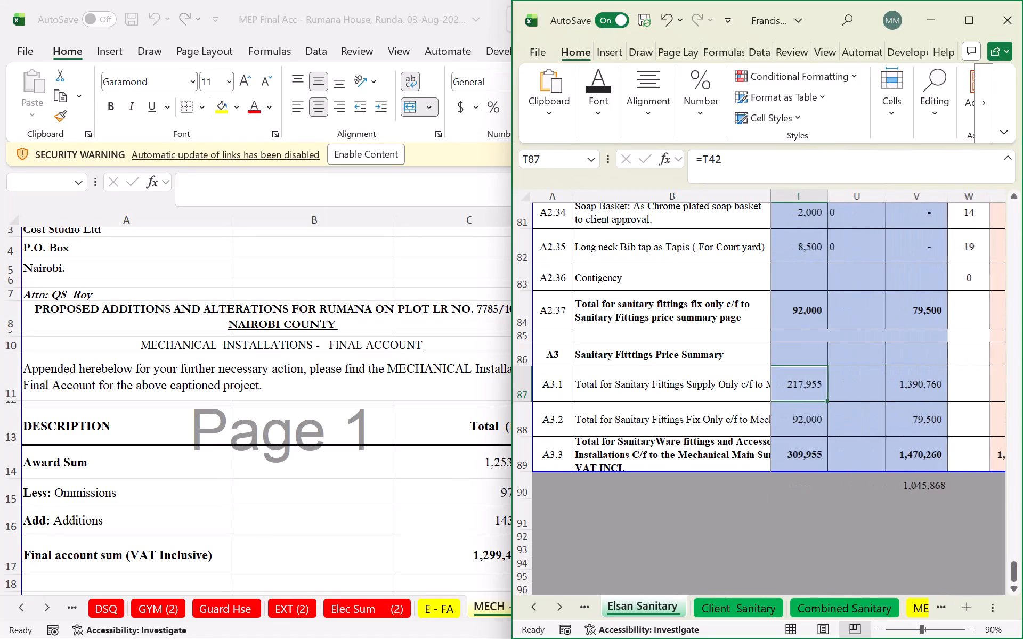
key("Left")
key("Left")
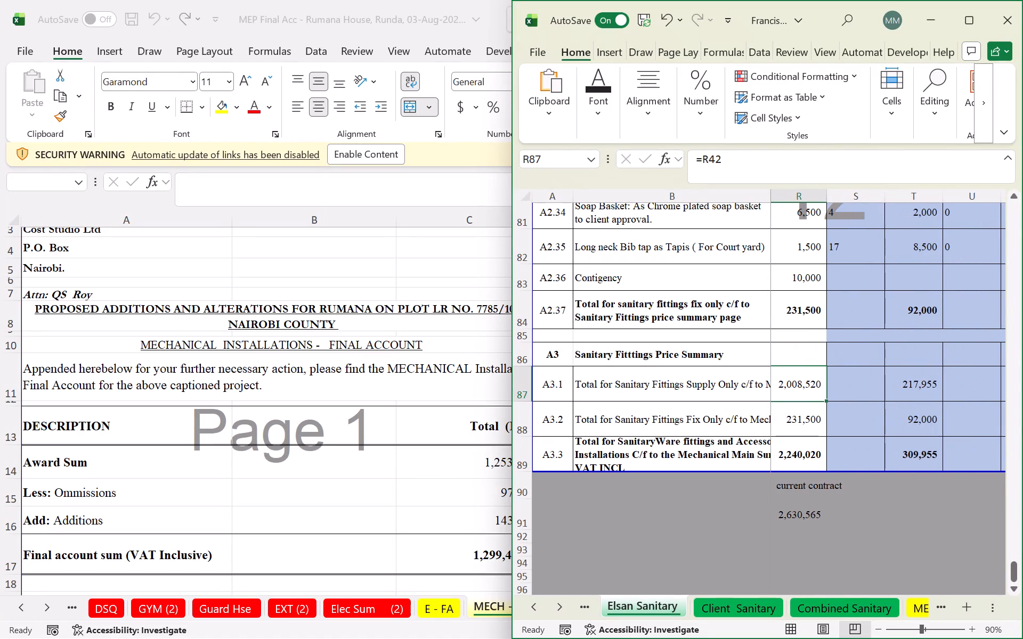
left_click(912, 461)
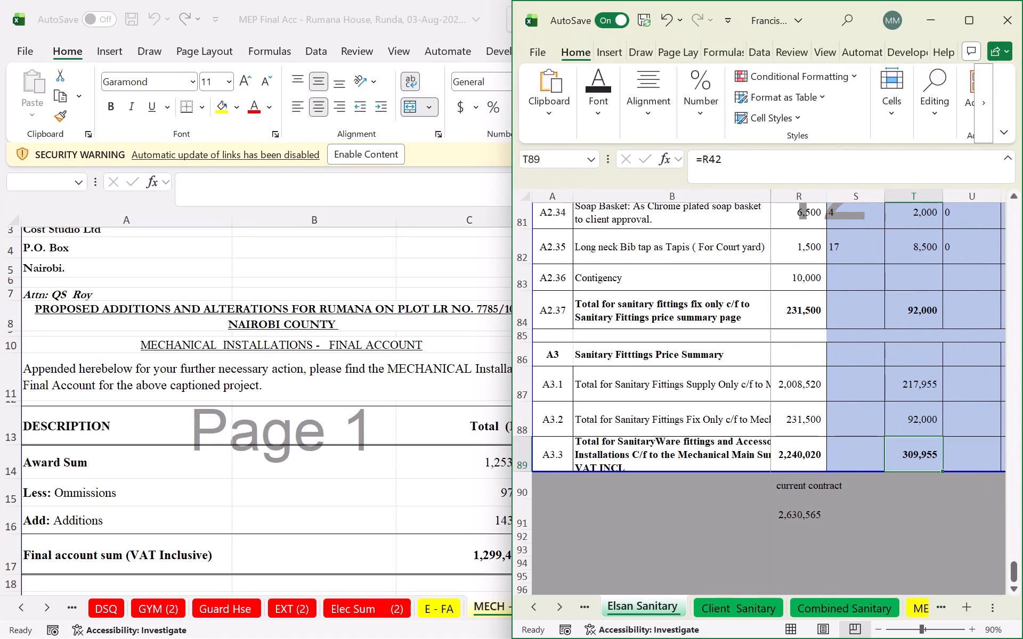
key("Left")
key("Left")
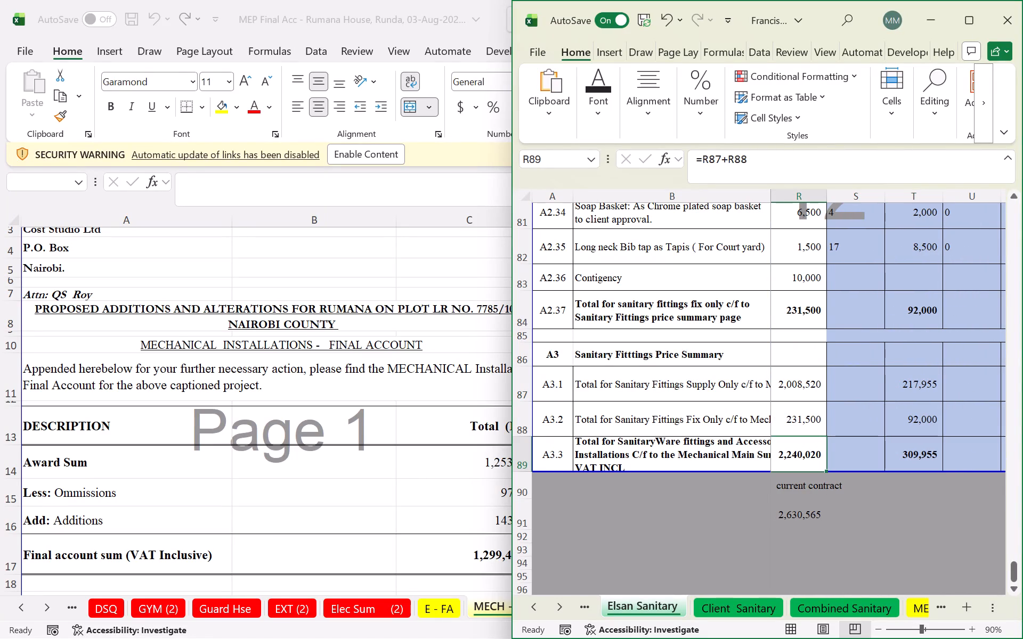
left_click(915, 452)
key("Right")
key("Right")
key("Right")
key("Right")
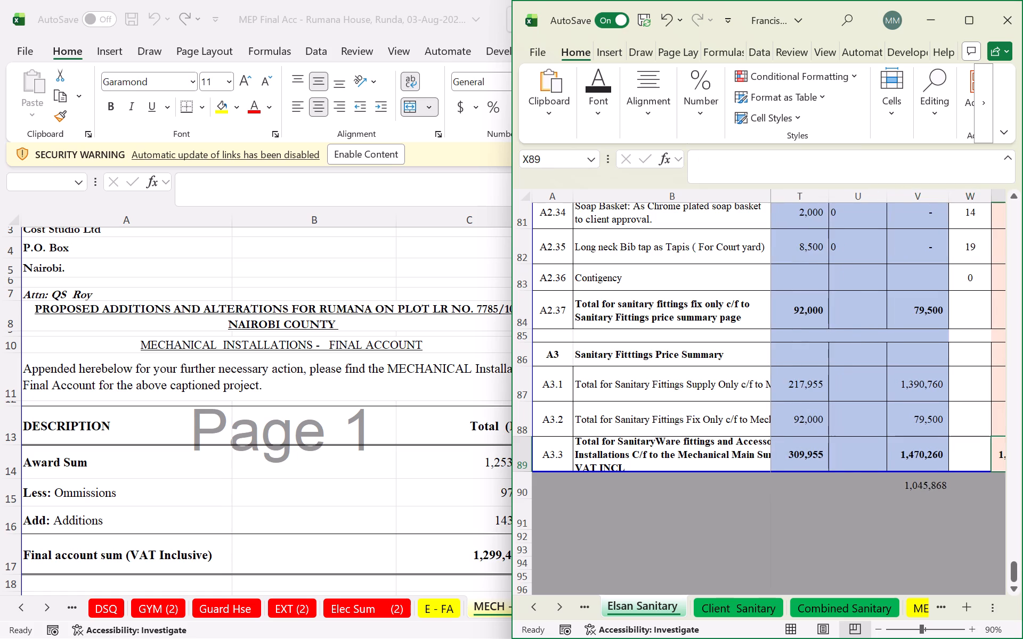
key("Left")
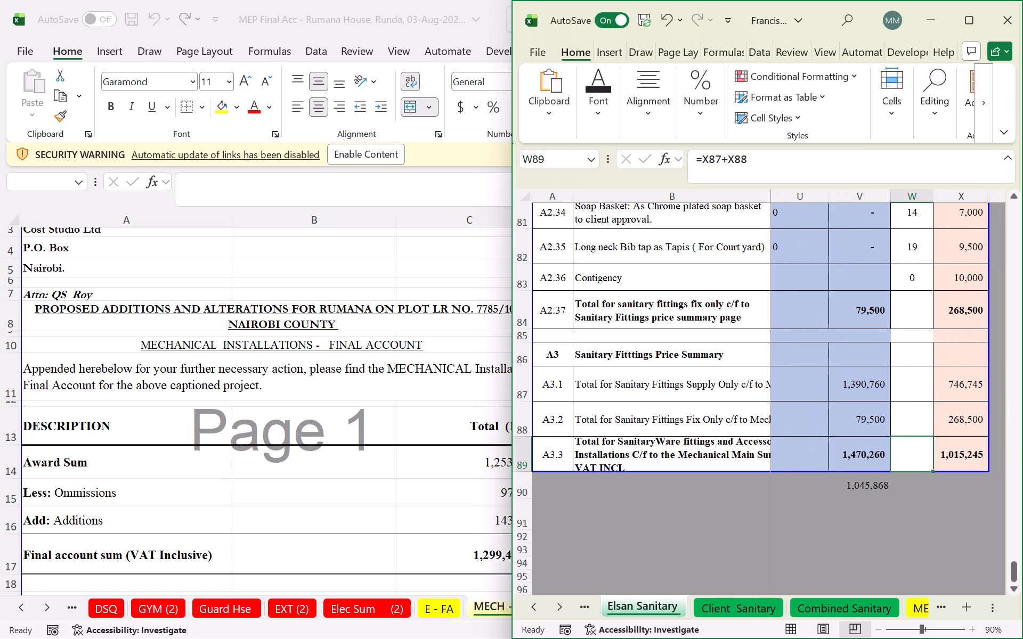
key("Left")
key("Left")
key("Left")
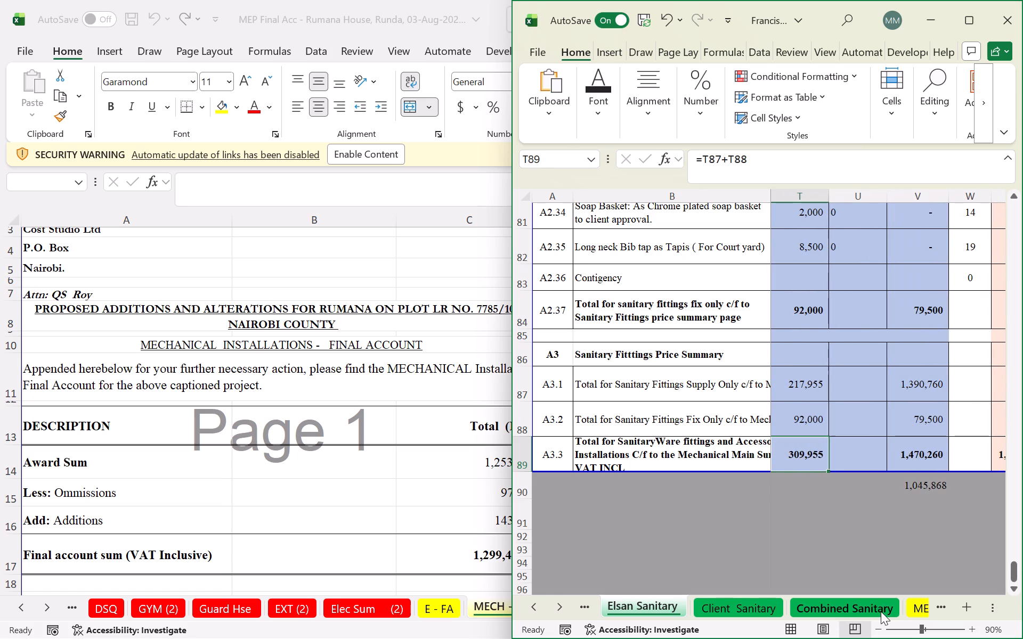
Trace the Sanitary Fittings - Supply Only Additions in K5 on Mech Price Summary Page back to cell T87 on Elsan Sanitary.
left_click(913, 604)
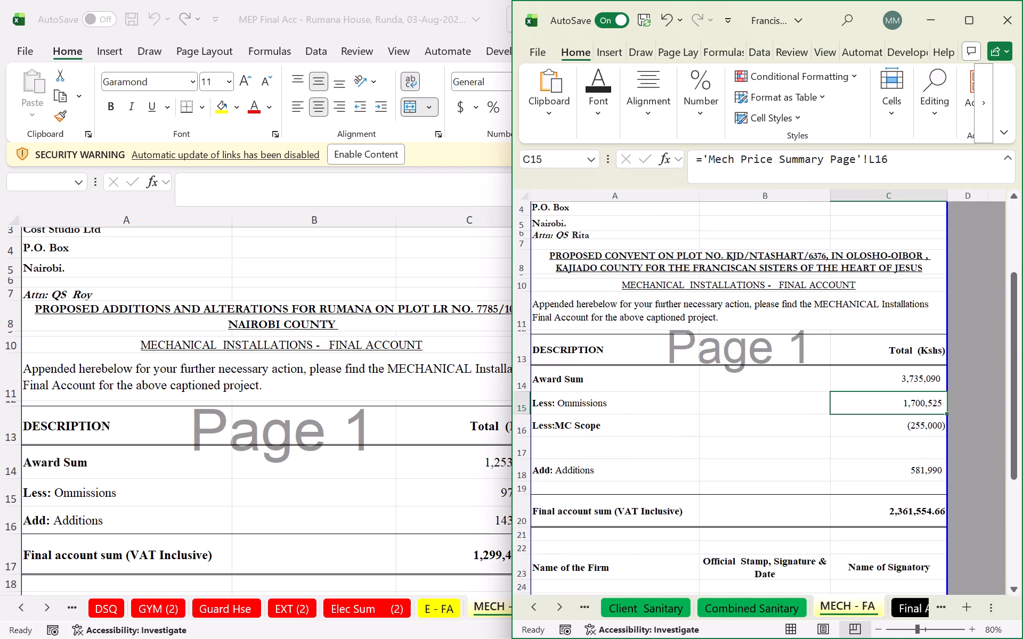
left_click(898, 607)
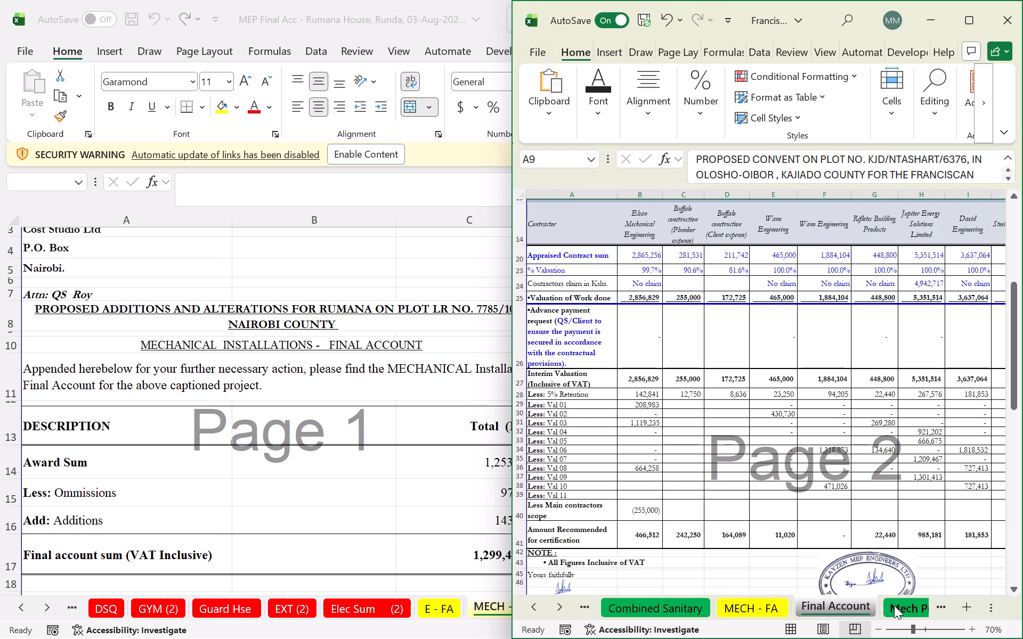
left_click(894, 605)
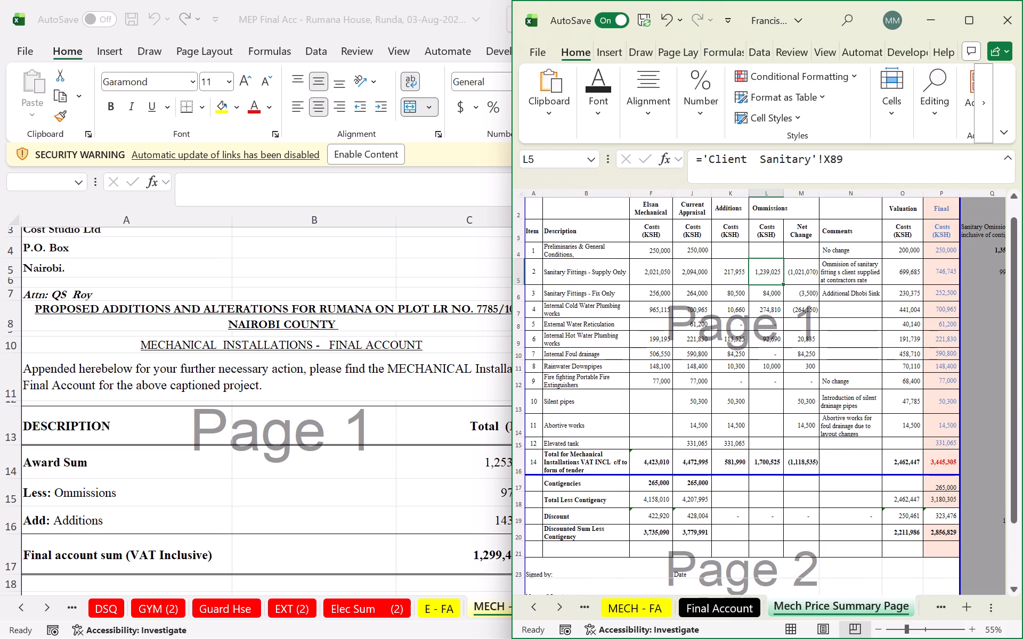
left_click(726, 278)
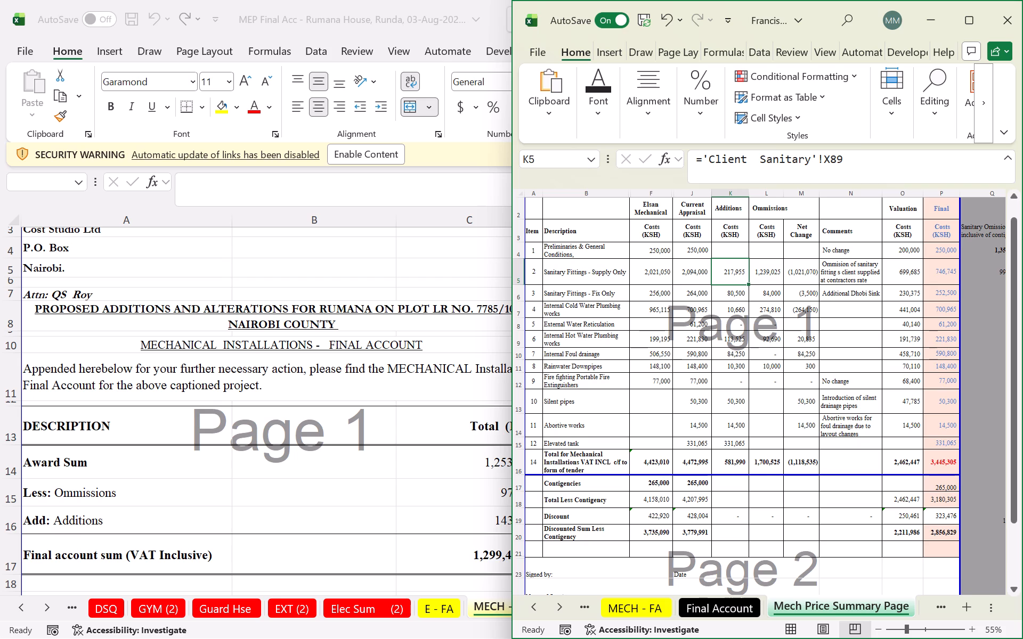
triple_click(533, 610)
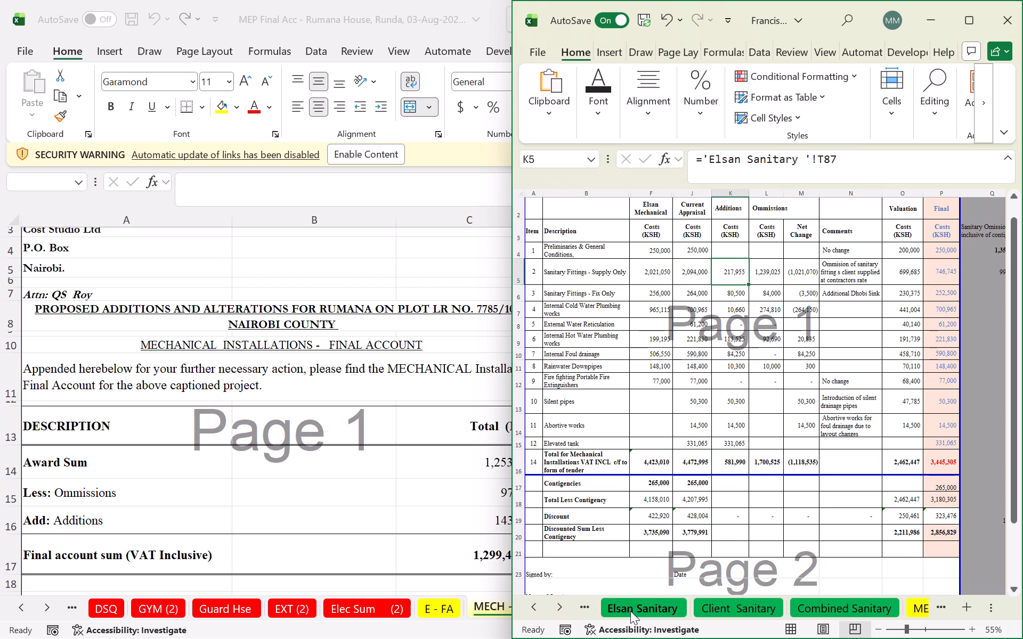
left_click(633, 609)
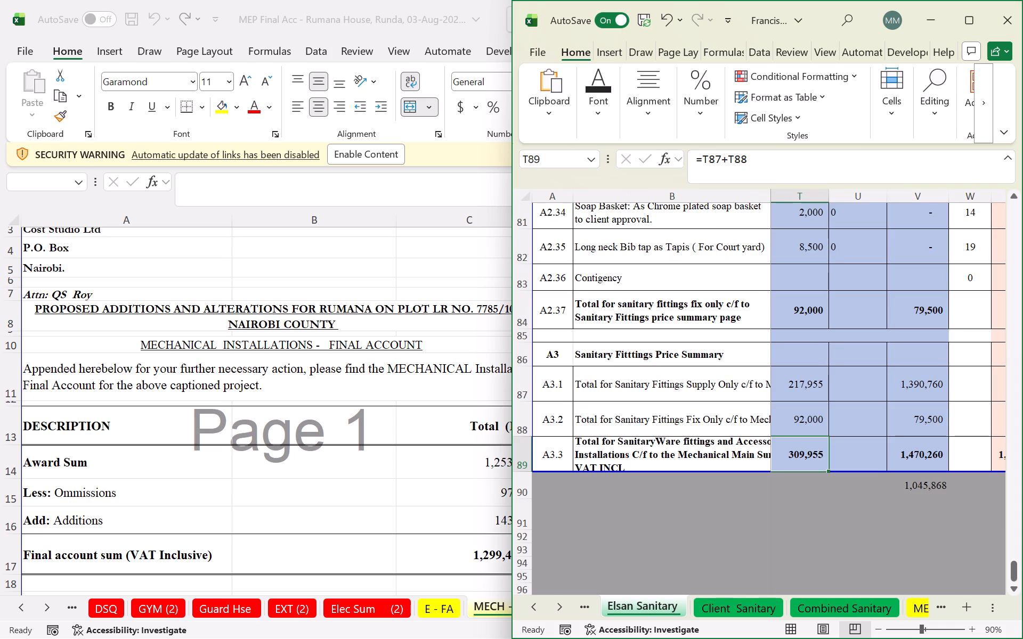
left_click(911, 602)
left_click(923, 607)
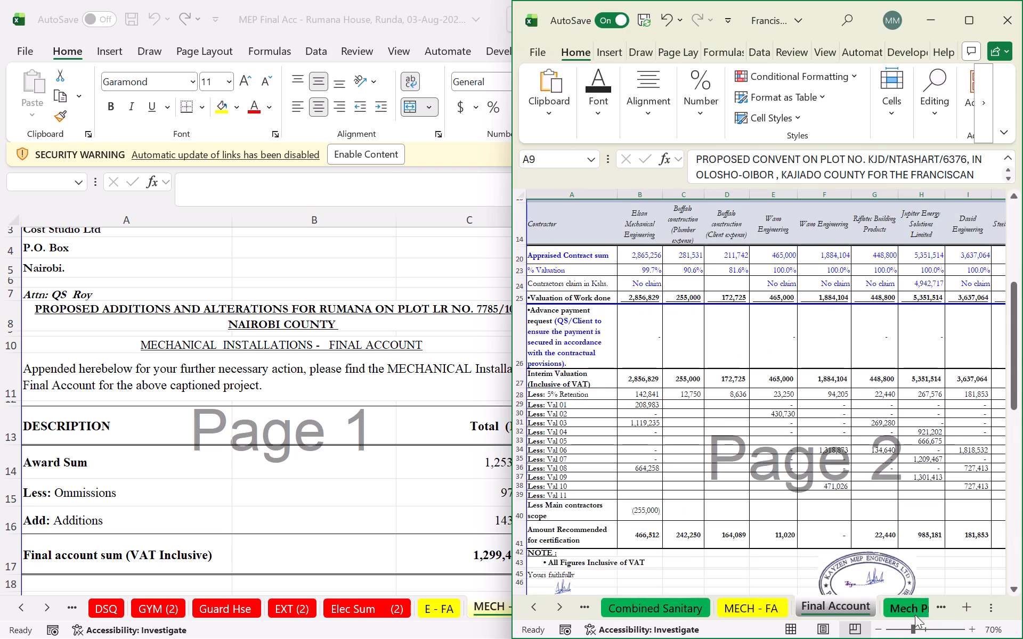
left_click(914, 609)
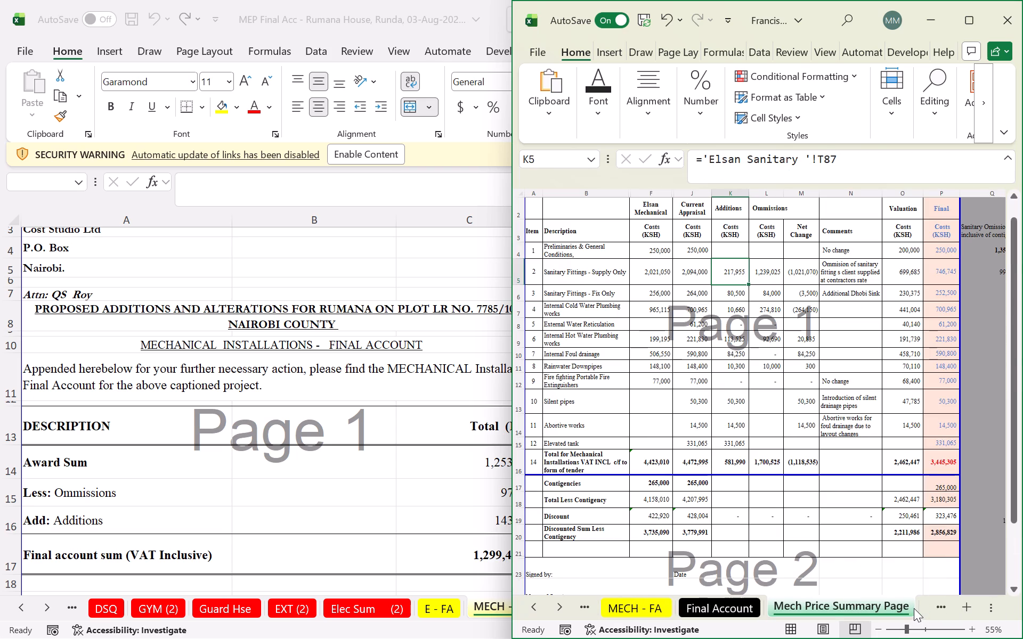
left_click(627, 609)
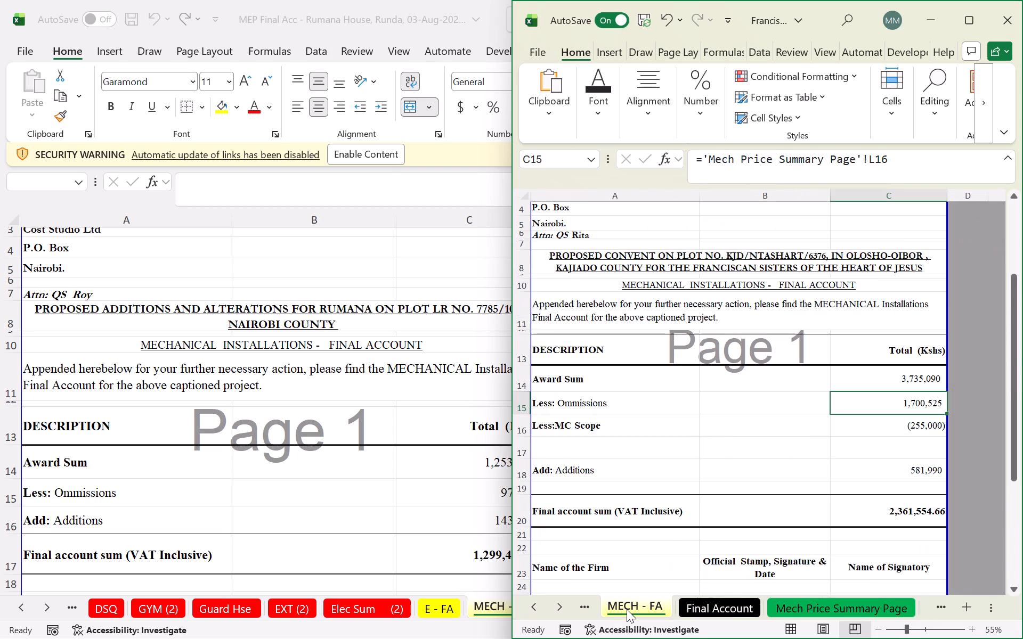
double_click(548, 607)
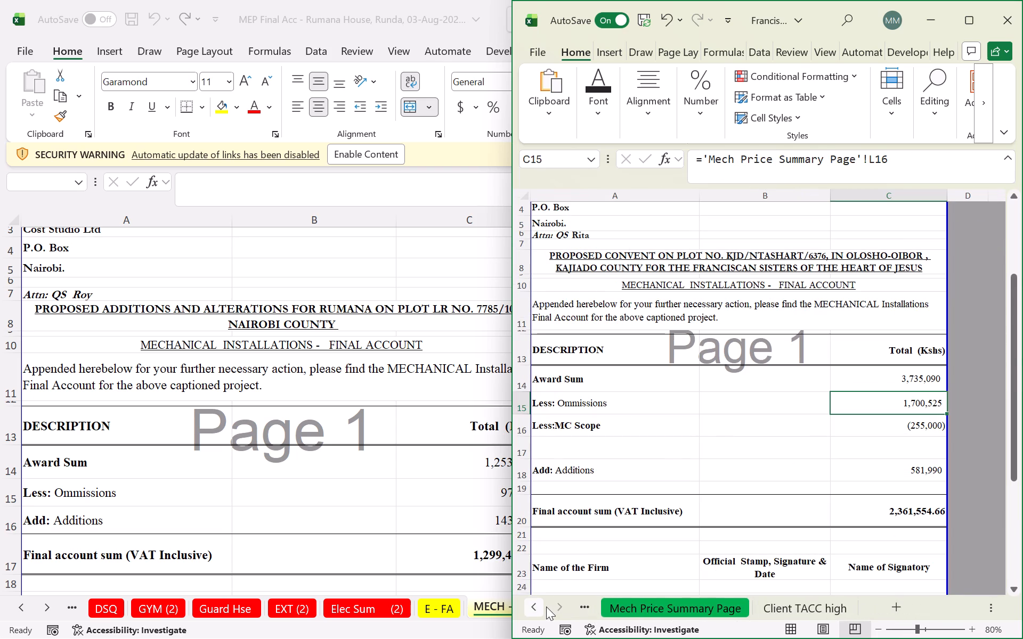
triple_click(533, 605)
double_click(533, 605)
left_click(637, 603)
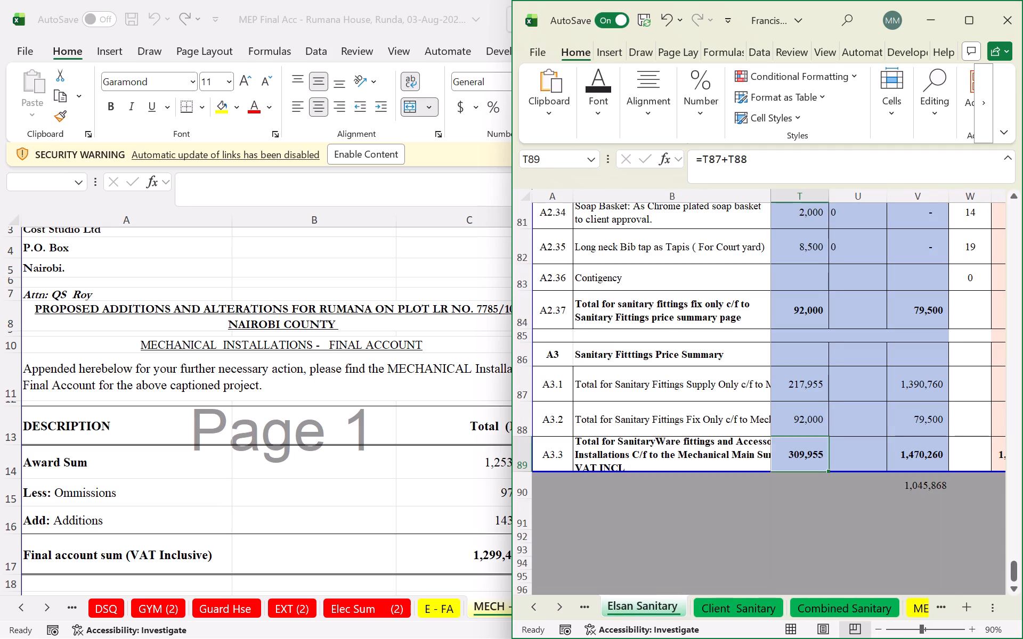
left_click(815, 384)
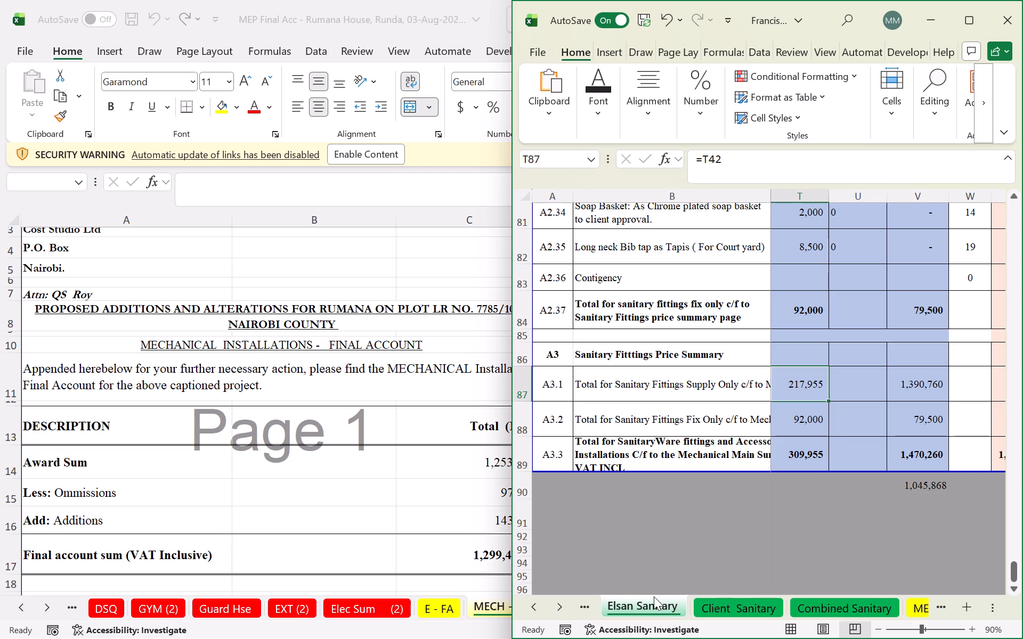
Compare the source references of the Supply Only Additions in K5 and Ommissions in L5 on Mech Price Summary Page.
triple_click(562, 608)
double_click(561, 607)
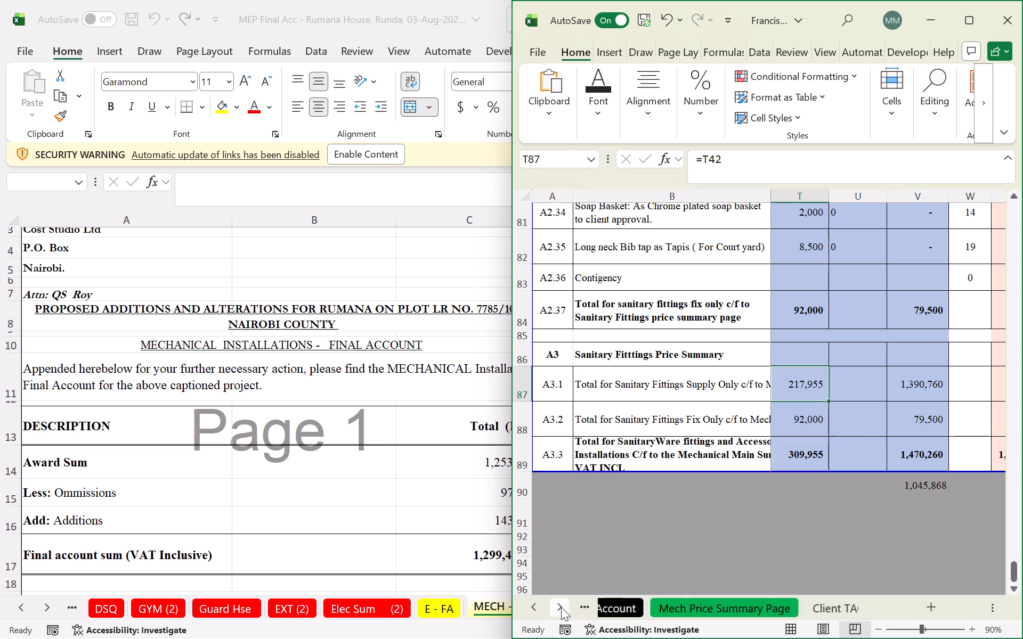
left_click(663, 608)
left_click(535, 610)
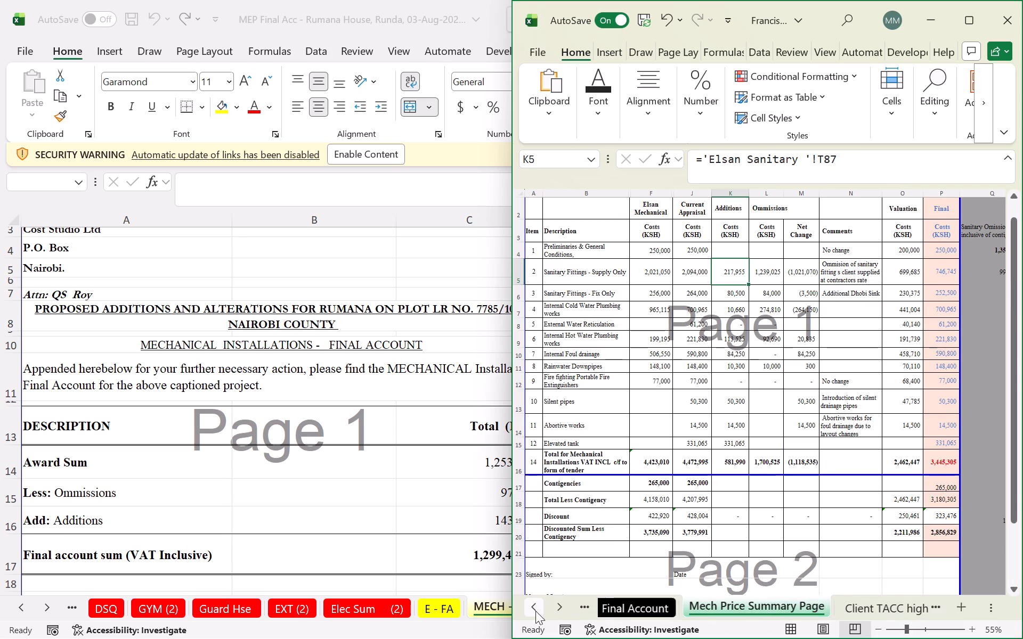
left_click(626, 610)
left_click(716, 600)
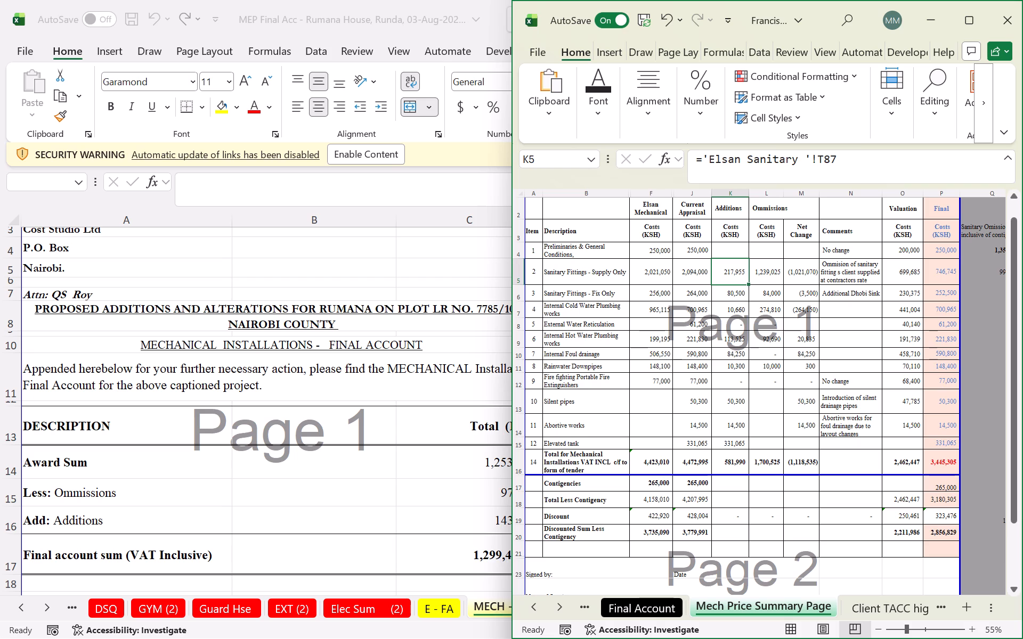
left_click(769, 270)
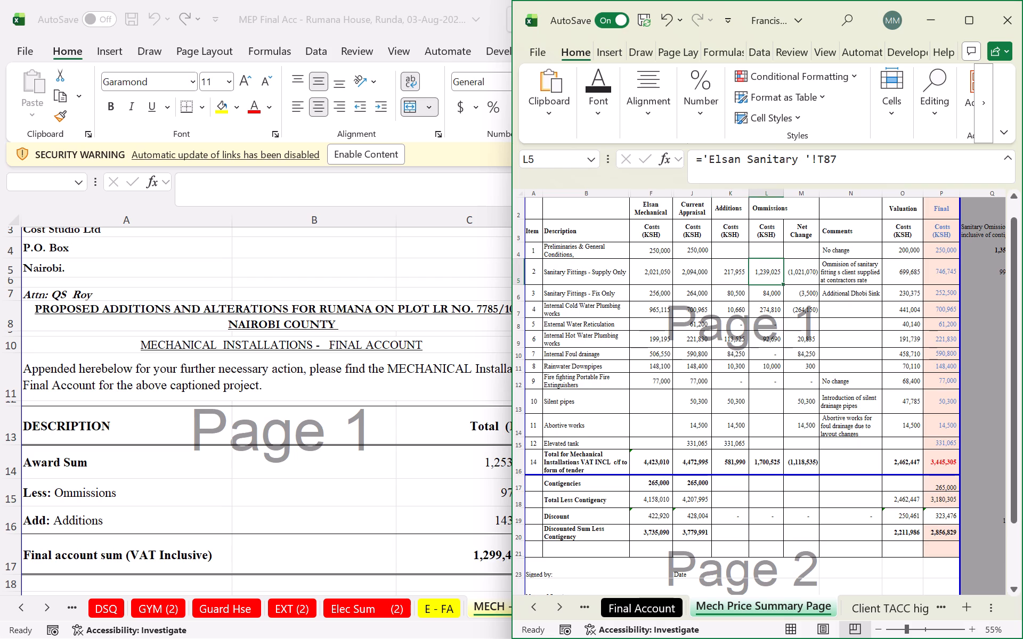
left_click(718, 270)
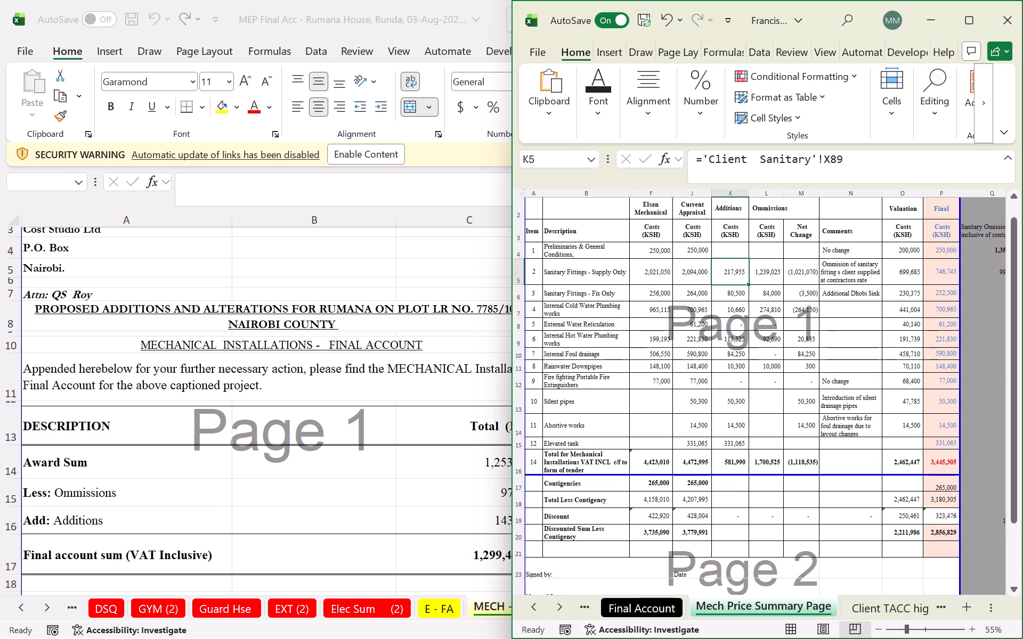
left_click(774, 282)
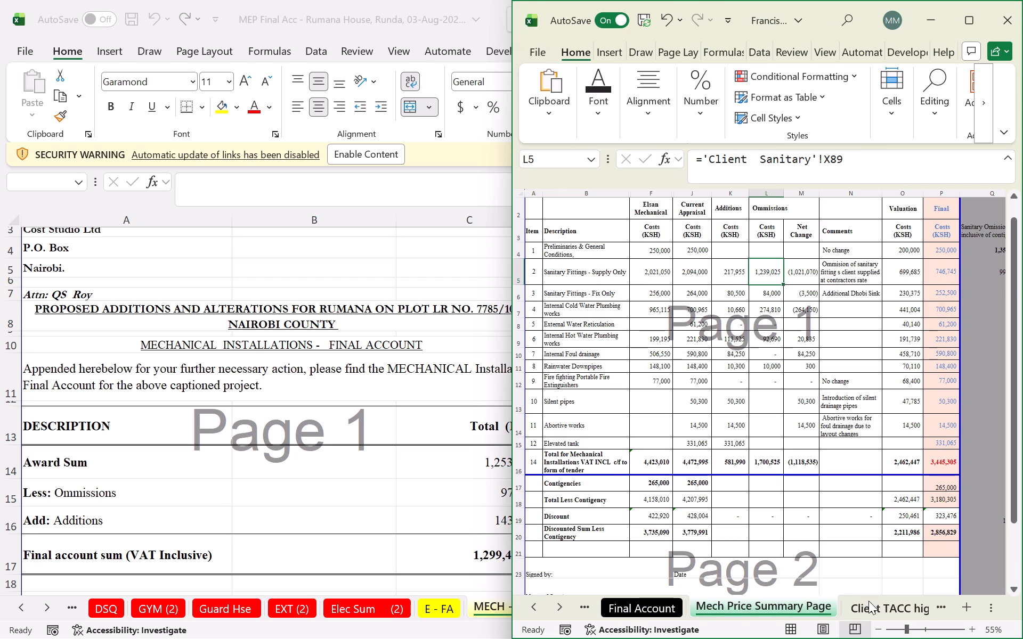
Examine the Client Sanitary price summary, checking the supply-only totals in V87 and X87.
double_click(538, 607)
left_click(538, 607)
left_click(612, 603)
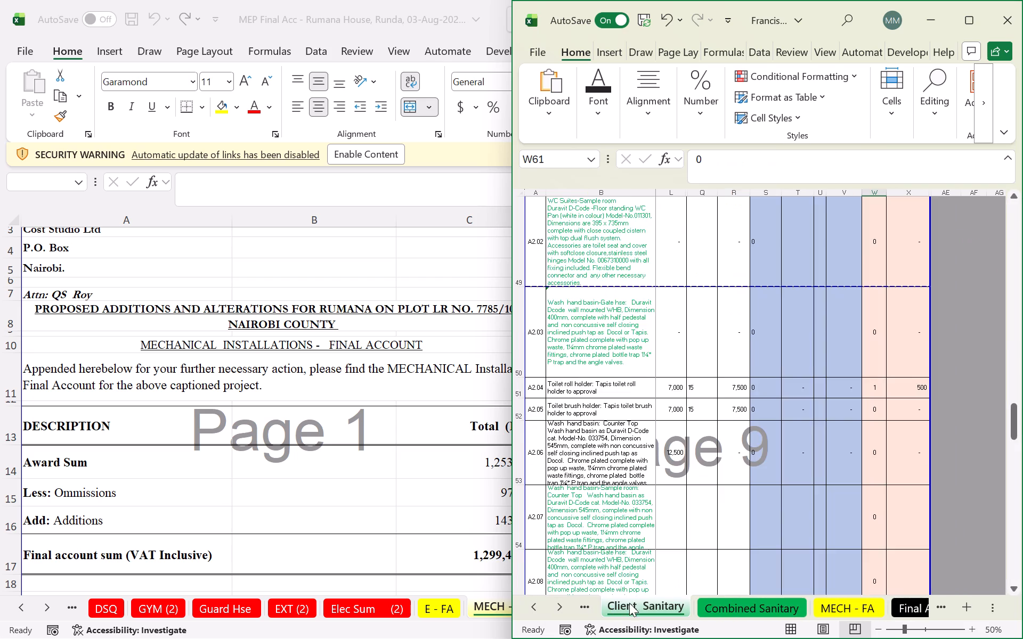
scroll(881, 371, "down", 20)
scroll(881, 371, "down", 13)
scroll(896, 362, "up", 1)
scroll(896, 362, "down", 12)
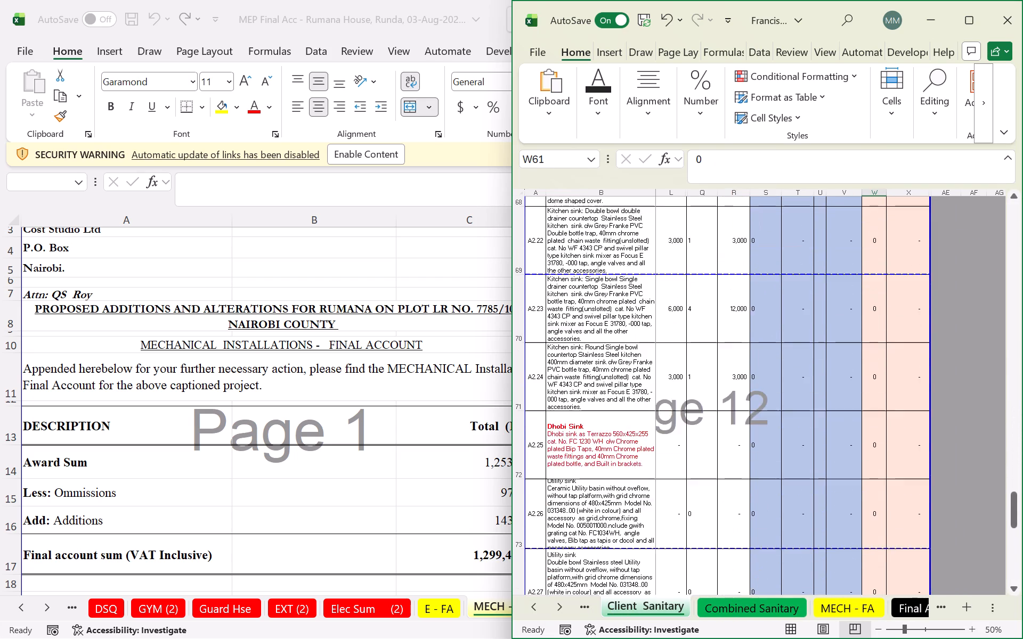
scroll(896, 362, "down", 20)
scroll(896, 362, "down", 13)
scroll(894, 362, "up", 2)
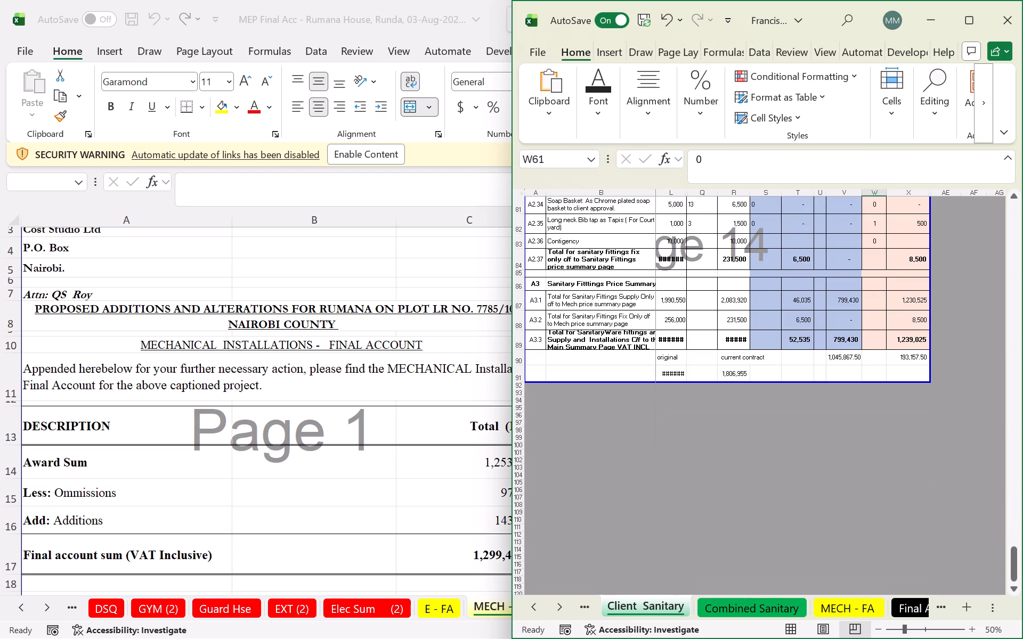
scroll(841, 353, "up", 2)
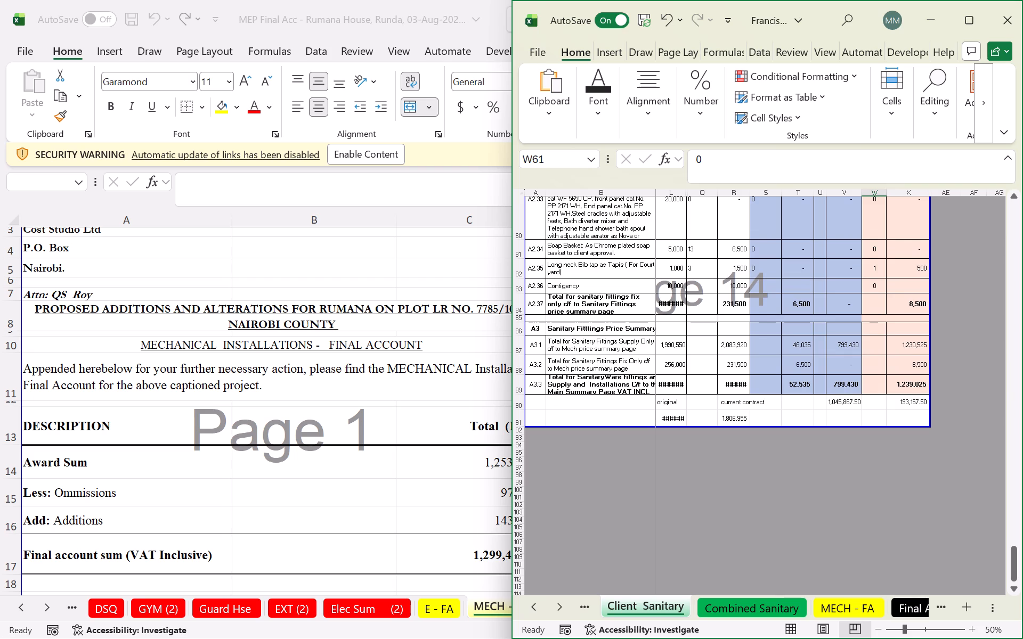
left_click(842, 347)
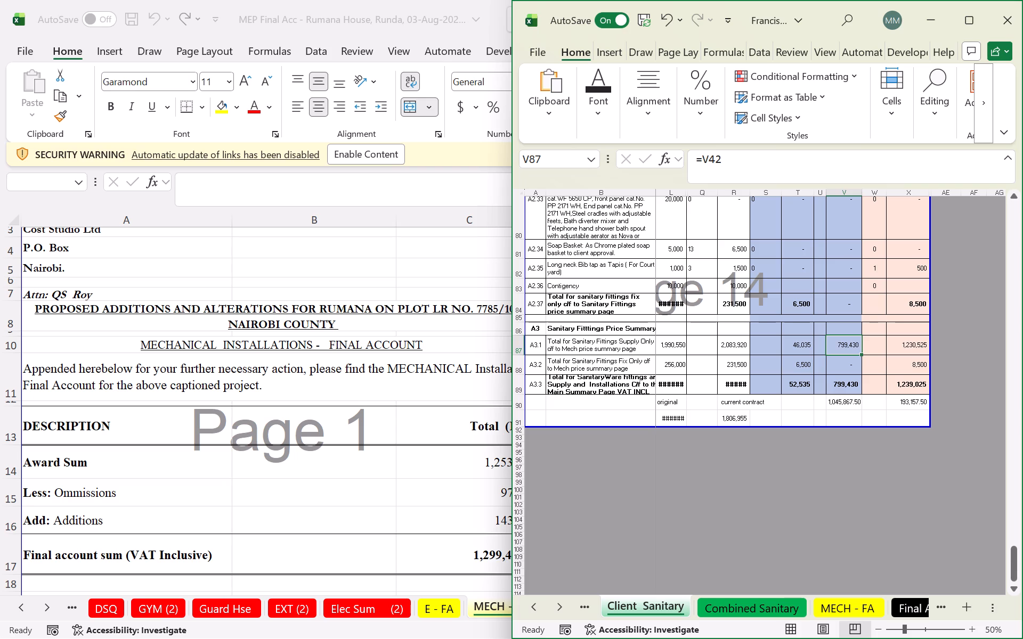
left_click(904, 345)
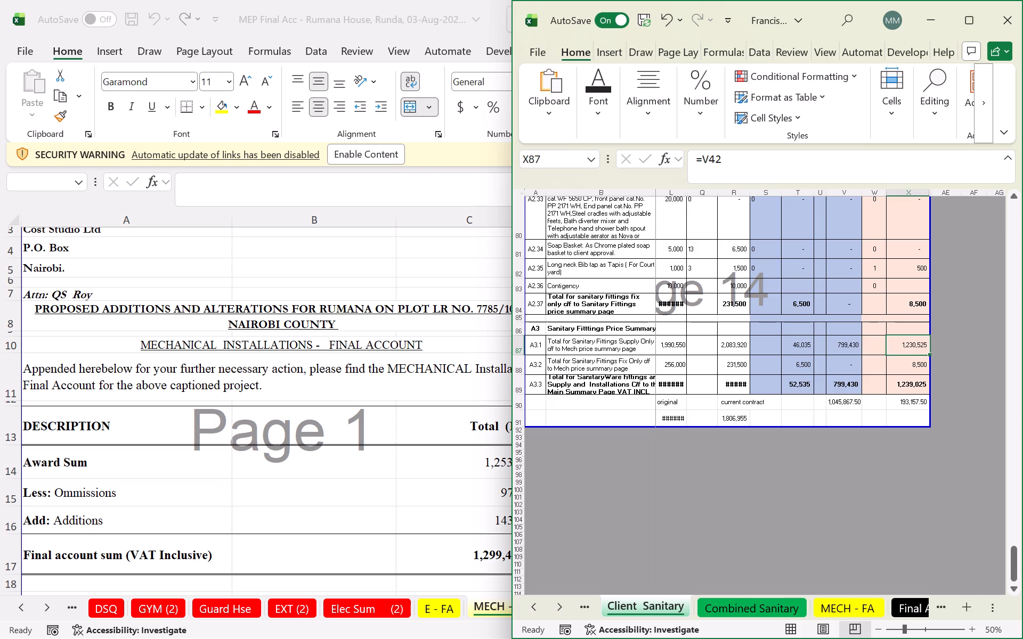
On Mech Price Summary Page, link the Sanitary Fittings - Supply Only Ommissions in L5 to cell X87 on Client Sanitary.
triple_click(563, 608)
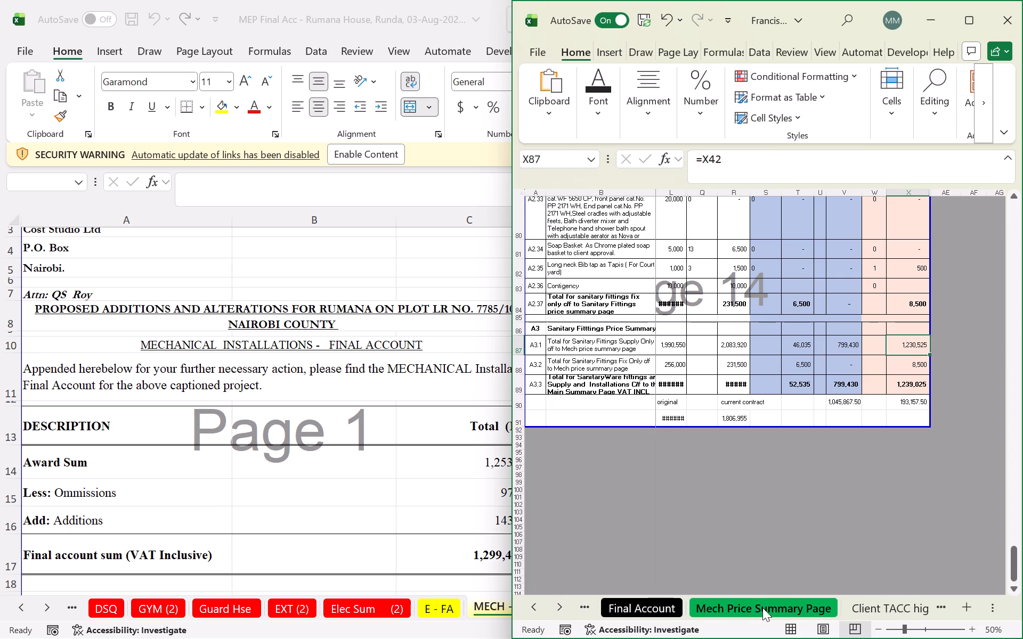
left_click(638, 608)
left_click(756, 605)
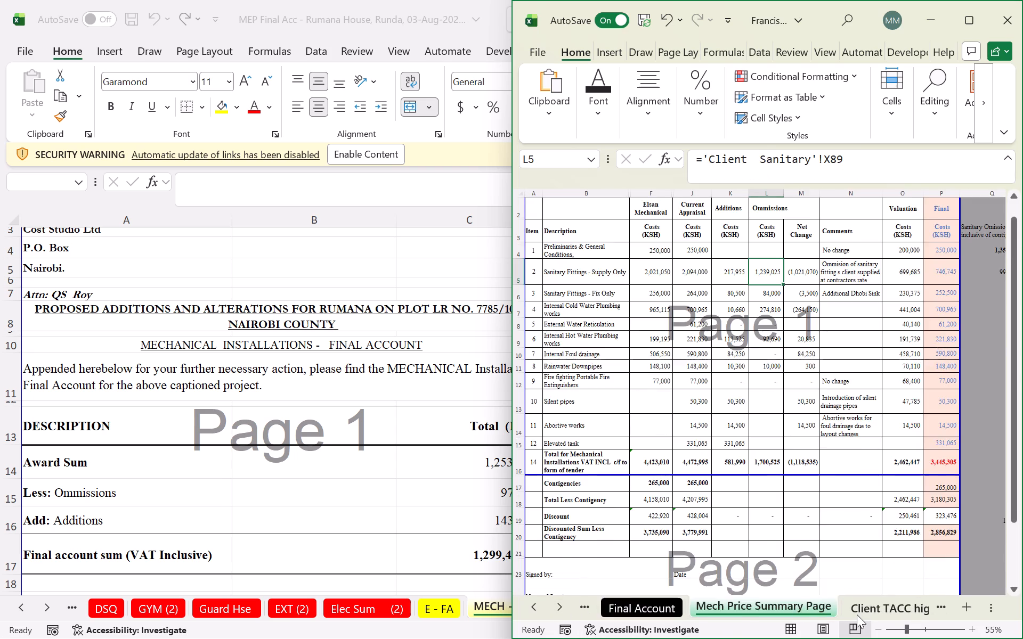
left_click(865, 615)
left_click(657, 612)
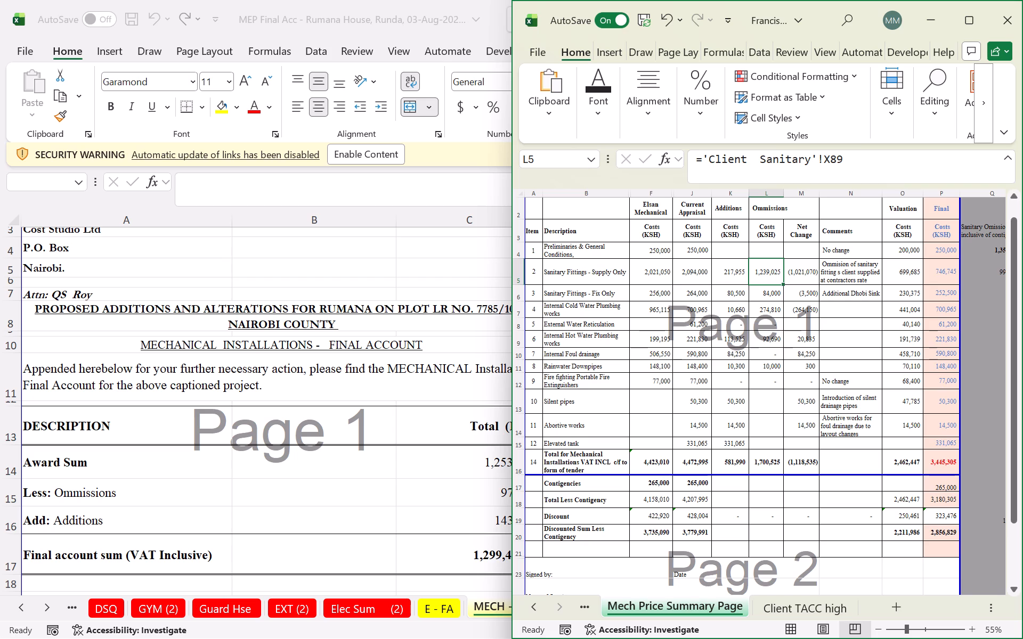
key("equal")
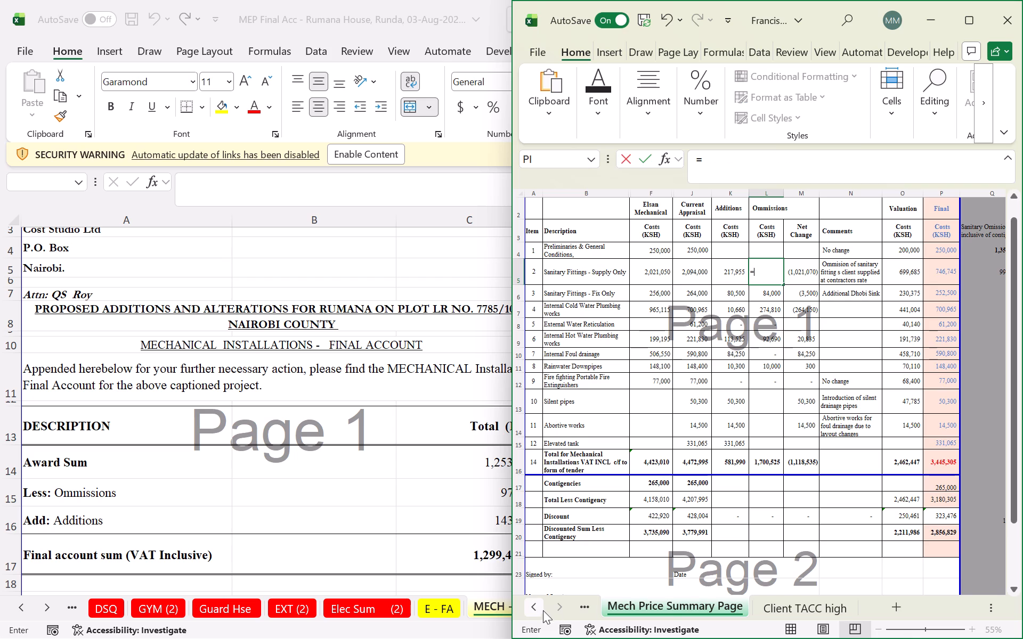
triple_click(542, 609)
double_click(542, 607)
left_click(731, 600)
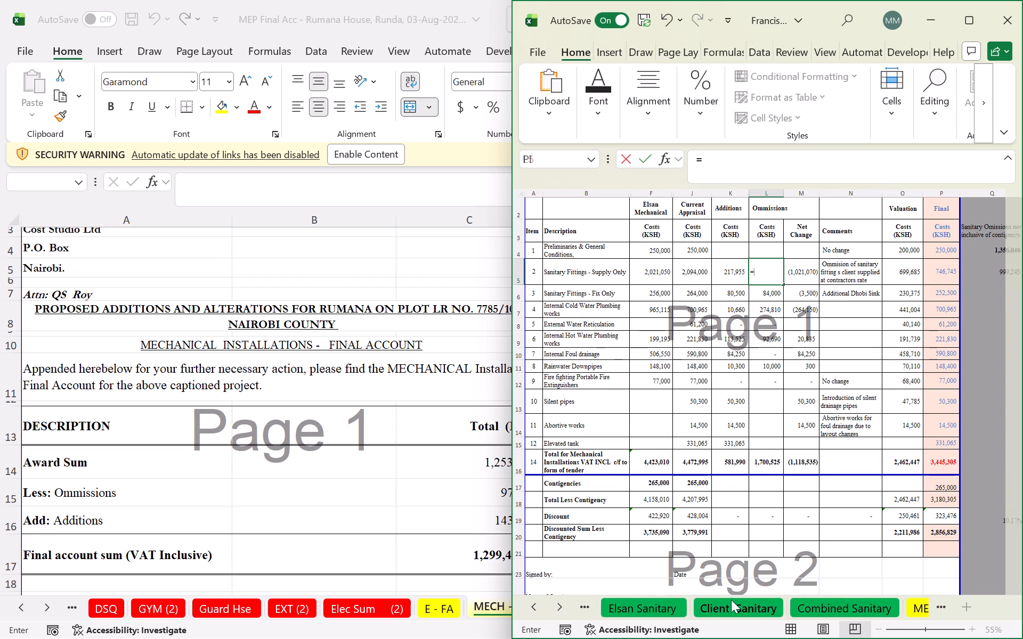
left_click(919, 380)
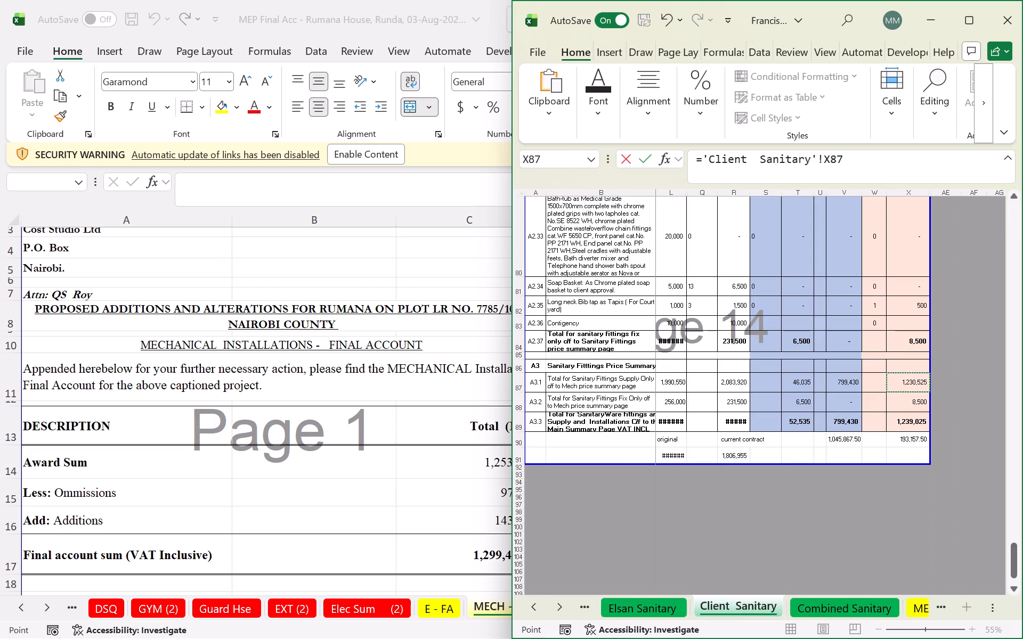
key("Return")
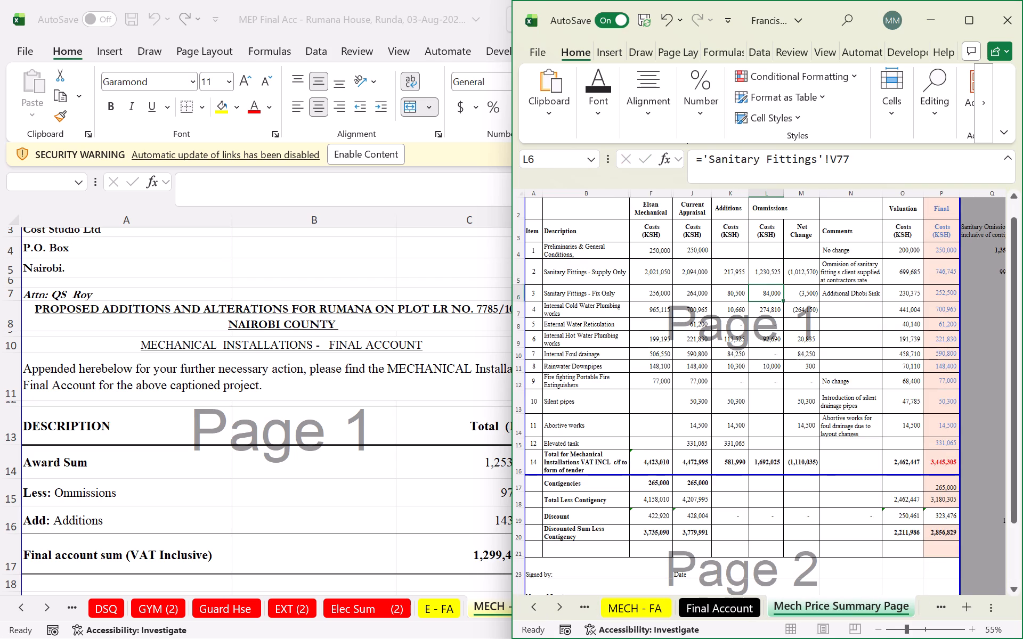
Check the Net Change formula for Sanitary Fittings - Supply Only in M5.
left_click(805, 274)
double_click(805, 274)
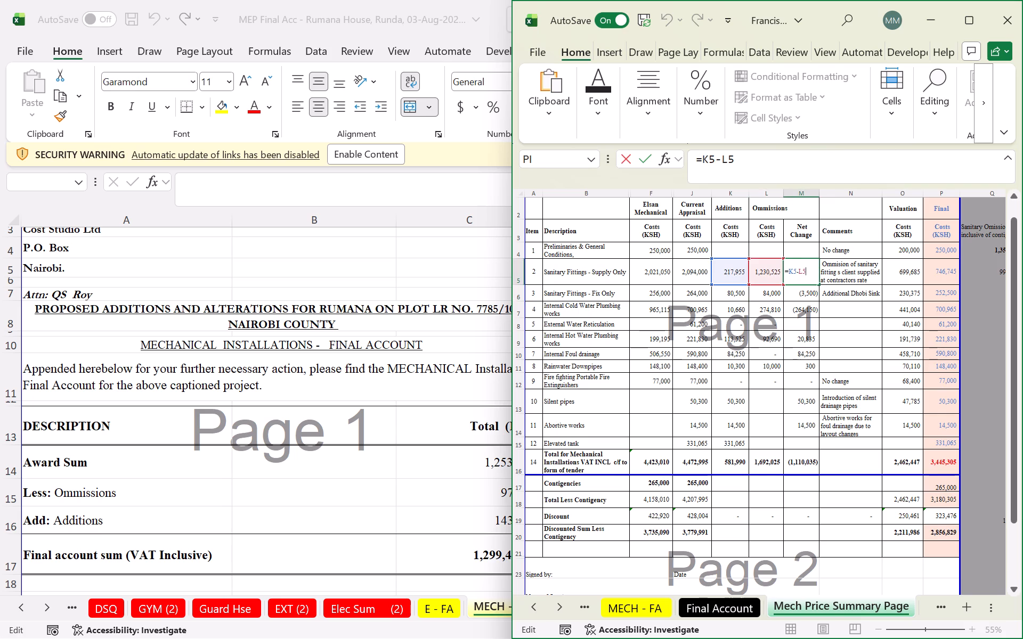
key("Return")
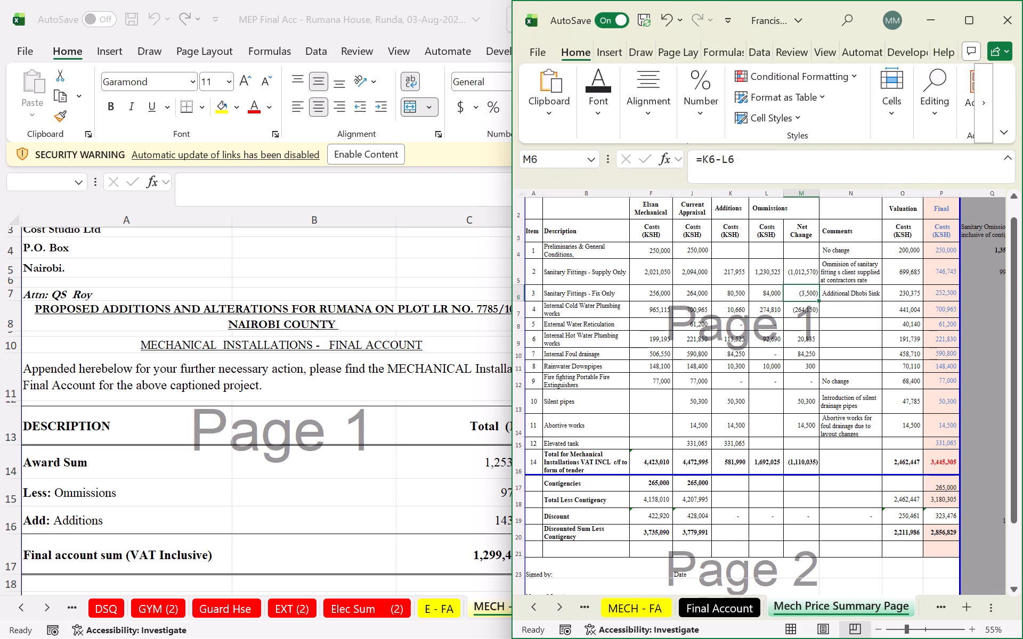
Move the Elsan Sanitary sheet between the MECH - FA and Final Account sheets.
left_click(740, 296)
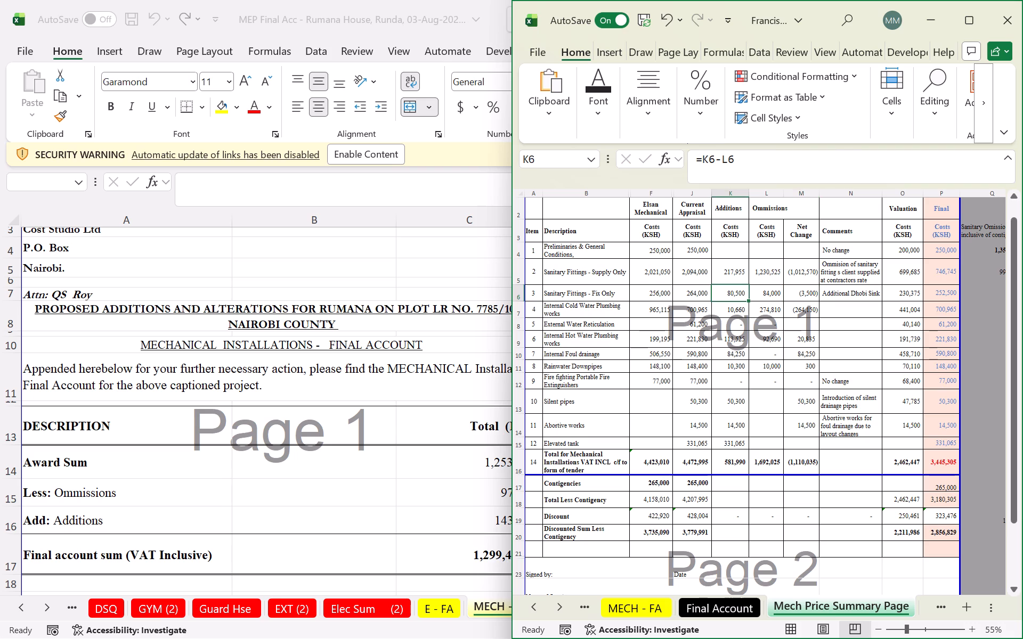
triple_click(526, 612)
left_click(526, 611)
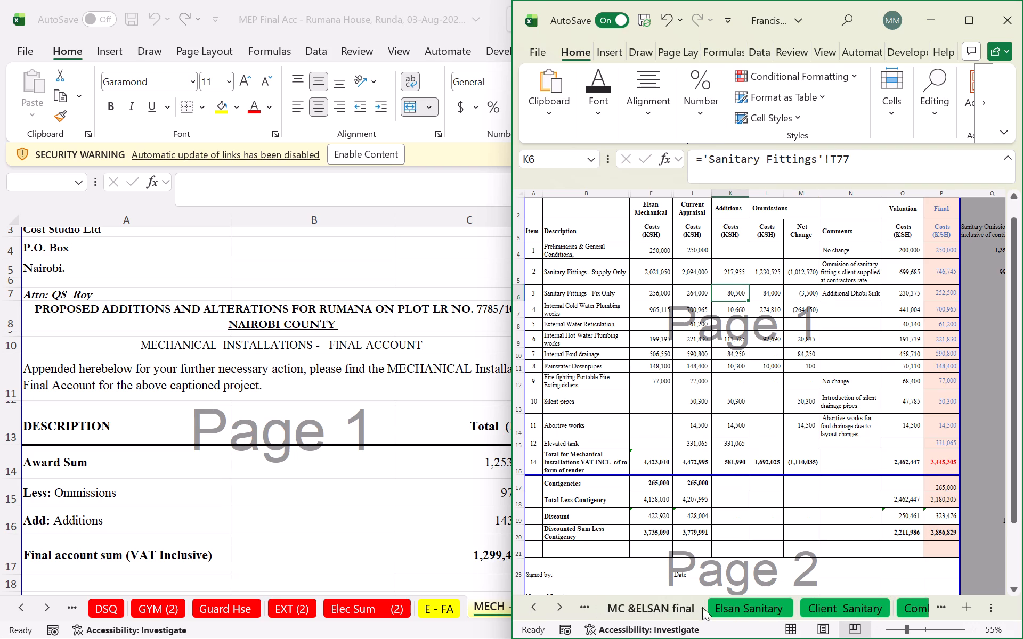
left_click(742, 607)
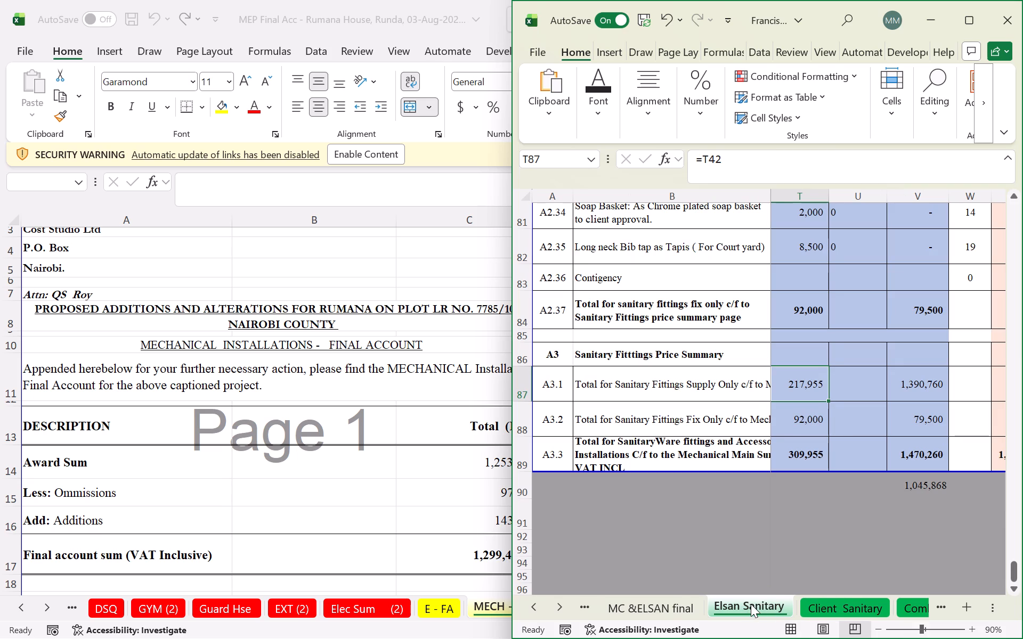
left_click_drag(751, 604, 864, 599)
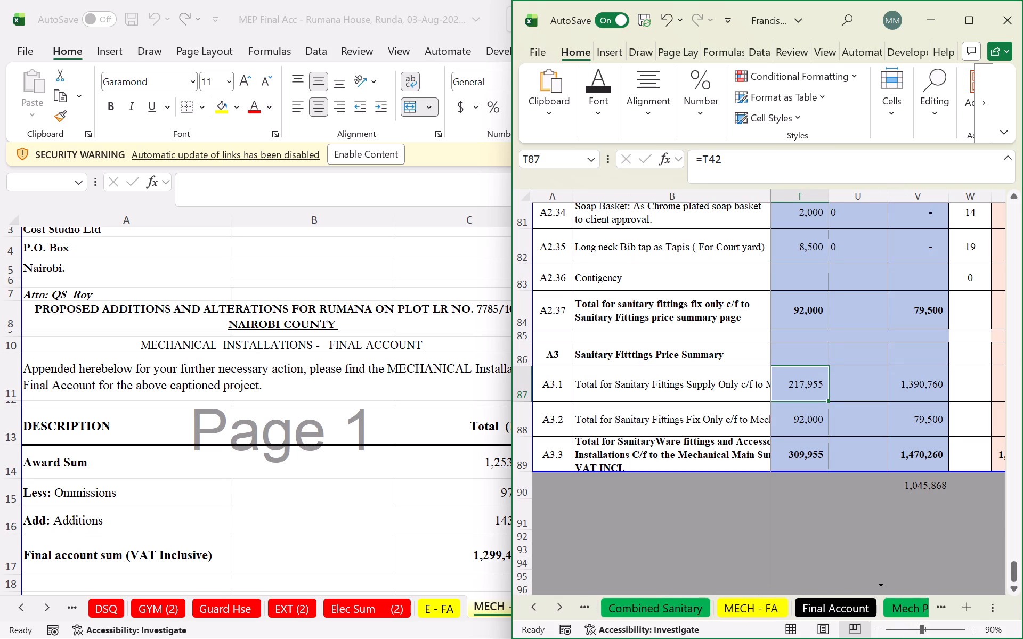
left_click_drag(864, 599, 794, 598)
left_click_drag(794, 598, 798, 599)
Move the Final Account sheet to directly after Mech Price Summary Page.
left_click(827, 604)
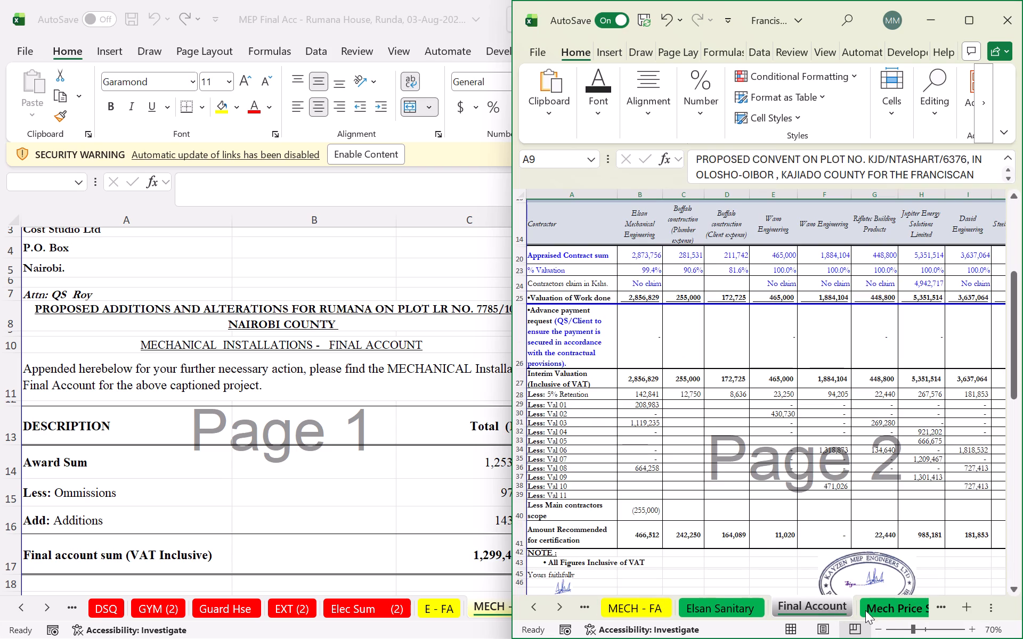
left_click_drag(806, 601, 914, 597)
left_click_drag(914, 597, 774, 594)
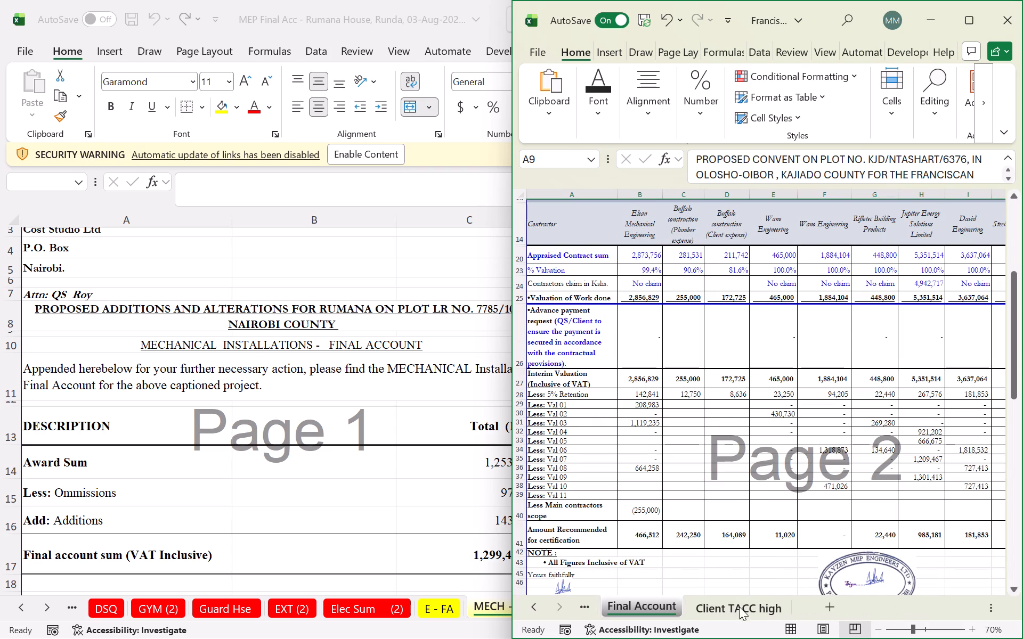
On Mech Price Summary Page, link the Sanitary Fittings - Fix Only Additions in K6 to cell T88 on Elsan Sanitary.
double_click(543, 612)
left_click(734, 609)
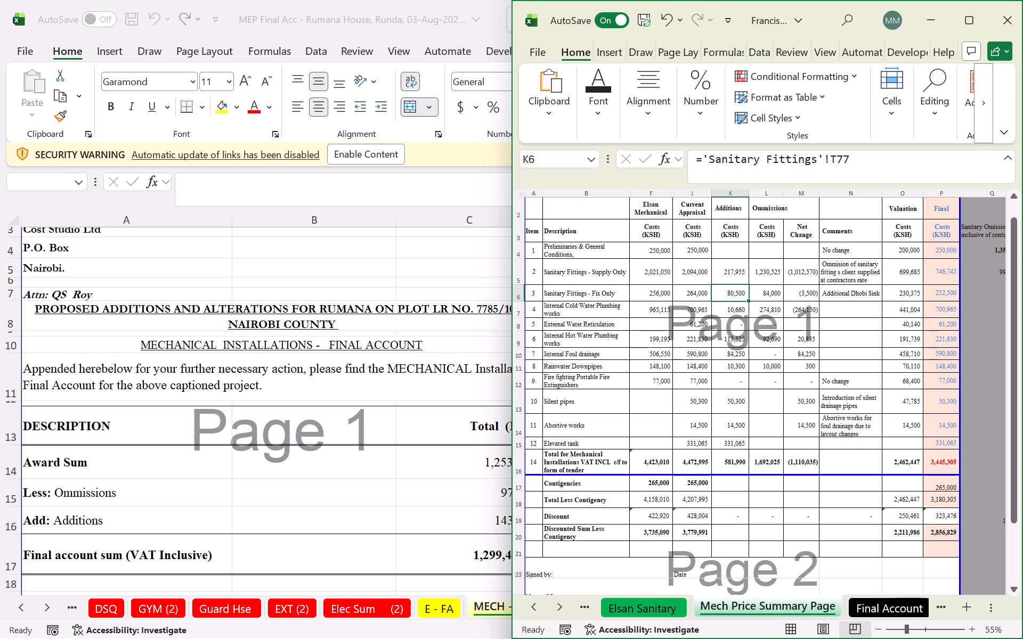
key("equal")
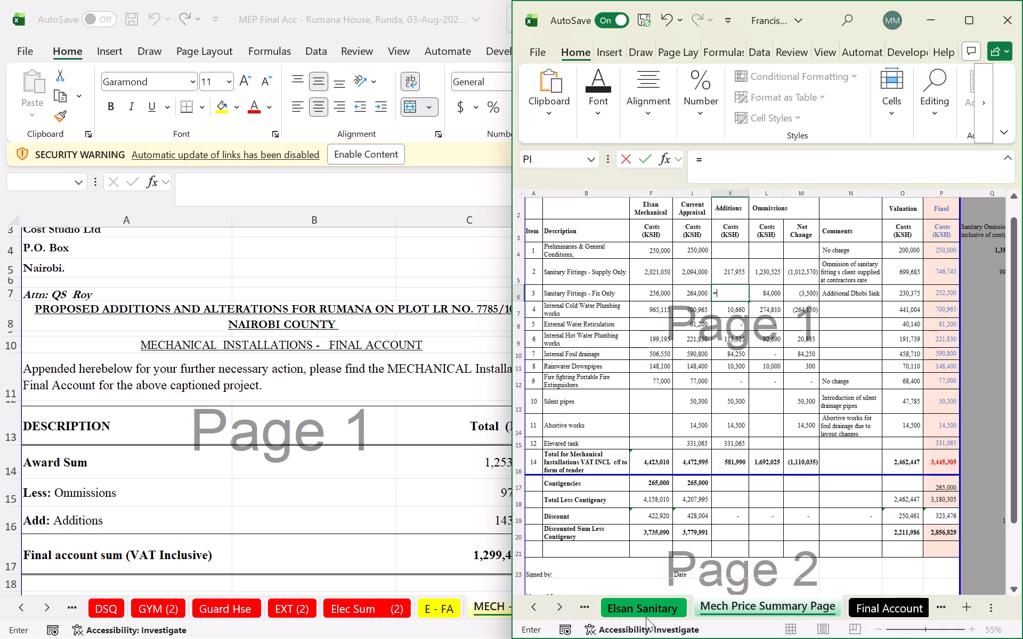
left_click(646, 613)
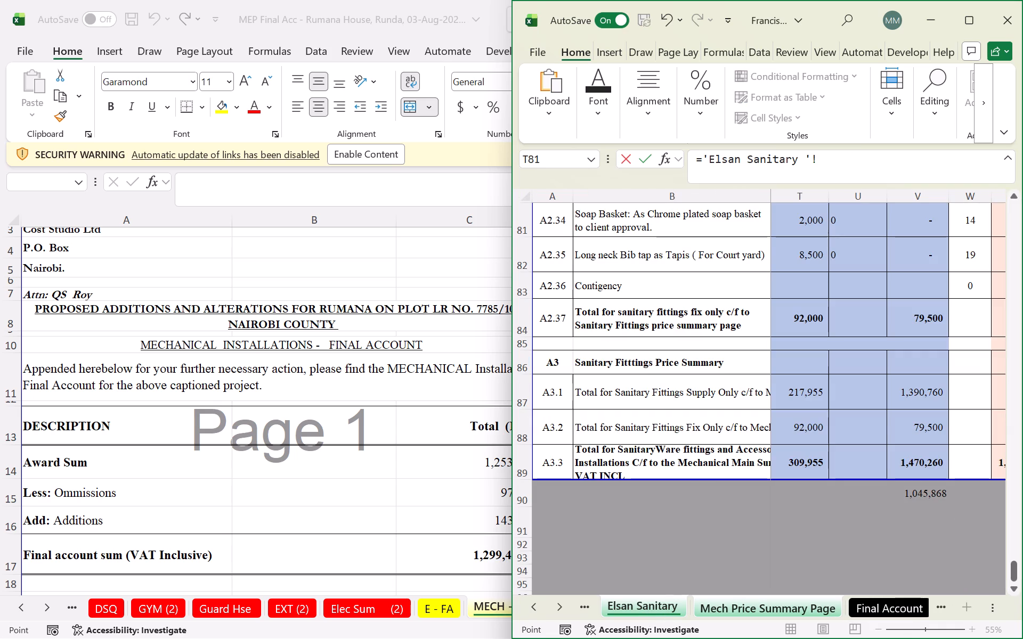
left_click(810, 427)
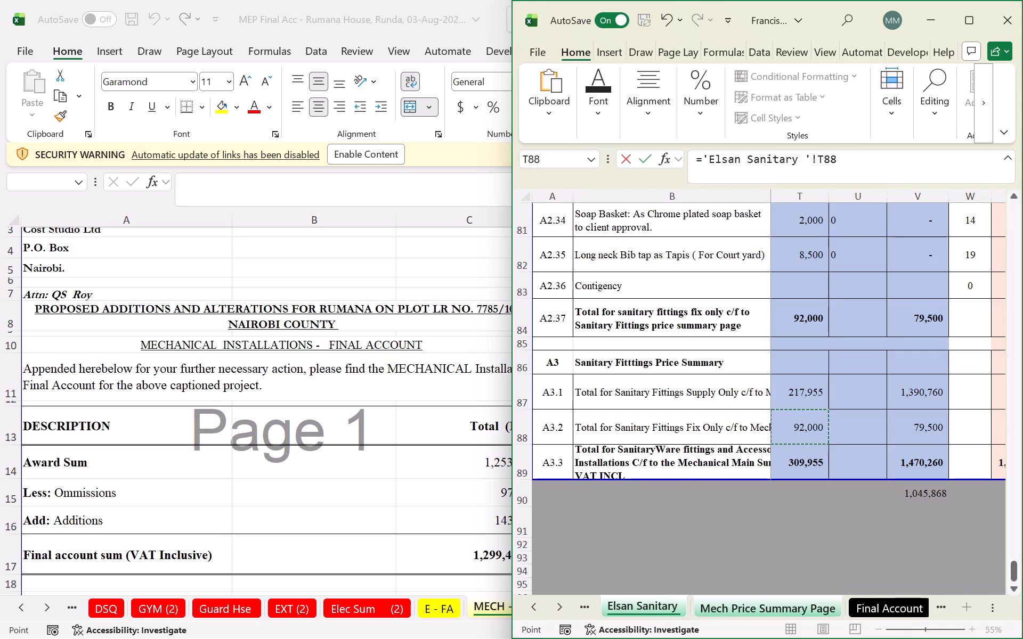
scroll(809, 443, "up", 3)
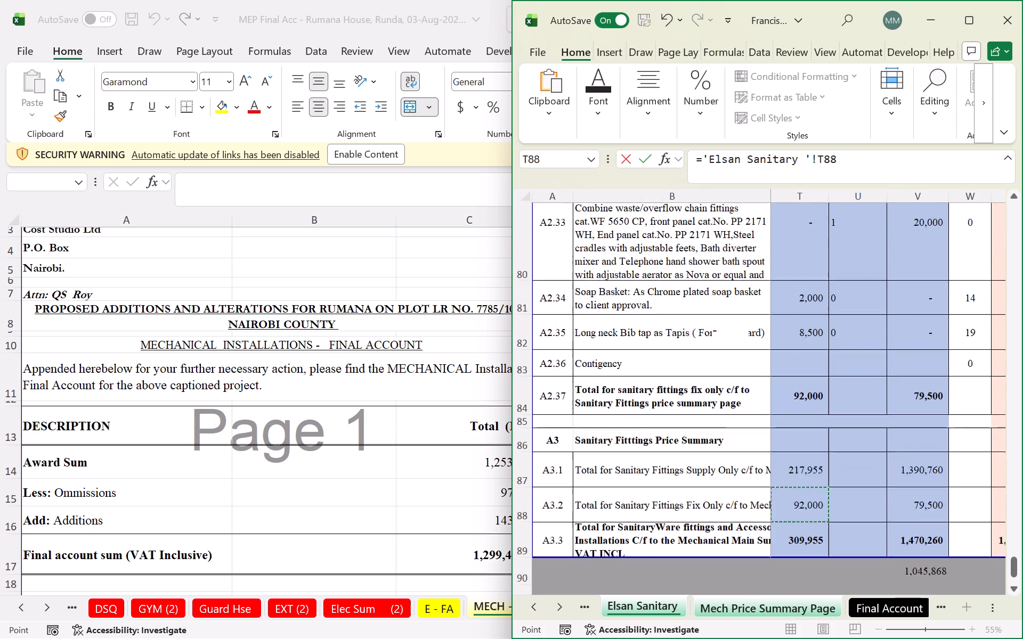
scroll(809, 443, "up", 9)
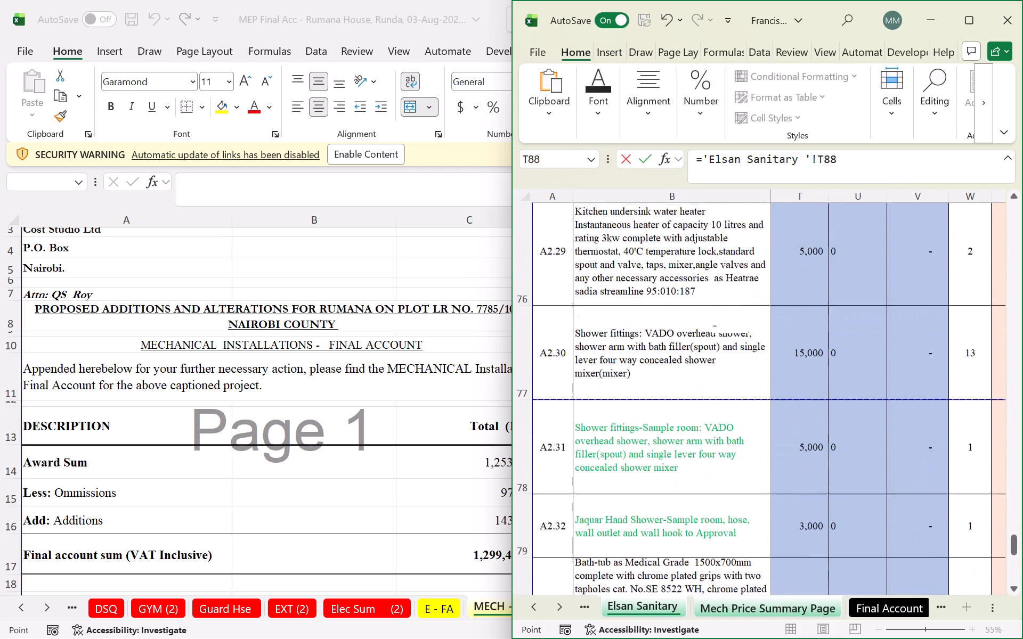
scroll(809, 443, "up", 7)
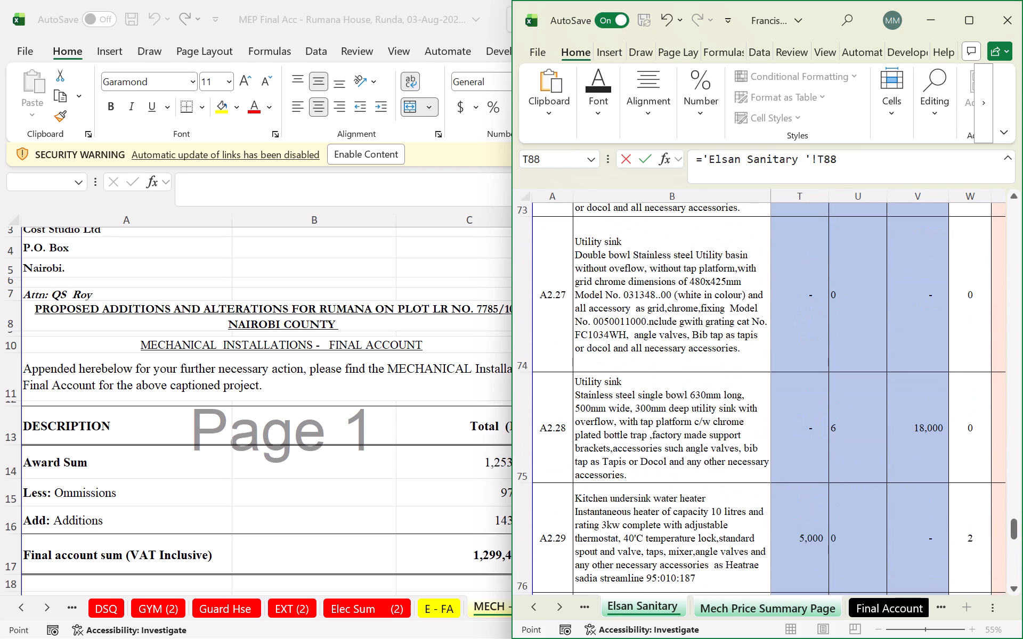
key("Return")
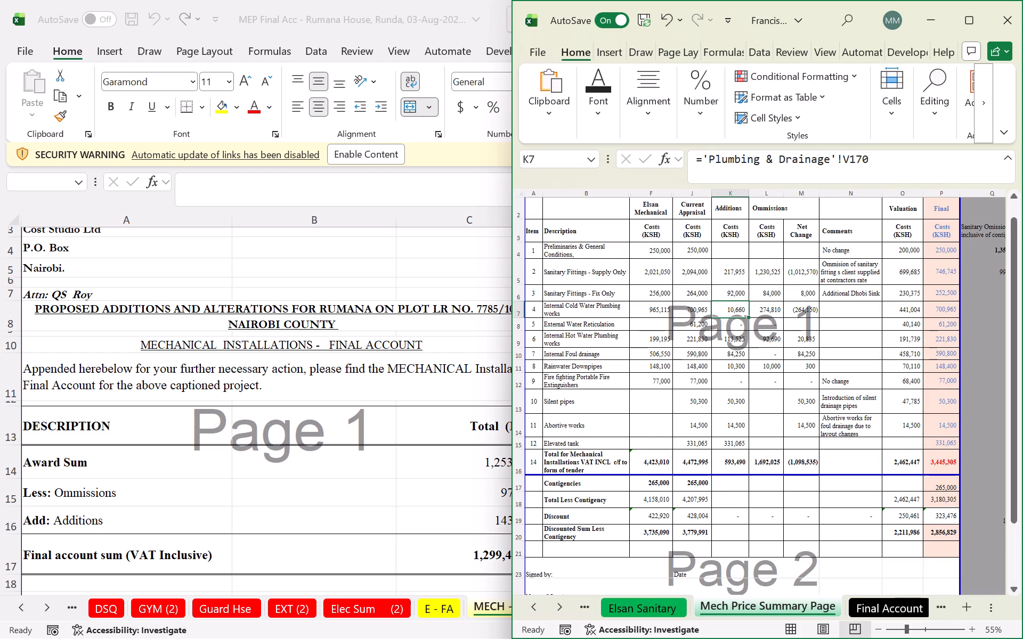
Link the Sanitary Fittings - Fix Only Ommissions in L6 to cell V88 on Elsan Sanitary.
left_click(771, 293)
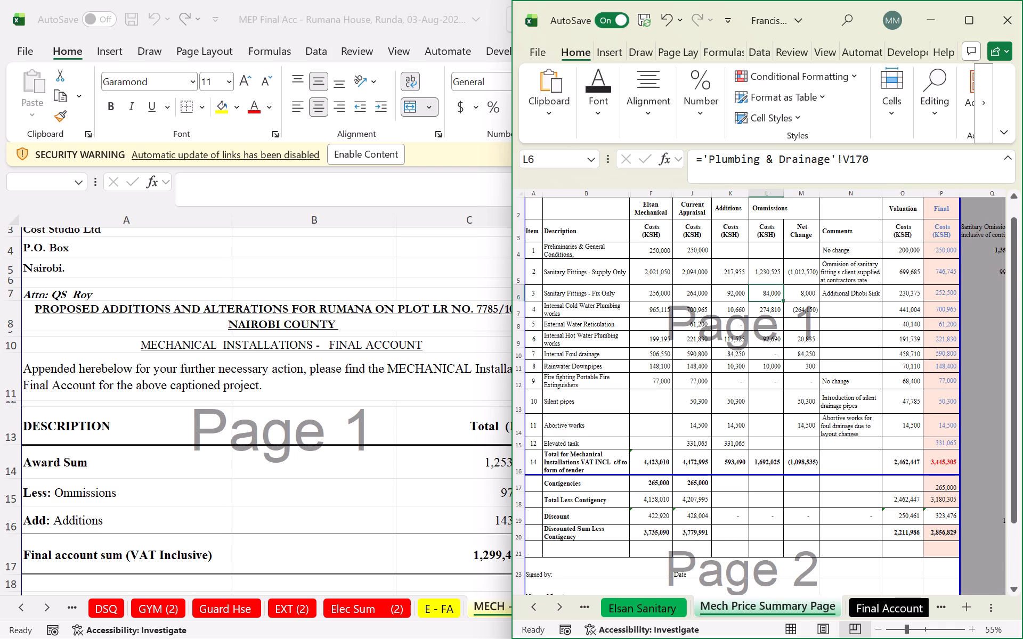
key("equal")
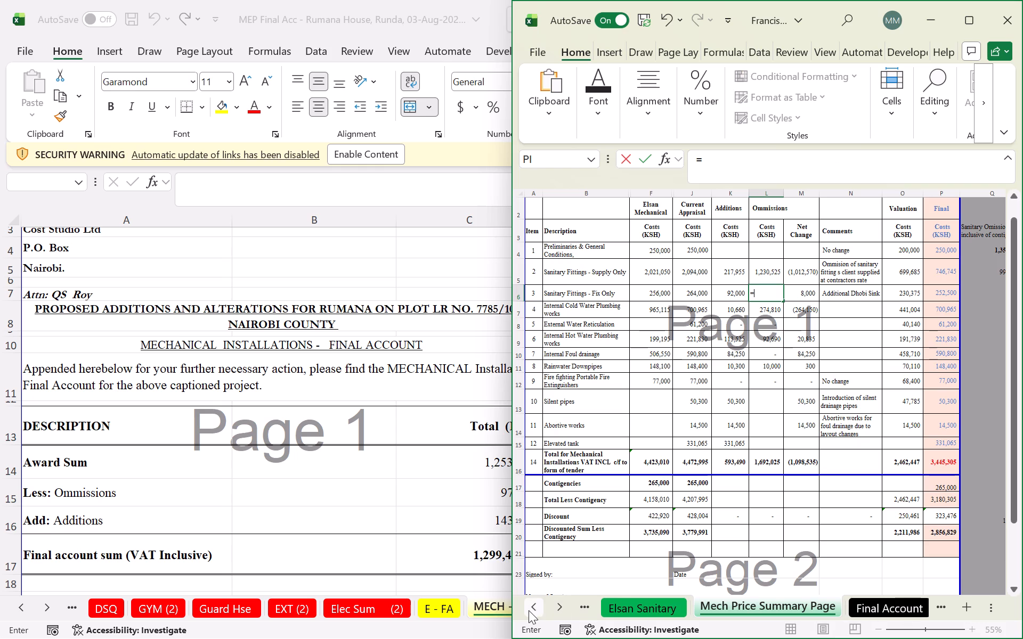
double_click(528, 610)
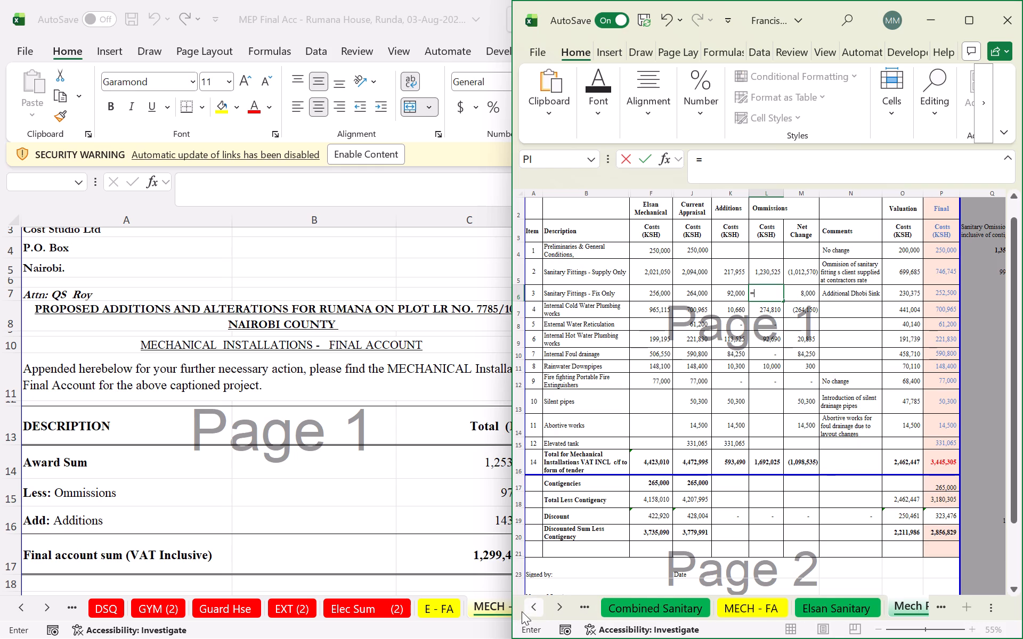
left_click(522, 611)
left_click(643, 606)
left_click(542, 608)
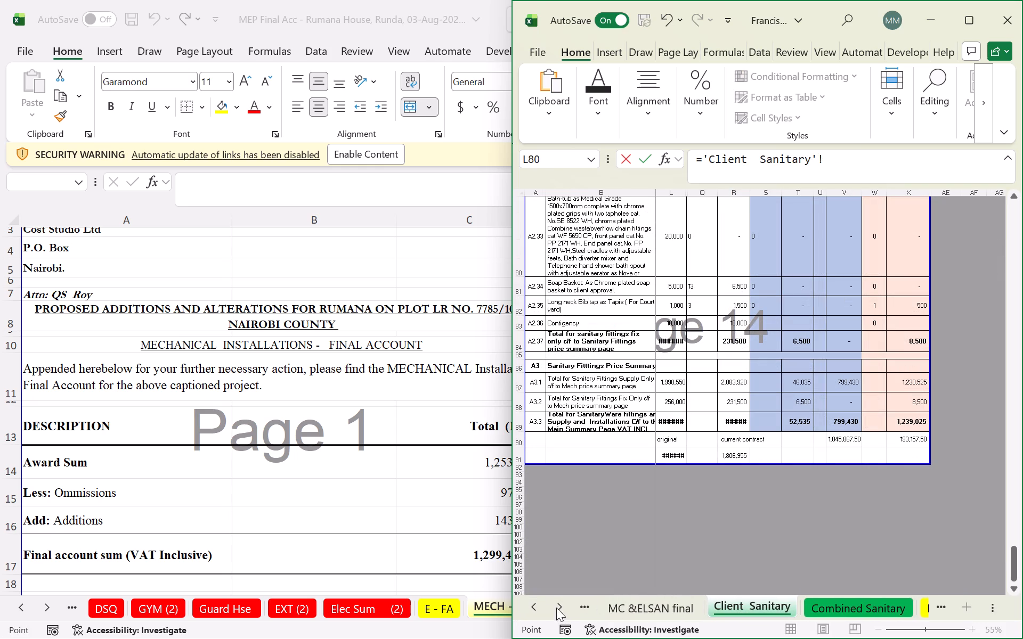
triple_click(564, 608)
left_click(704, 612)
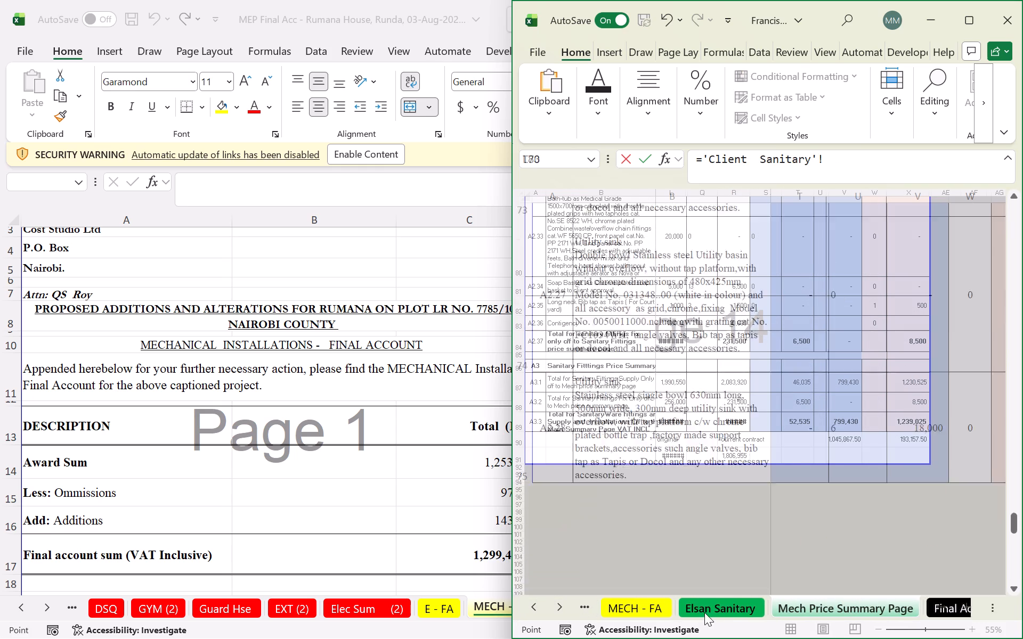
scroll(953, 366, "down", 16)
scroll(985, 376, "up", 1)
scroll(985, 378, "down", 8)
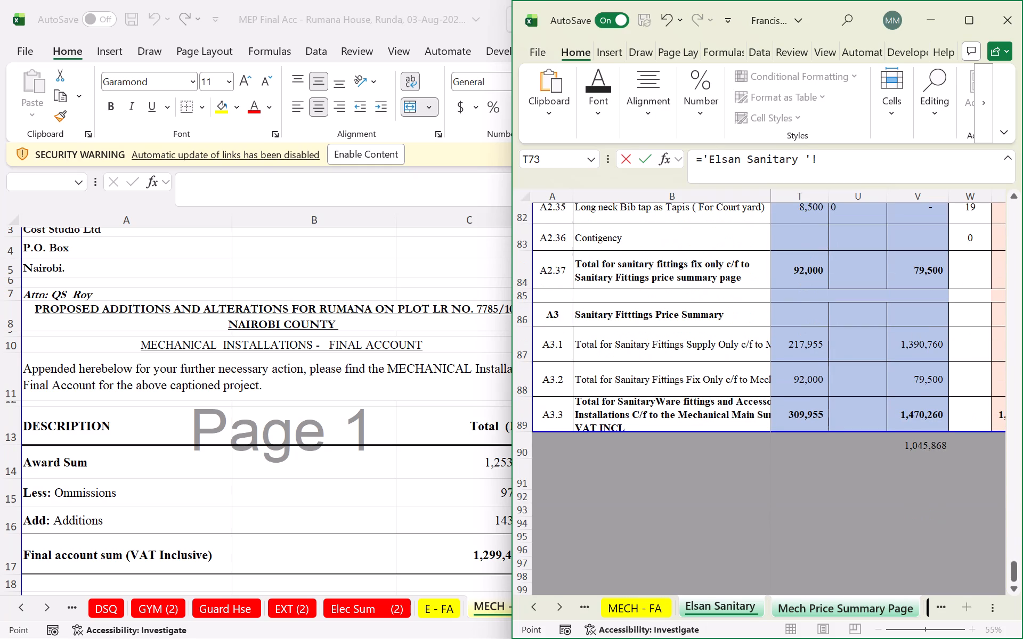
left_click(938, 378)
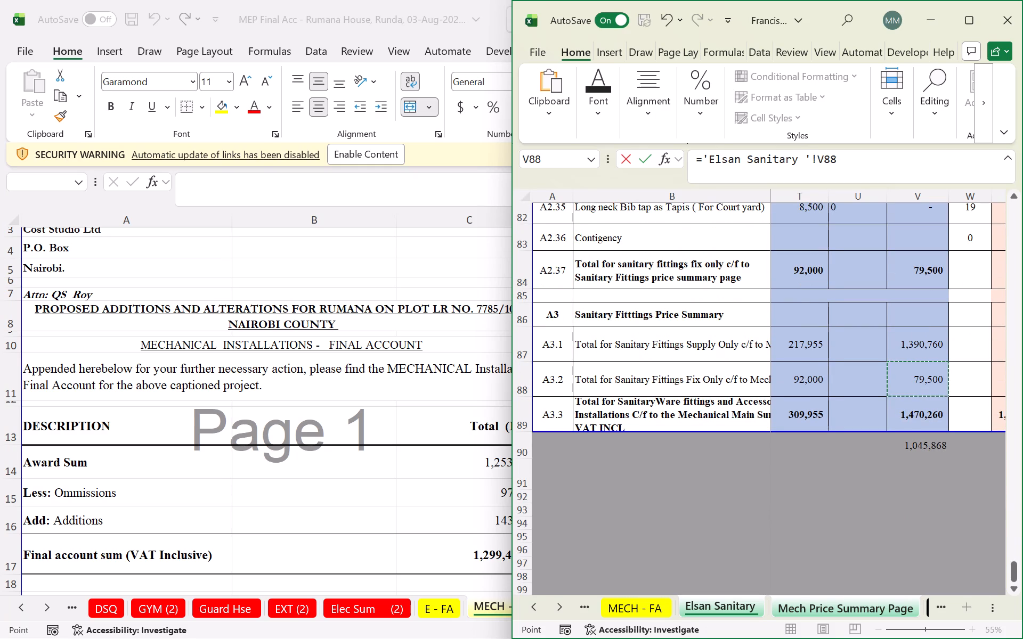
key("Return")
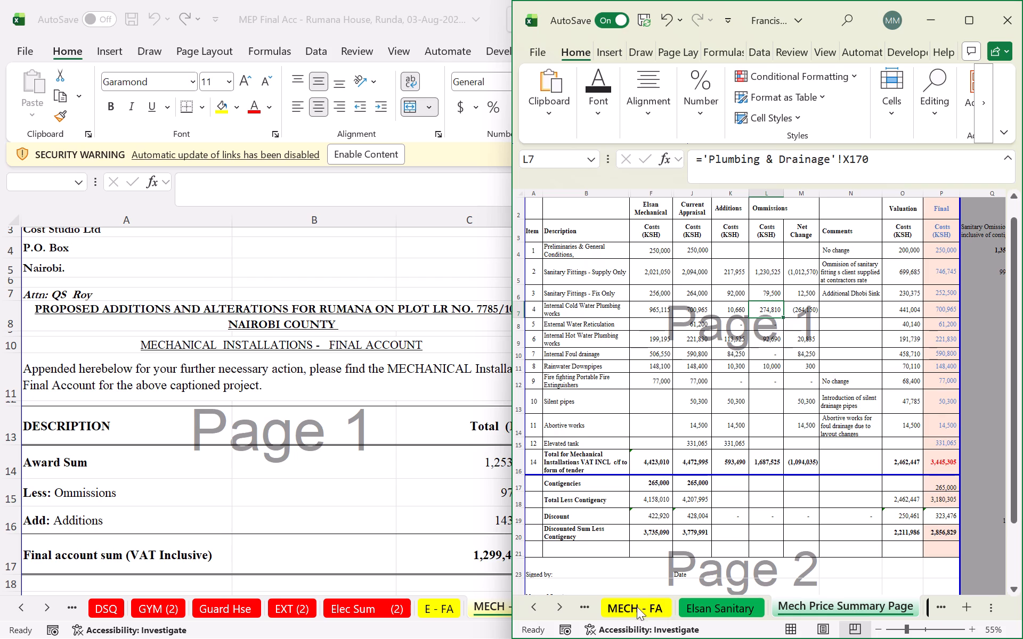
On the Plumbing & Drainage sheet, examine the Internal Cold Water subtotal in row 170 and the itemised sections above it.
triple_click(538, 605)
left_click(537, 604)
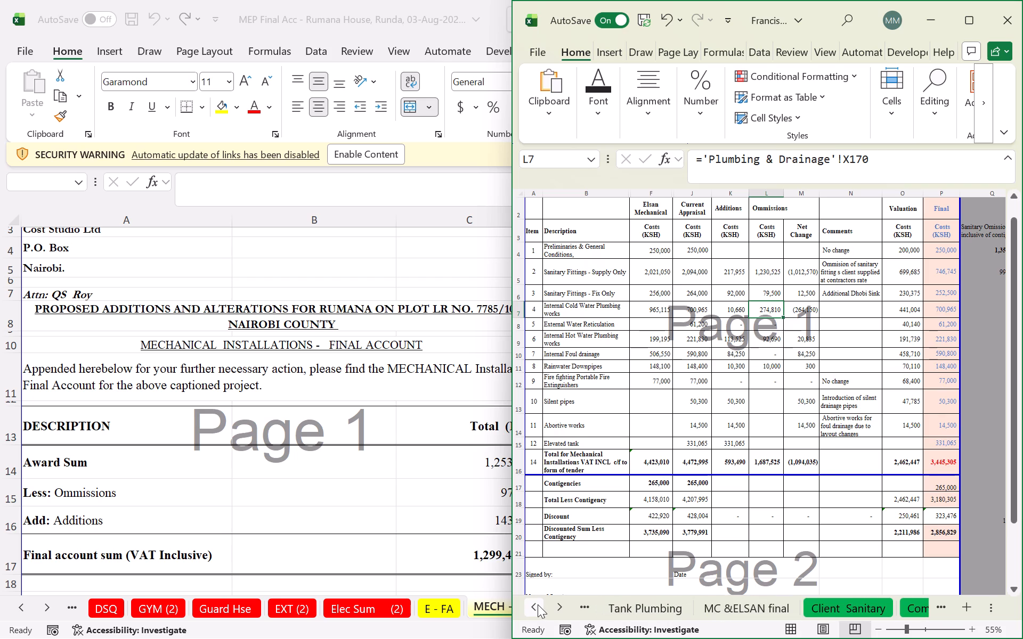
left_click(538, 604)
left_click(538, 604)
left_click(538, 604)
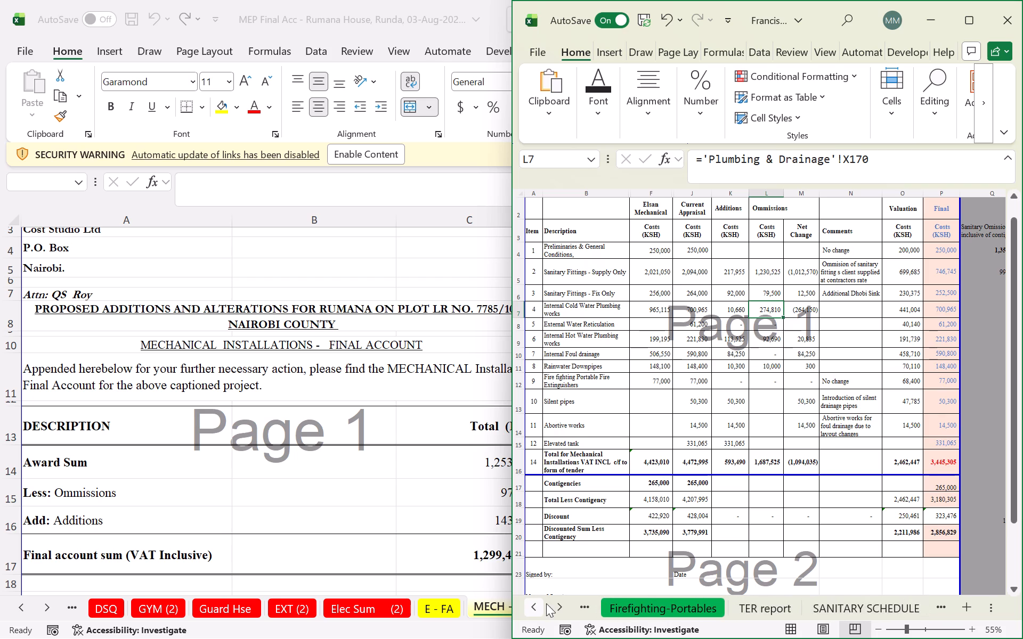
left_click(533, 604)
left_click(533, 604)
left_click(631, 611)
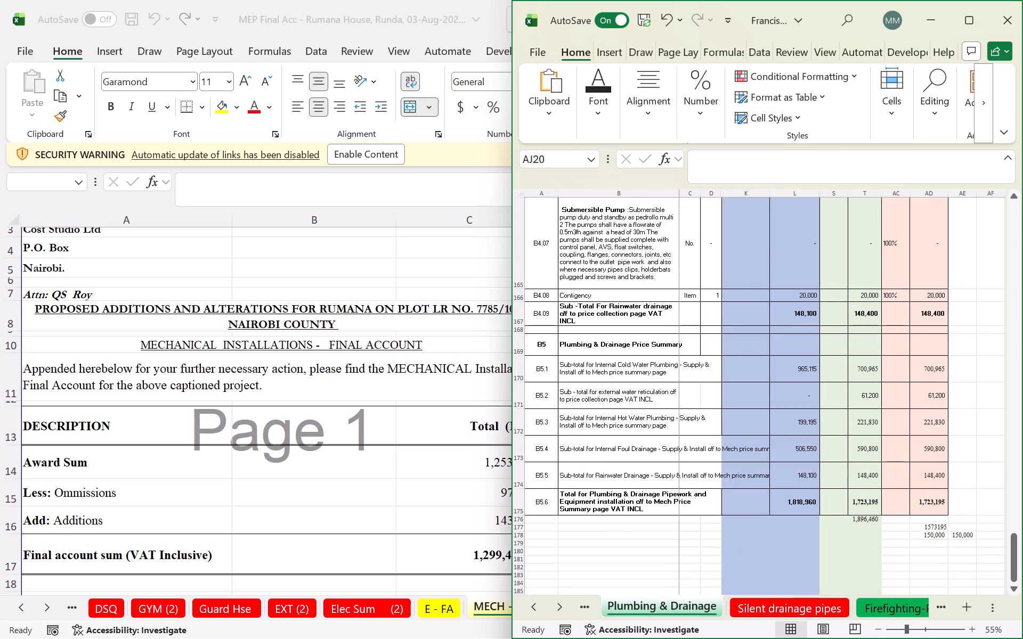
left_click(791, 367)
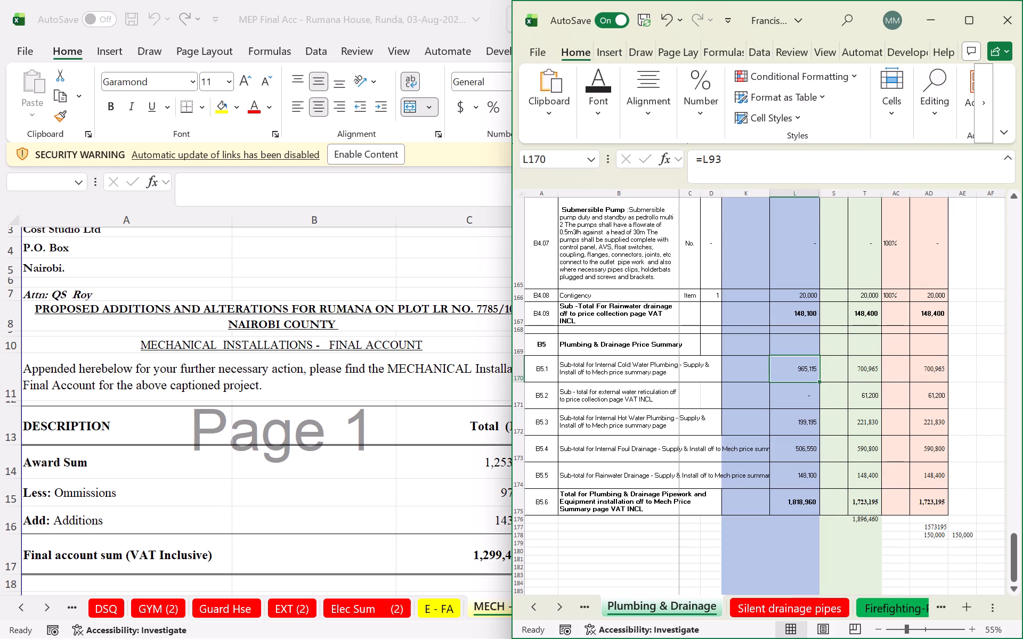
scroll(755, 380, "up", 2)
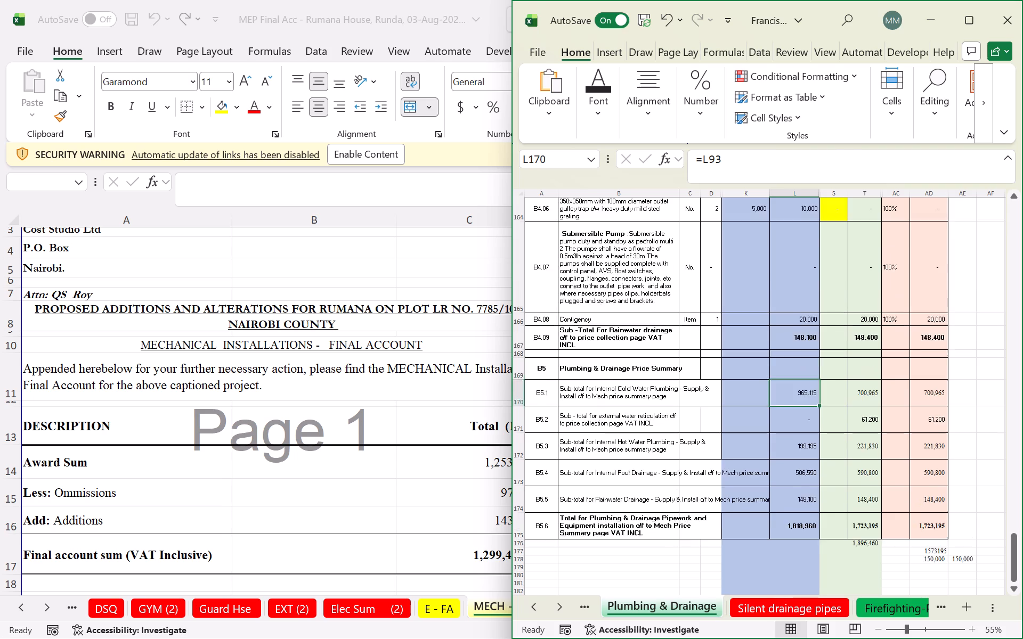
scroll(755, 380, "up", 2)
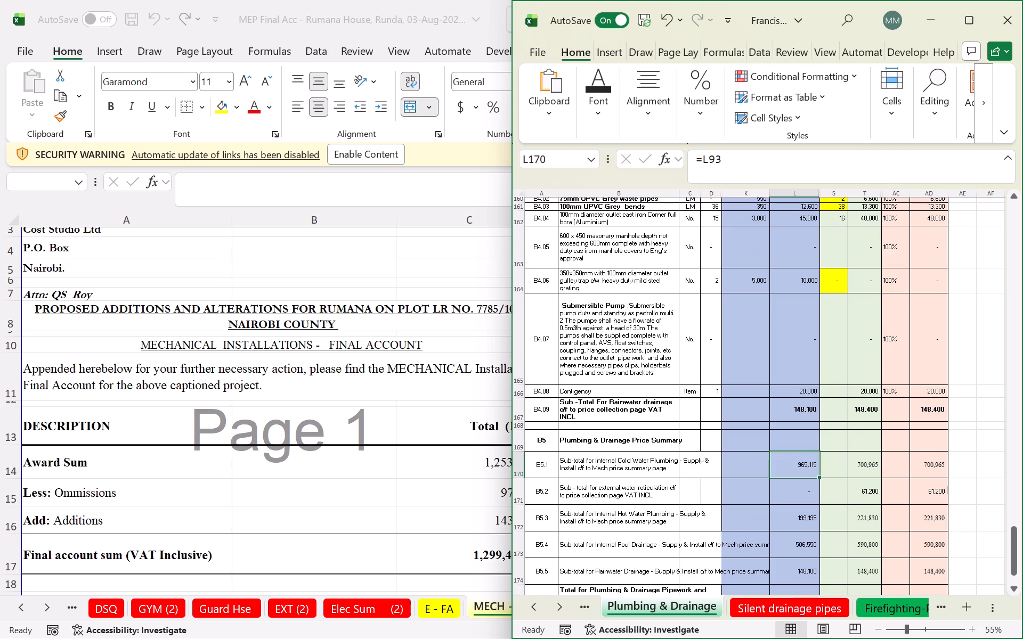
scroll(765, 450, "up", 8)
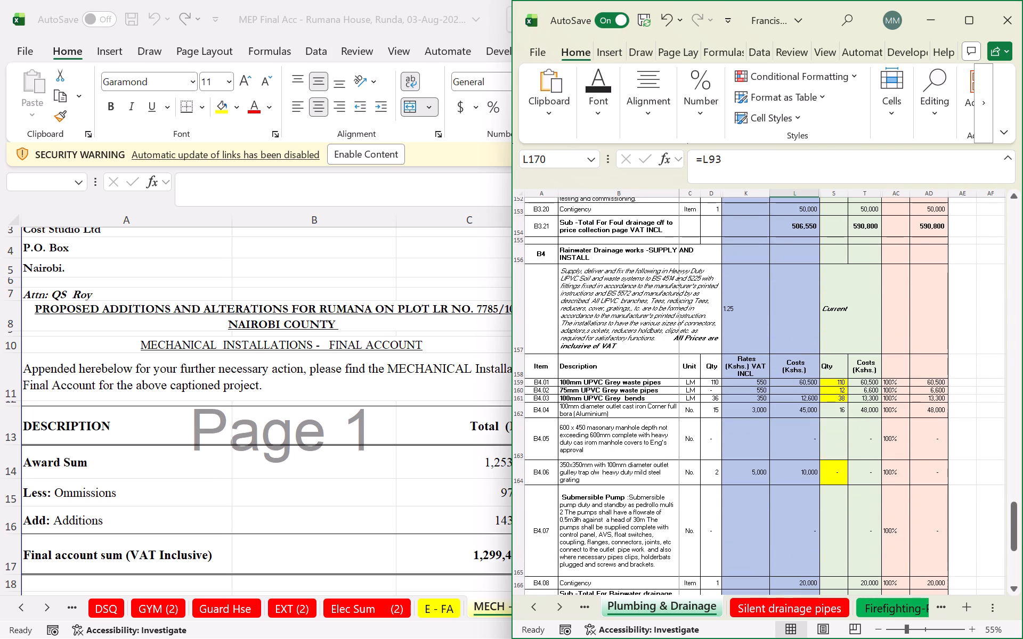
scroll(803, 449, "up", 2)
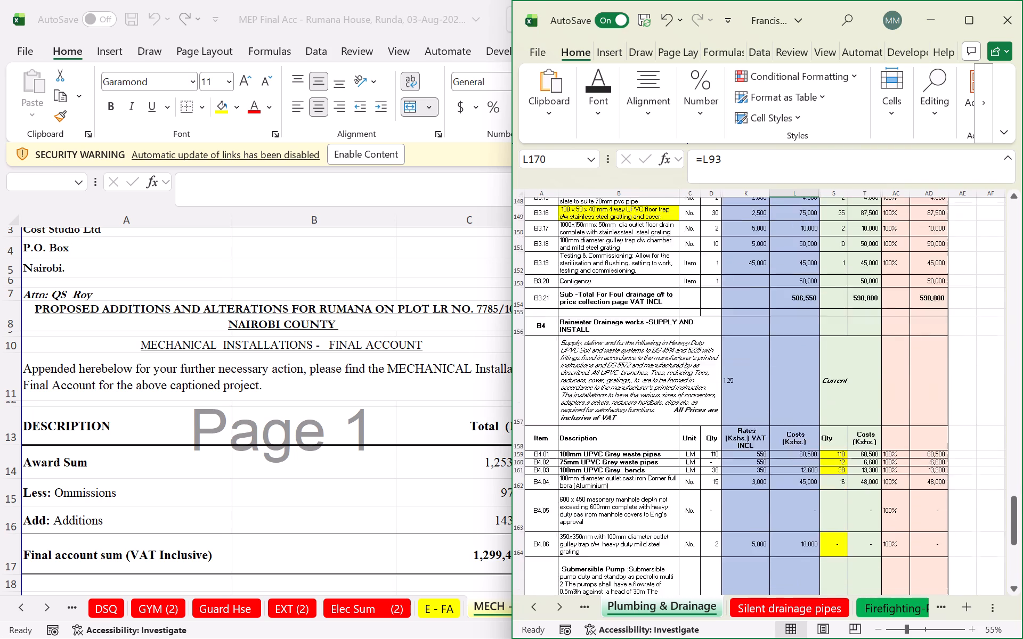
scroll(803, 449, "up", 20)
scroll(825, 436, "up", 3)
scroll(825, 436, "down", 1)
scroll(825, 436, "up", 5)
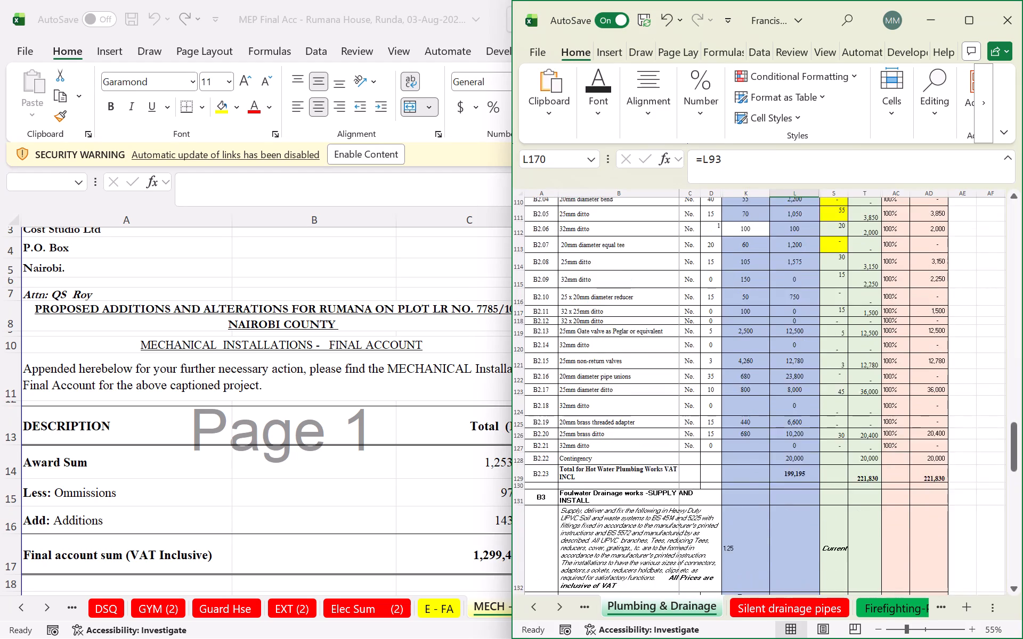
scroll(808, 438, "up", 15)
scroll(799, 434, "down", 1)
scroll(799, 434, "up", 20)
scroll(799, 434, "up", 1)
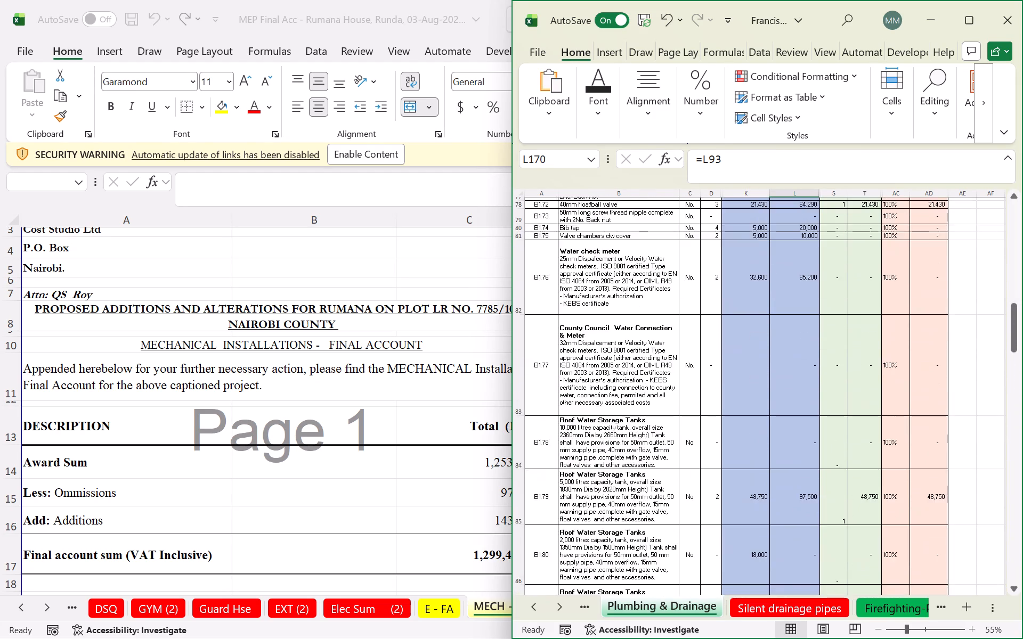
scroll(800, 432, "up", 20)
scroll(800, 432, "up", 13)
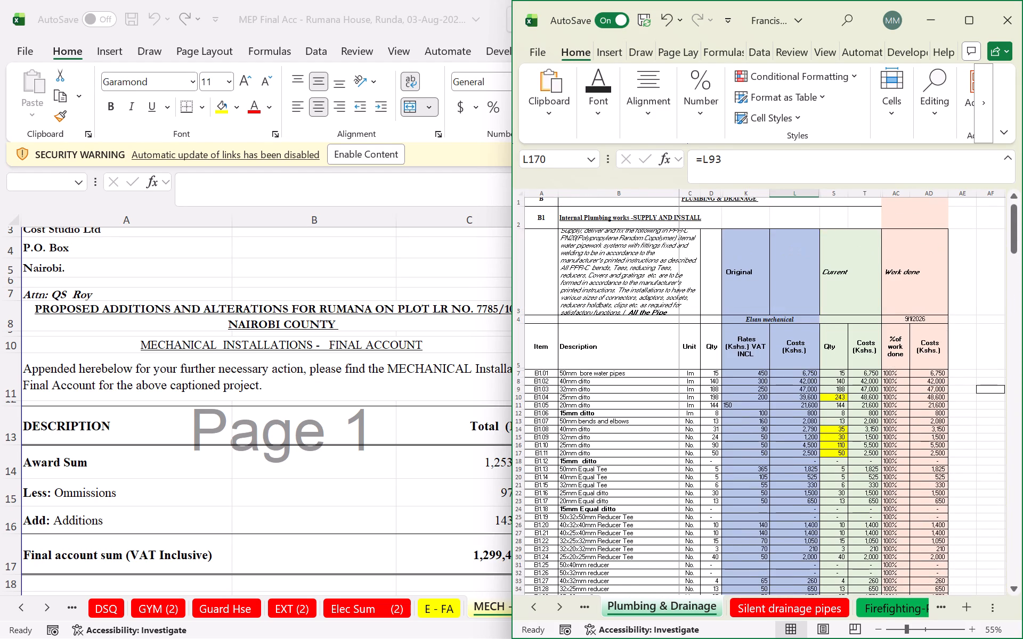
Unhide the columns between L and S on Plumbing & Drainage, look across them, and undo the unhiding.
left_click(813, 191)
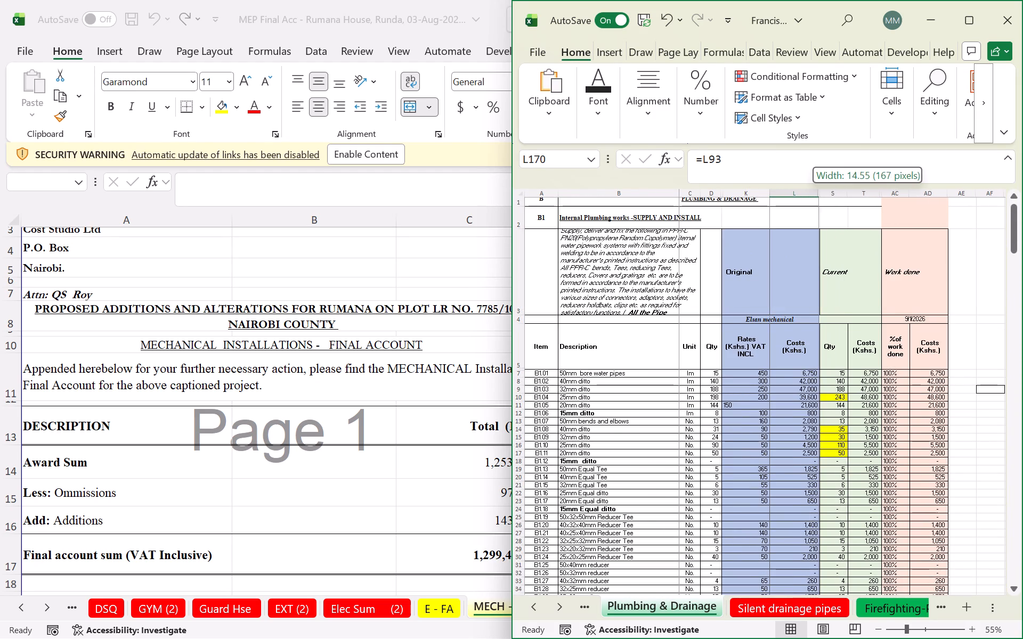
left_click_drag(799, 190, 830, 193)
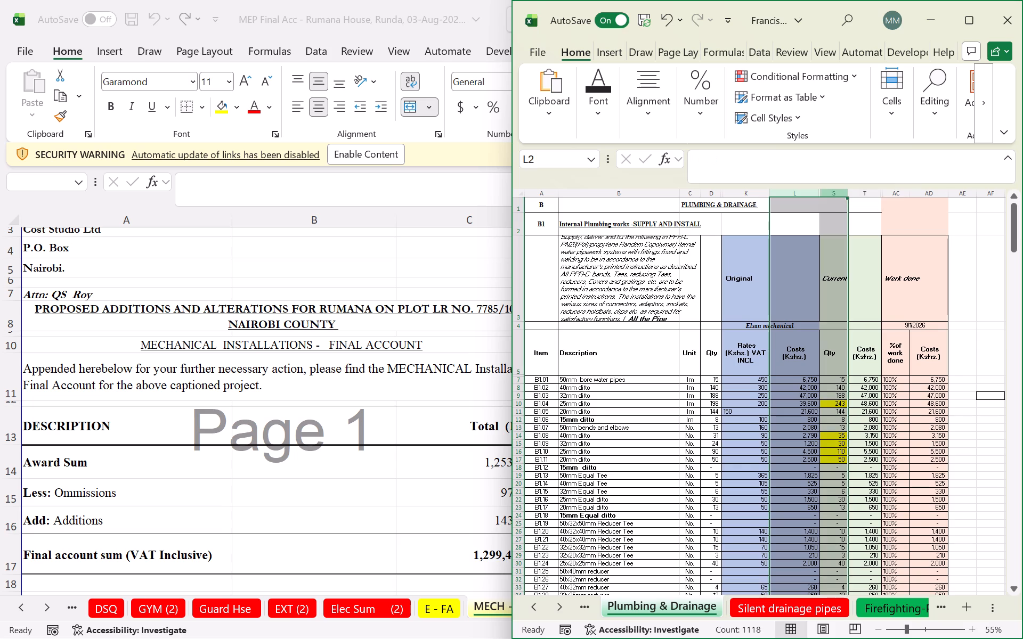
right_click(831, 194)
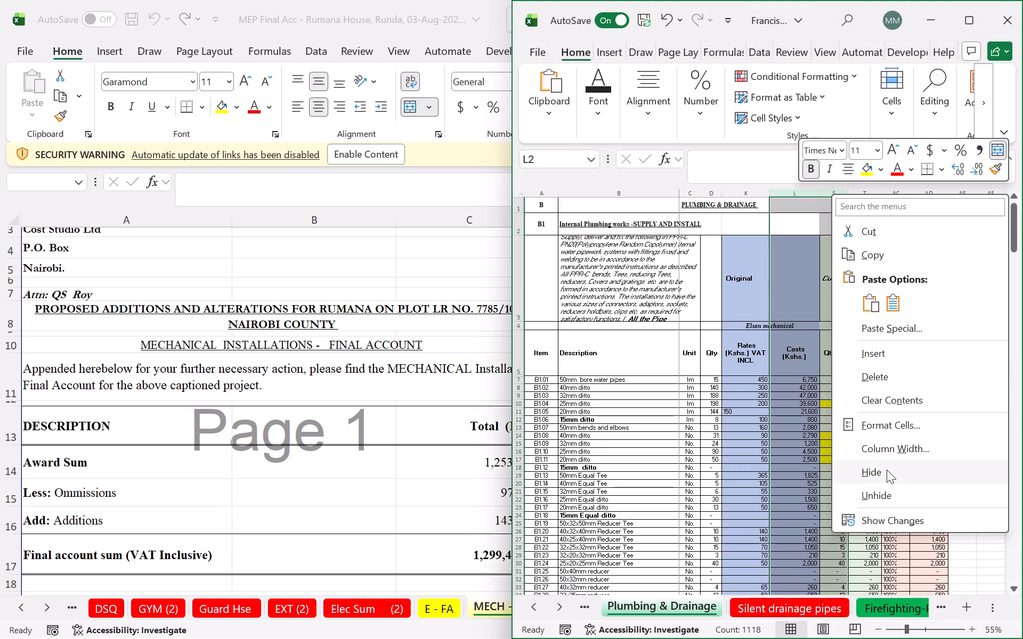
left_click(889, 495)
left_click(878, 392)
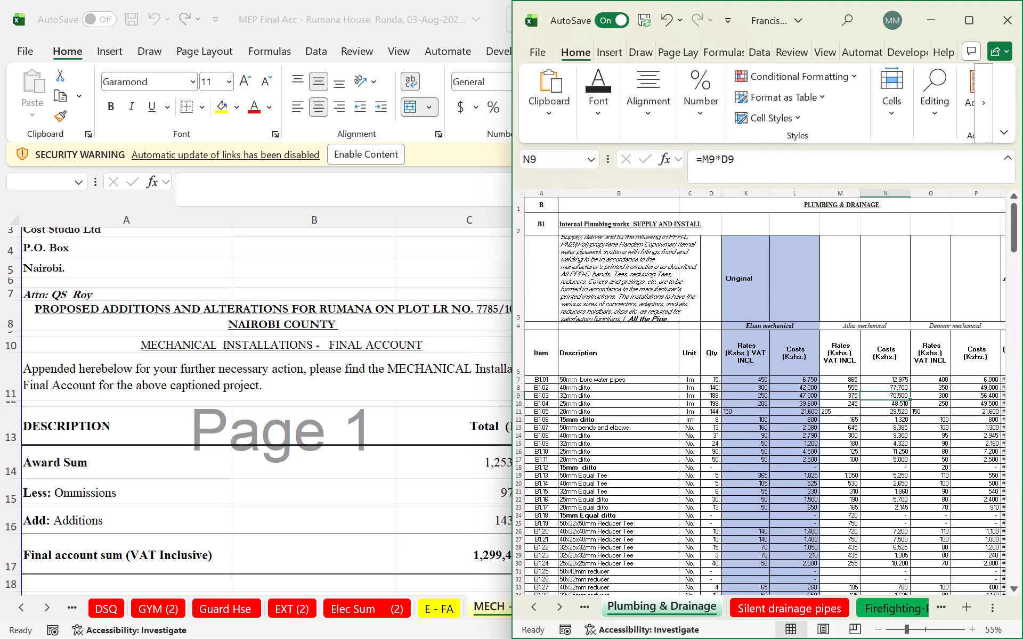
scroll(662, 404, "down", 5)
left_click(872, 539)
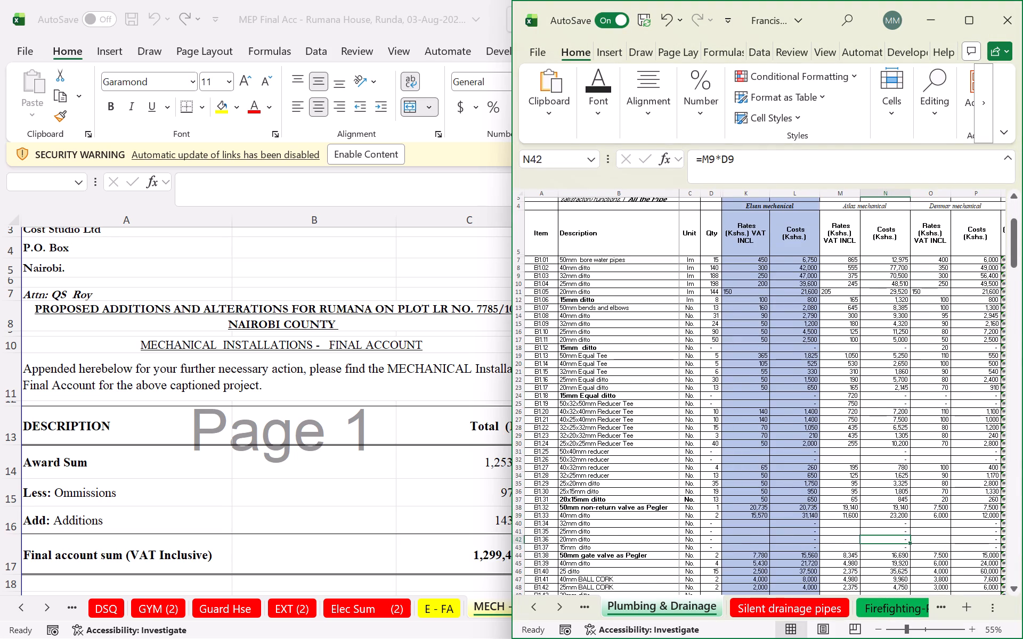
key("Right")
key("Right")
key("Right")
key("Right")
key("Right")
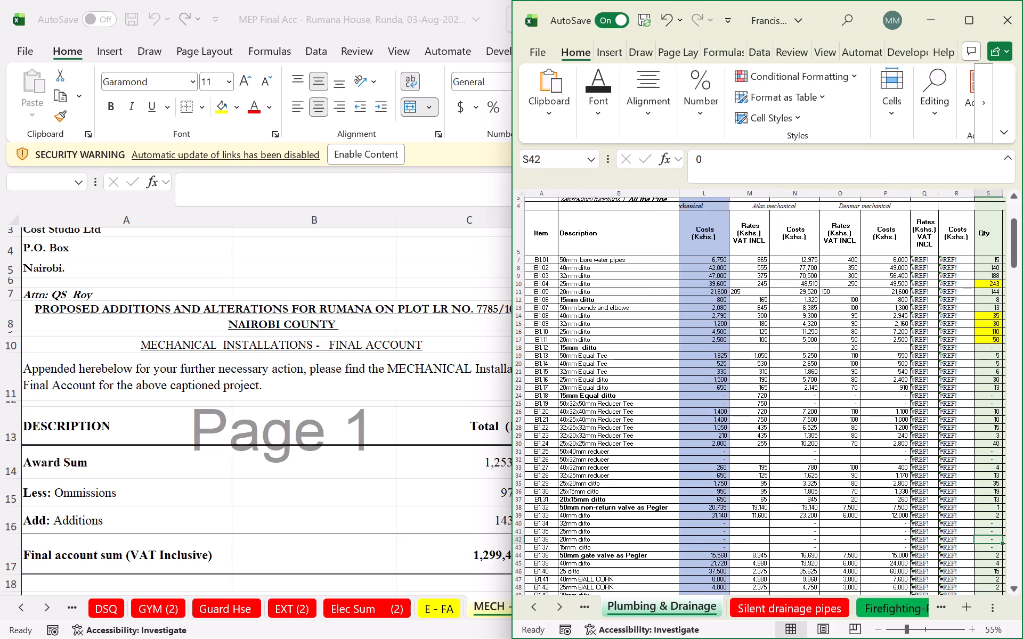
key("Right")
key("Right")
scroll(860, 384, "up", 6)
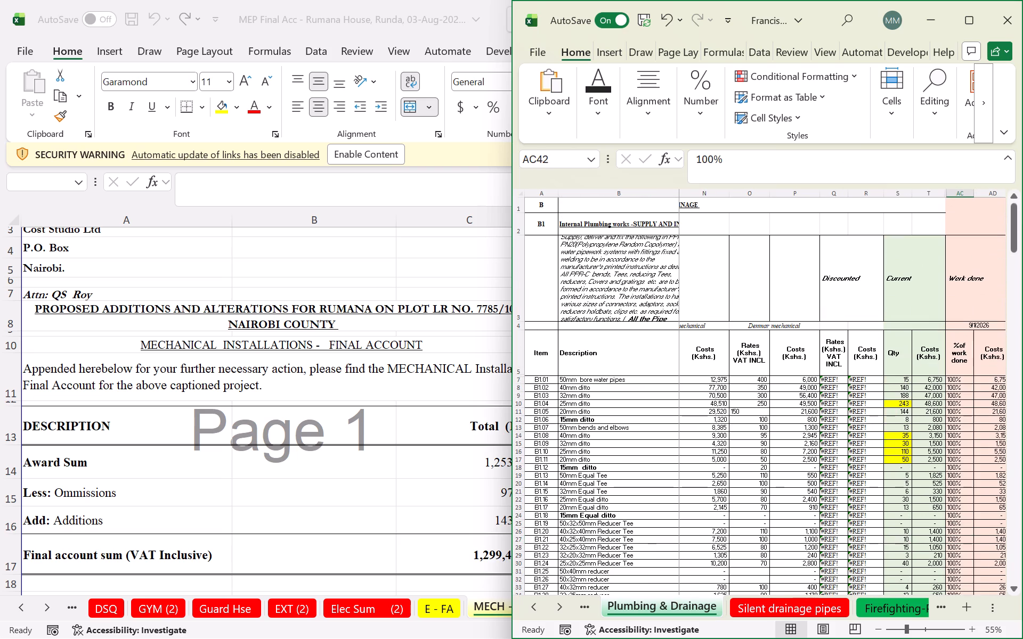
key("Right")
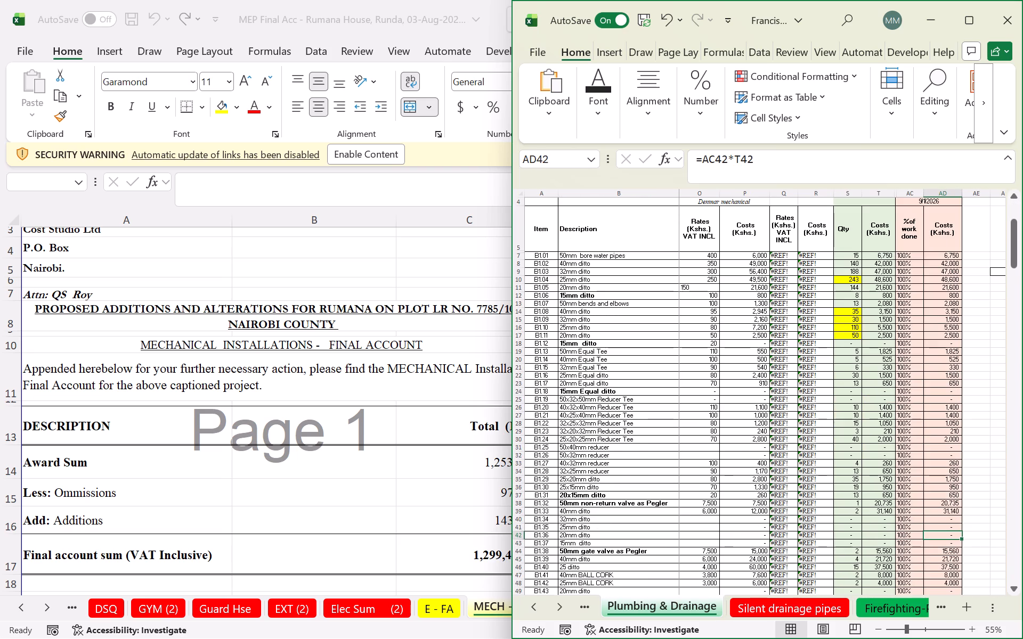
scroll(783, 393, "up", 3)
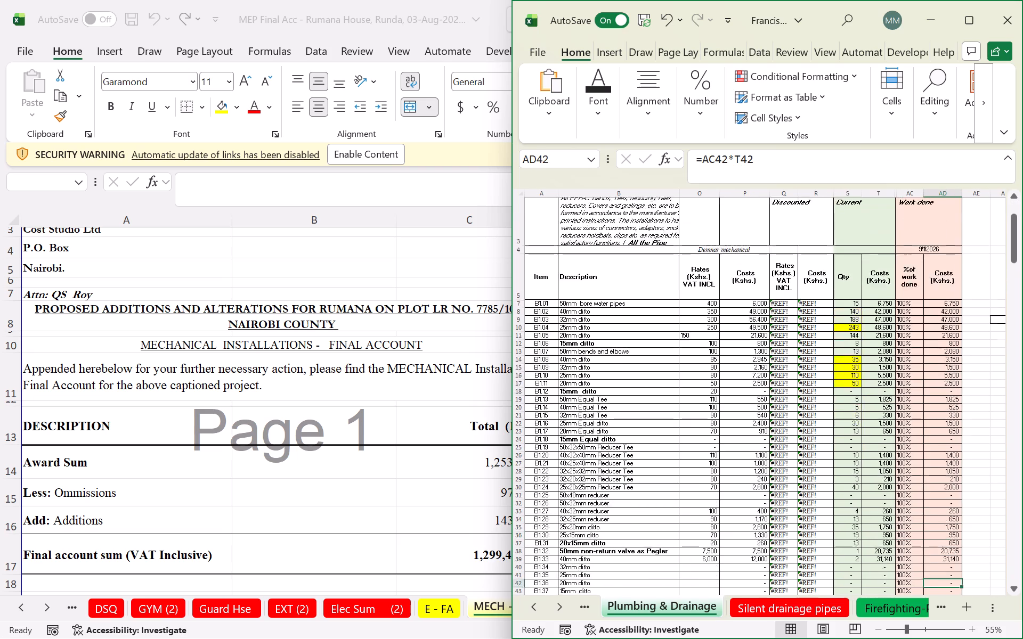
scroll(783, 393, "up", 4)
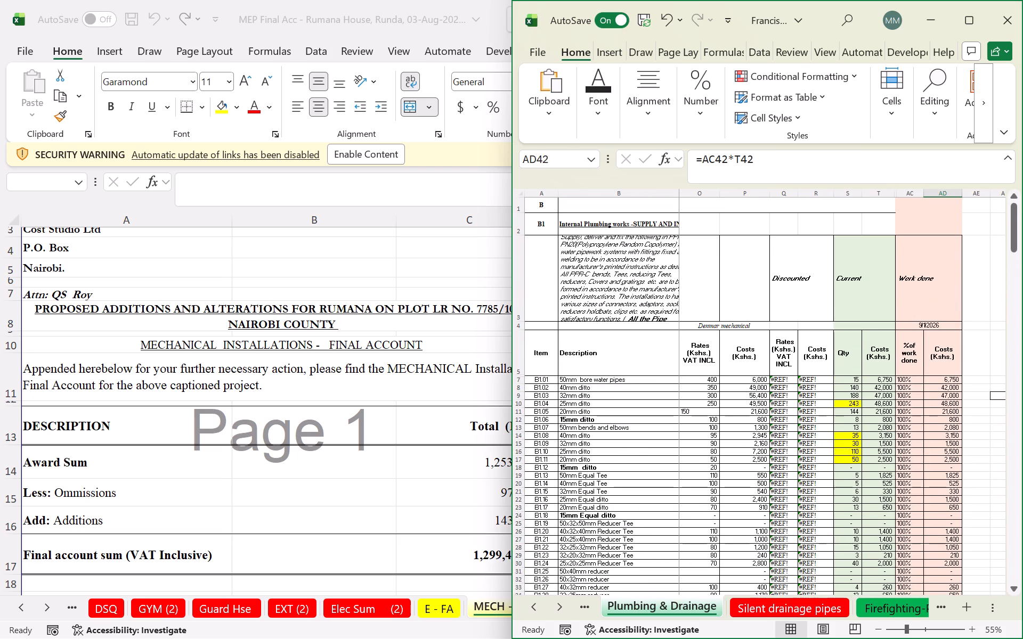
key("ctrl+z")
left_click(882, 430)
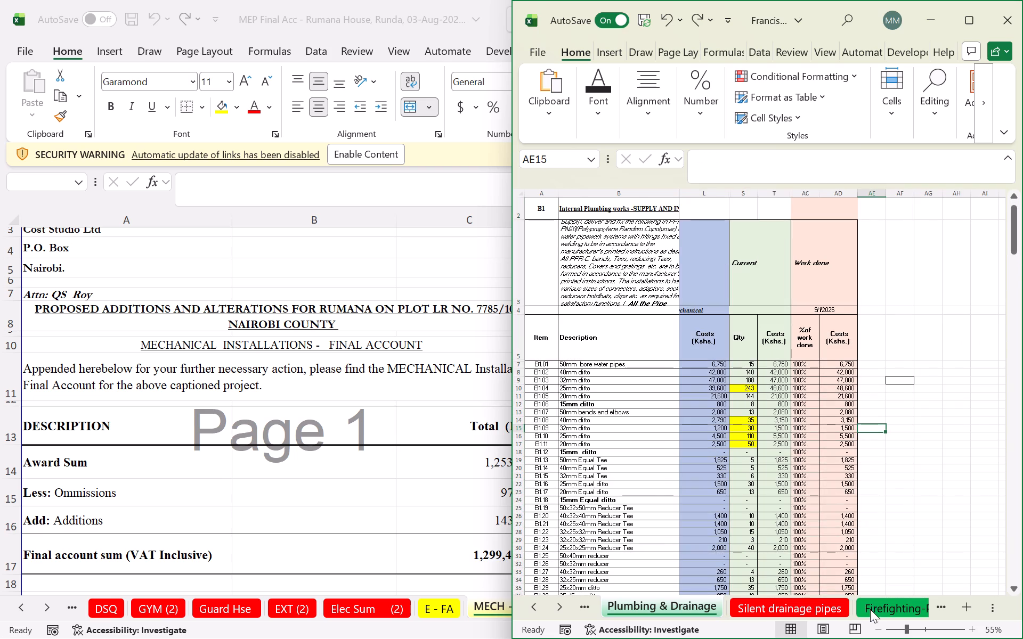
On the Client Sanitary sheet, copy the Additions and Ommission block S3:V8 at the top of the table.
double_click(559, 613)
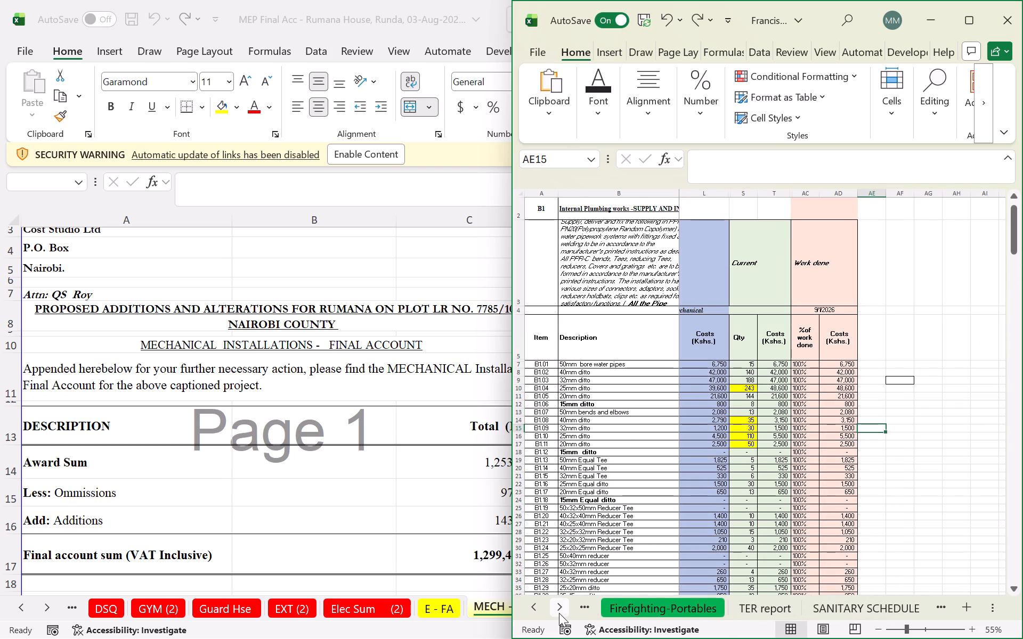
left_click(559, 613)
left_click(741, 613)
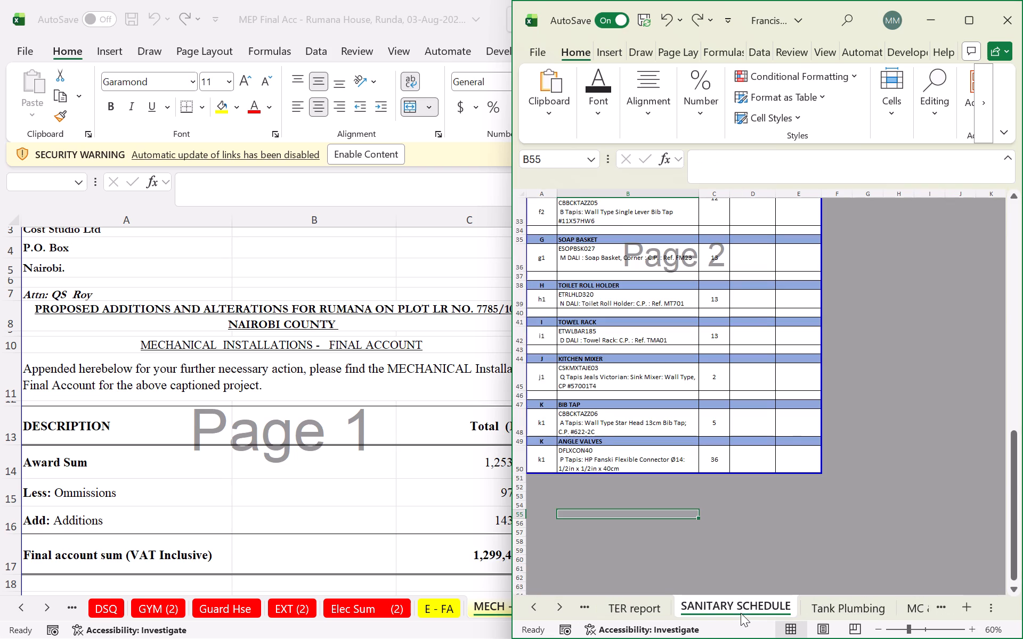
left_click(832, 605)
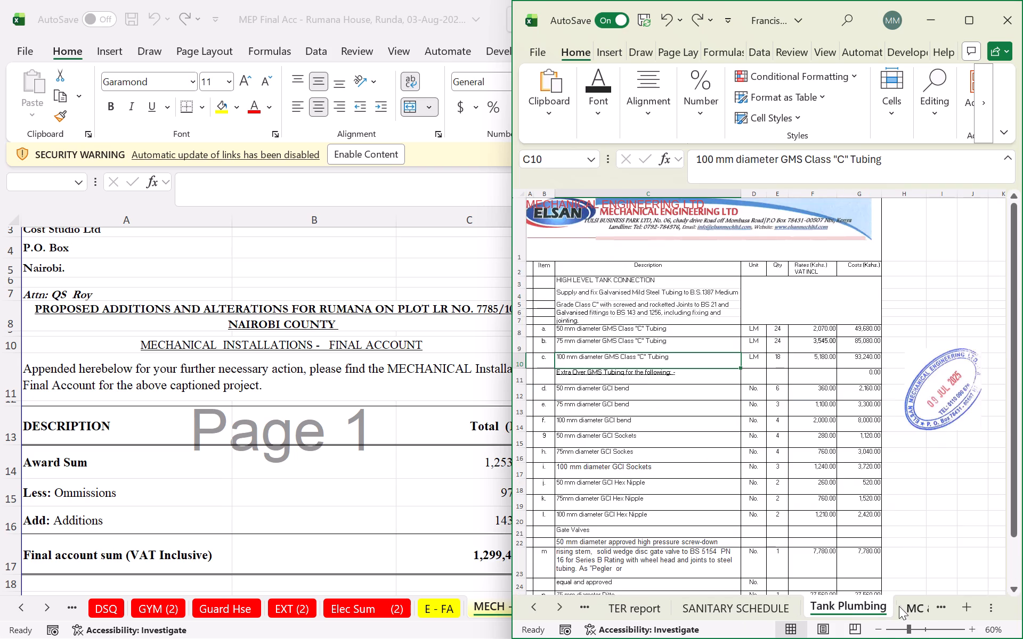
left_click(905, 606)
left_click(856, 609)
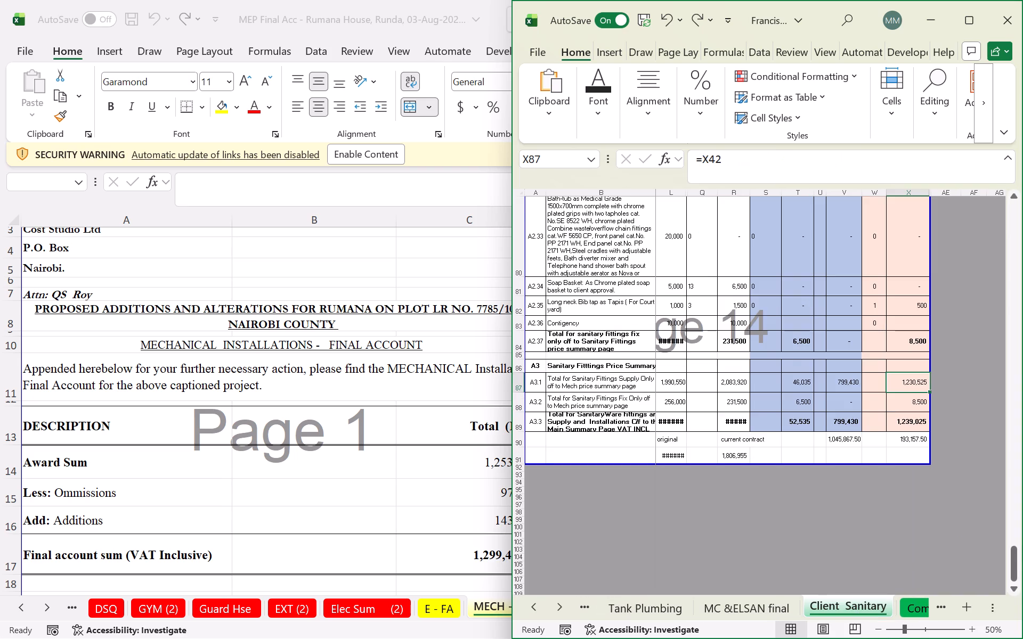
scroll(914, 430, "up", 20)
scroll(914, 430, "up", 20)
scroll(914, 430, "up", 2)
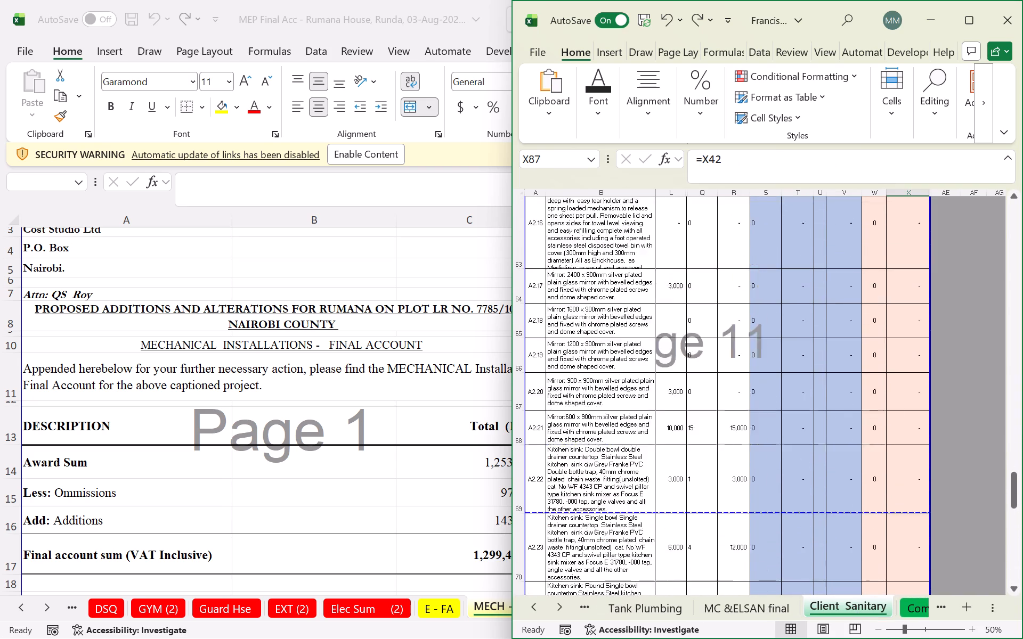
scroll(848, 468, "up", 20)
scroll(848, 468, "up", 20)
scroll(848, 468, "up", 4)
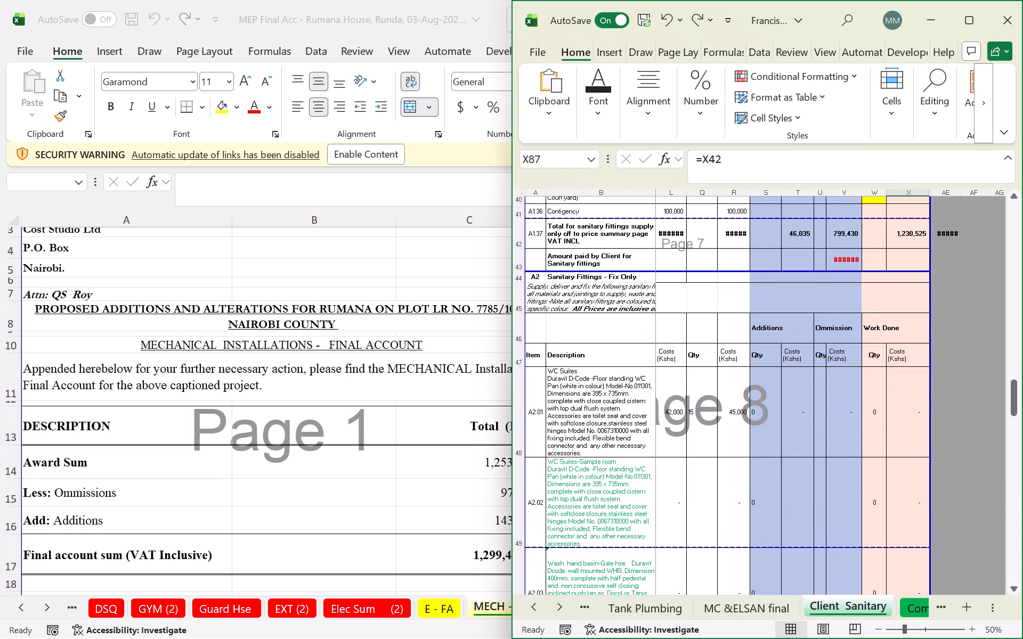
scroll(849, 468, "up", 19)
scroll(845, 458, "down", 1)
scroll(845, 458, "up", 20)
scroll(845, 458, "up", 20)
scroll(845, 458, "up", 4)
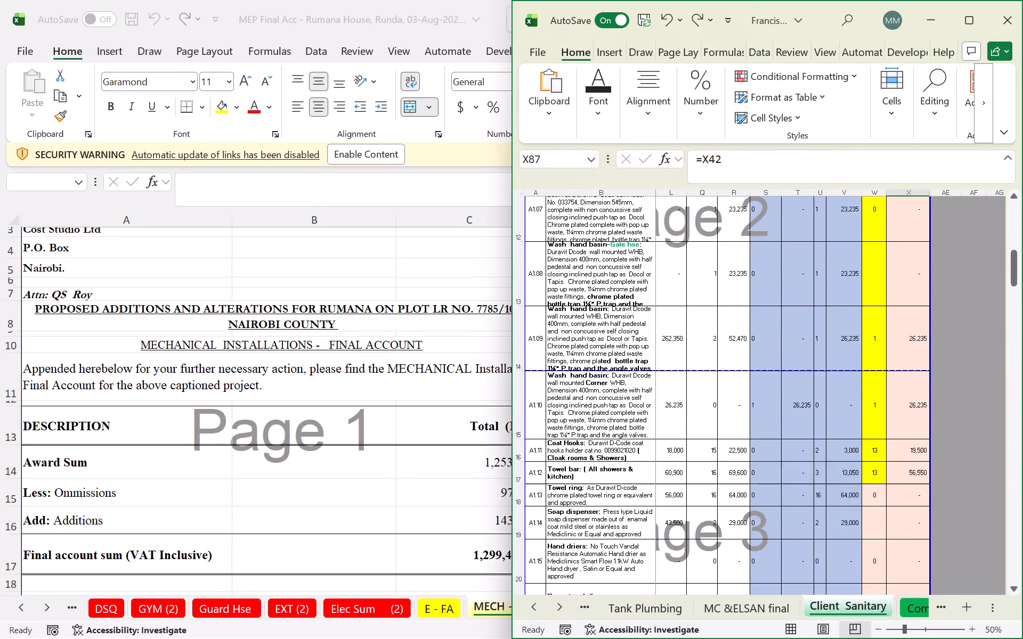
scroll(833, 415, "up", 20)
scroll(833, 415, "up", 6)
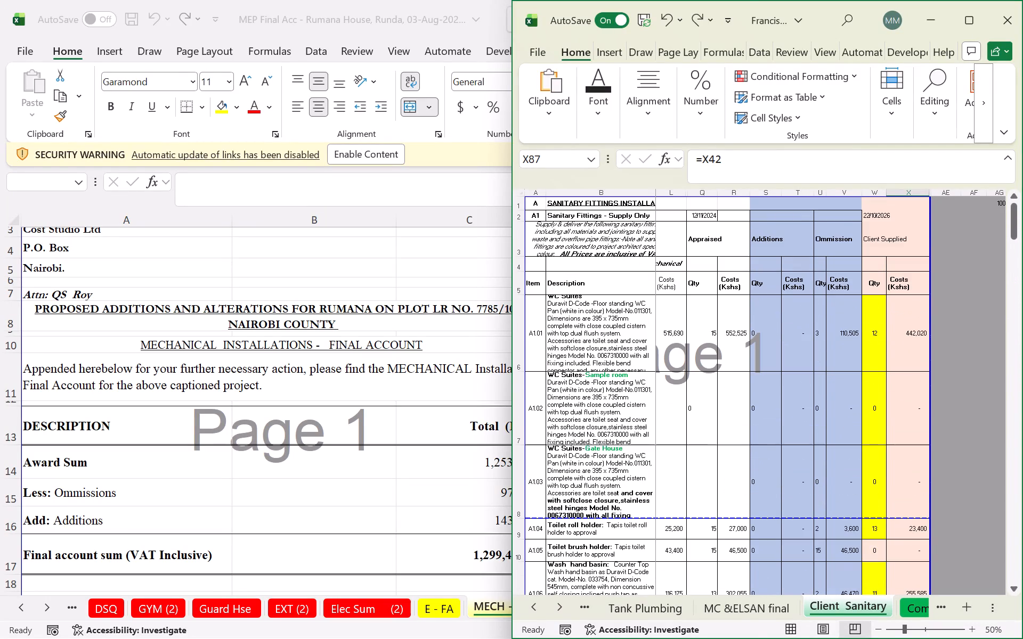
left_click_drag(769, 233, 837, 493)
key("ctrl+c")
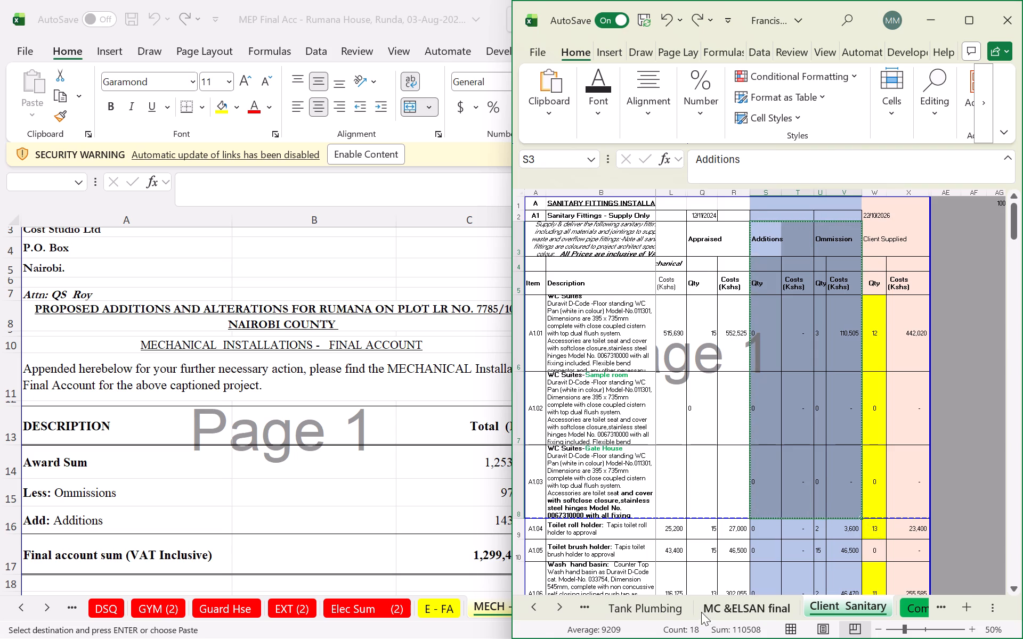
Paste the copied Additions and Ommission block into the Plumbing & Drainage sheet beside the Work done columns, starting at AE3.
left_click(725, 613)
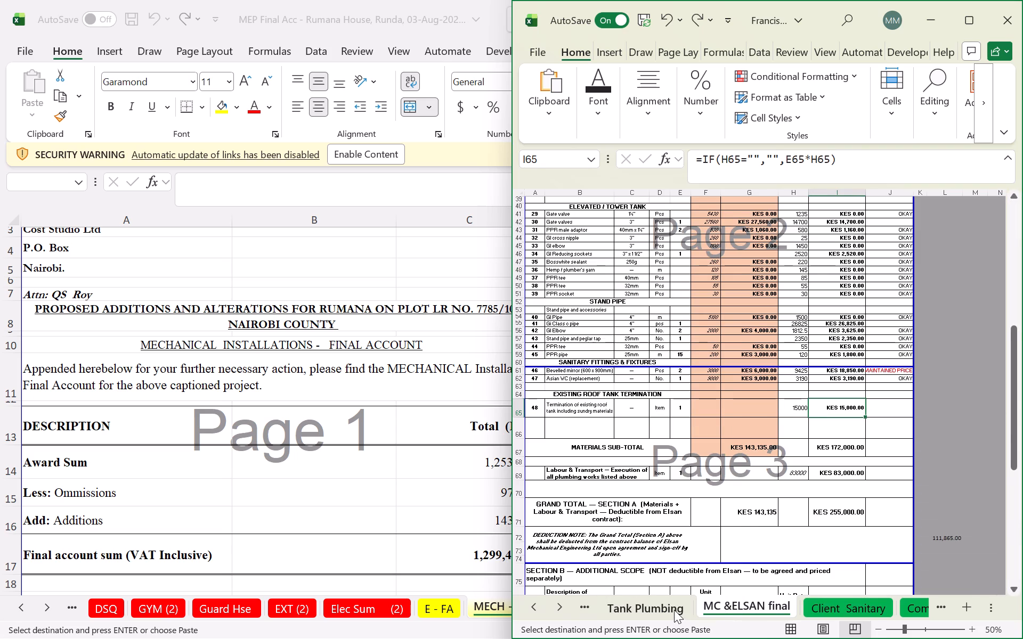
left_click(674, 610)
double_click(538, 606)
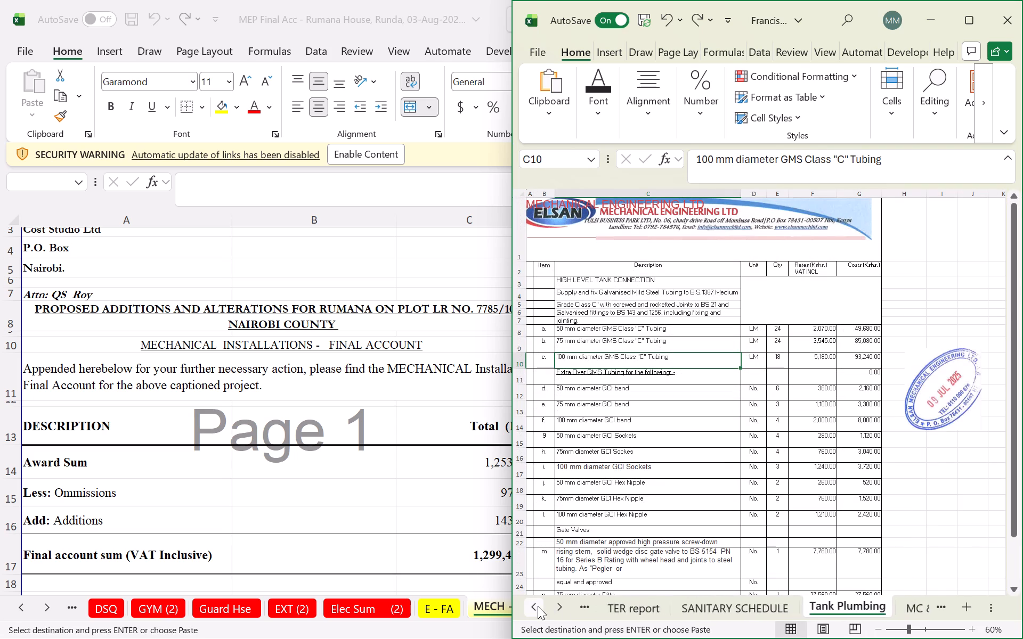
double_click(538, 606)
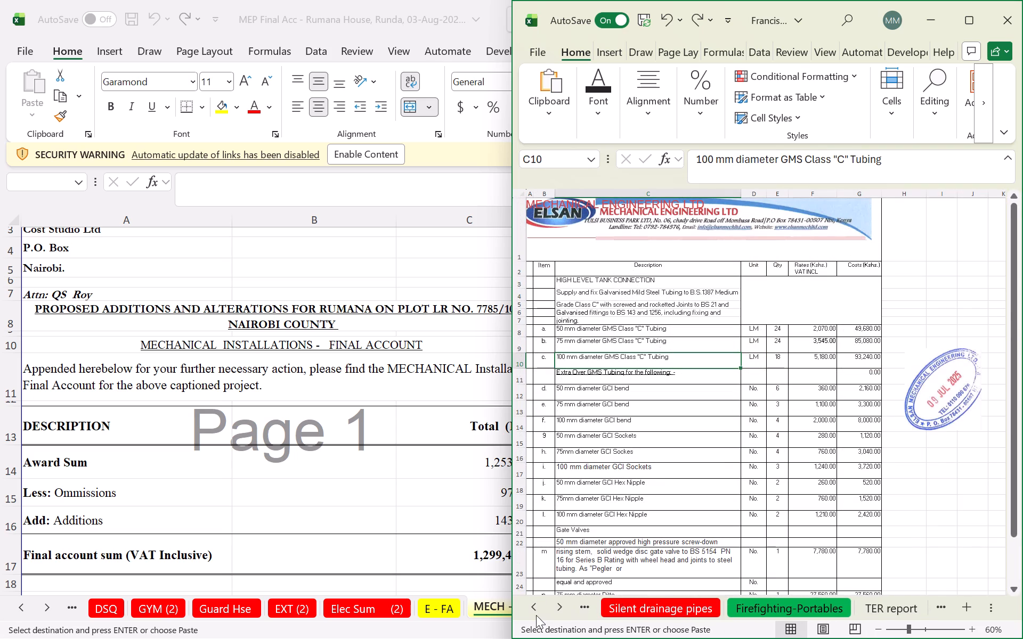
left_click(536, 615)
left_click(632, 609)
scroll(890, 411, "up", 2)
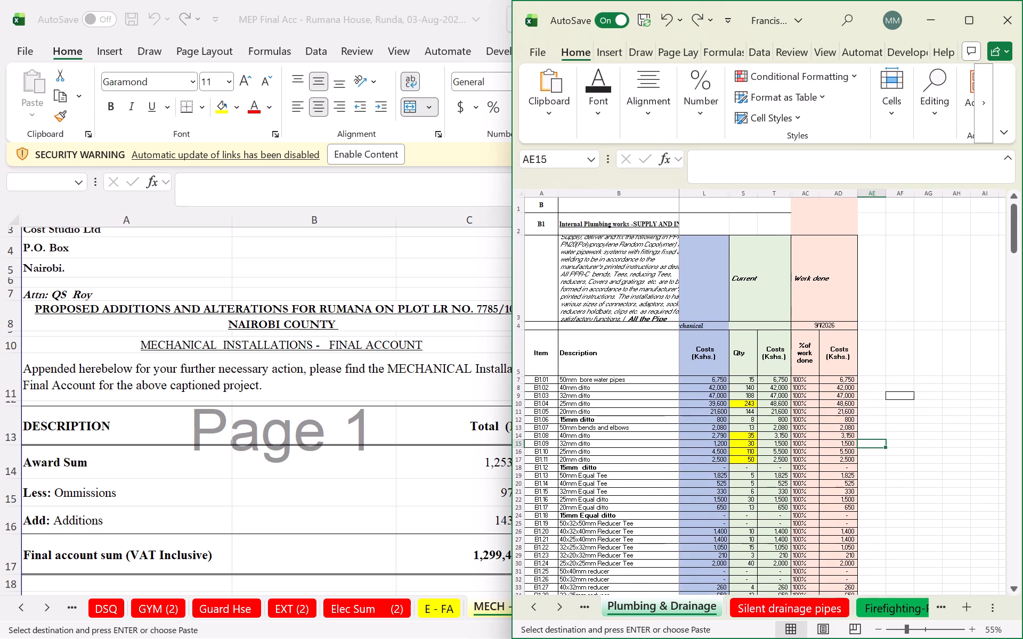
left_click(856, 285)
left_click(879, 281)
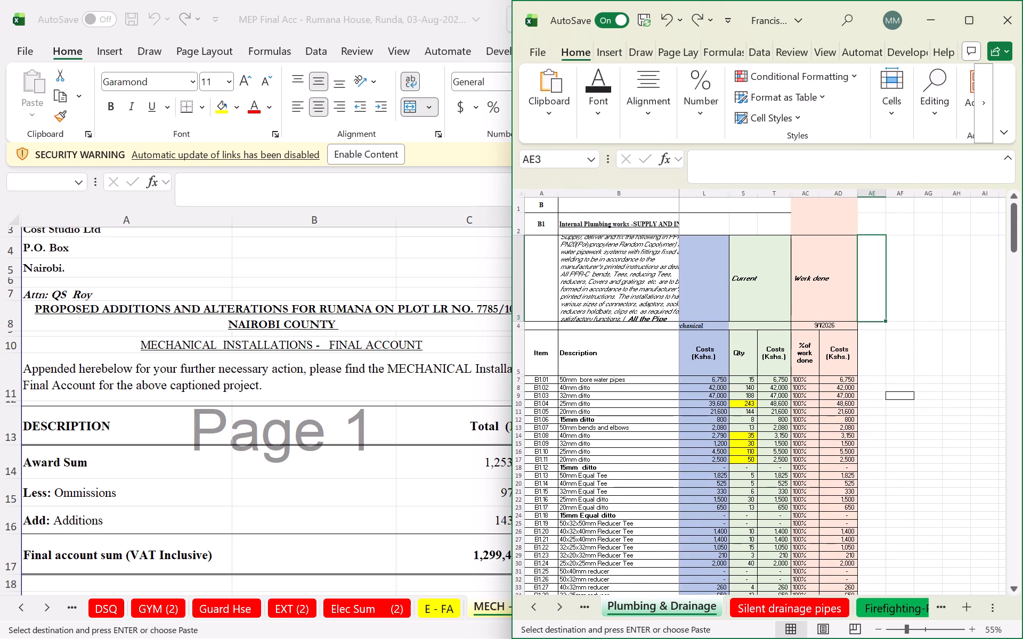
key("ctrl+v")
left_click(920, 451)
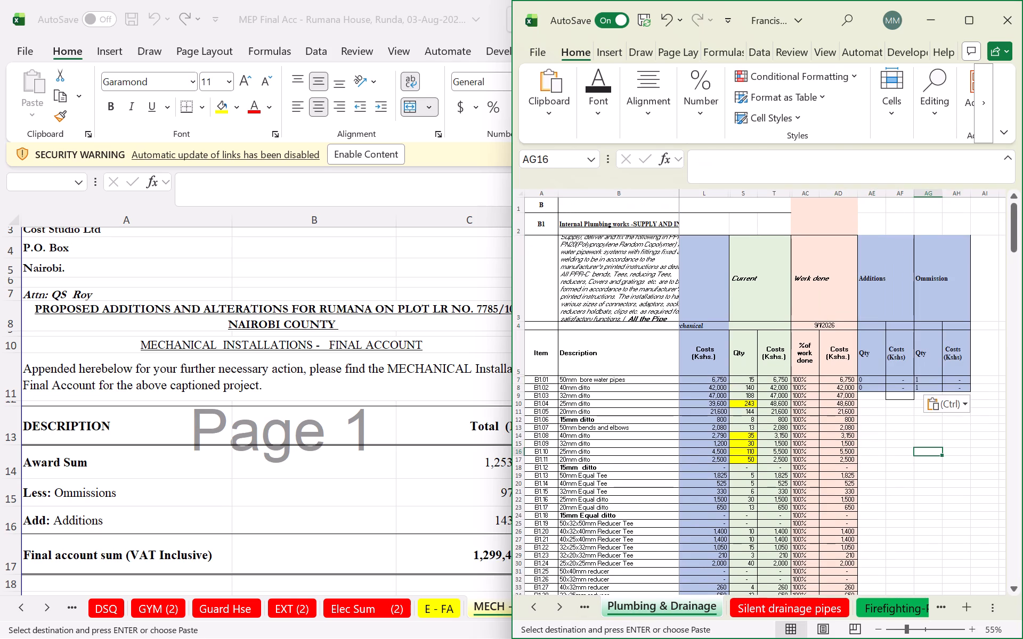
In the Additions Qty formula in AE7, change the logical test to compare AI7 with the original quantity in D7.
double_click(895, 380)
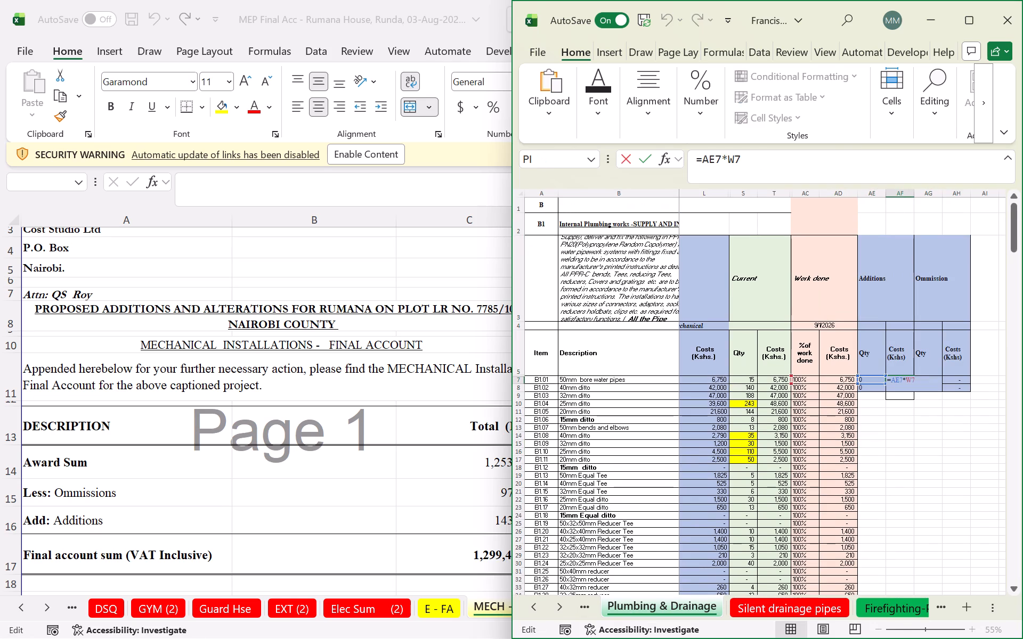
key("Escape")
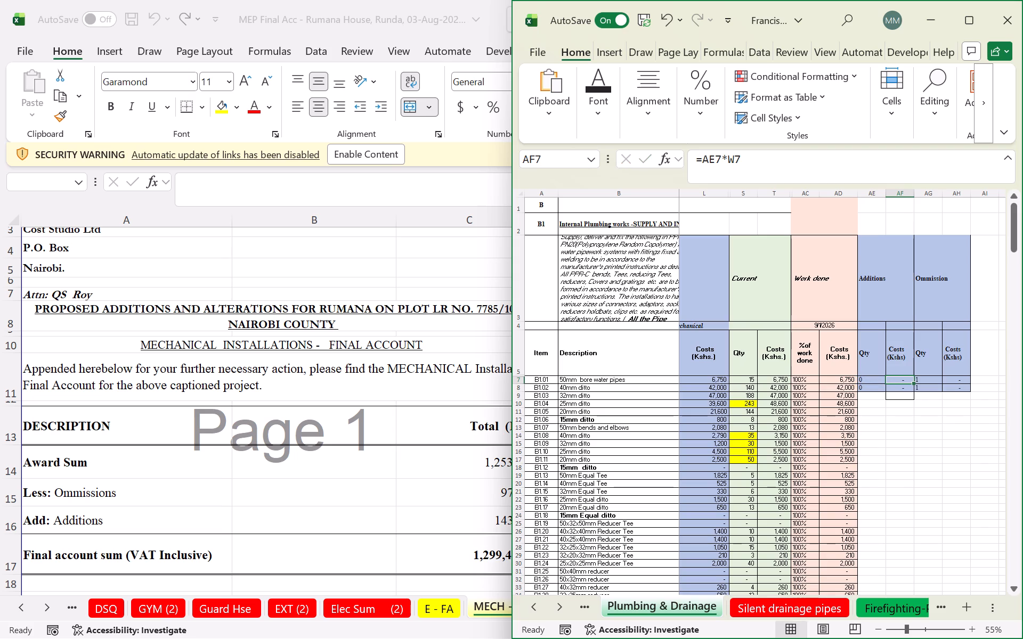
double_click(878, 380)
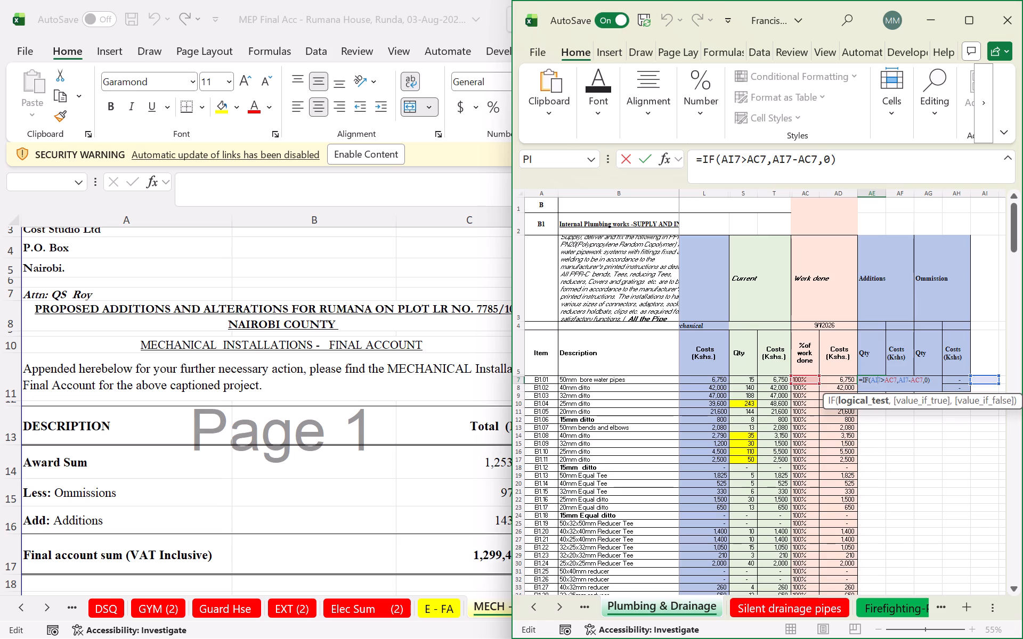
left_click_drag(809, 383, 699, 388)
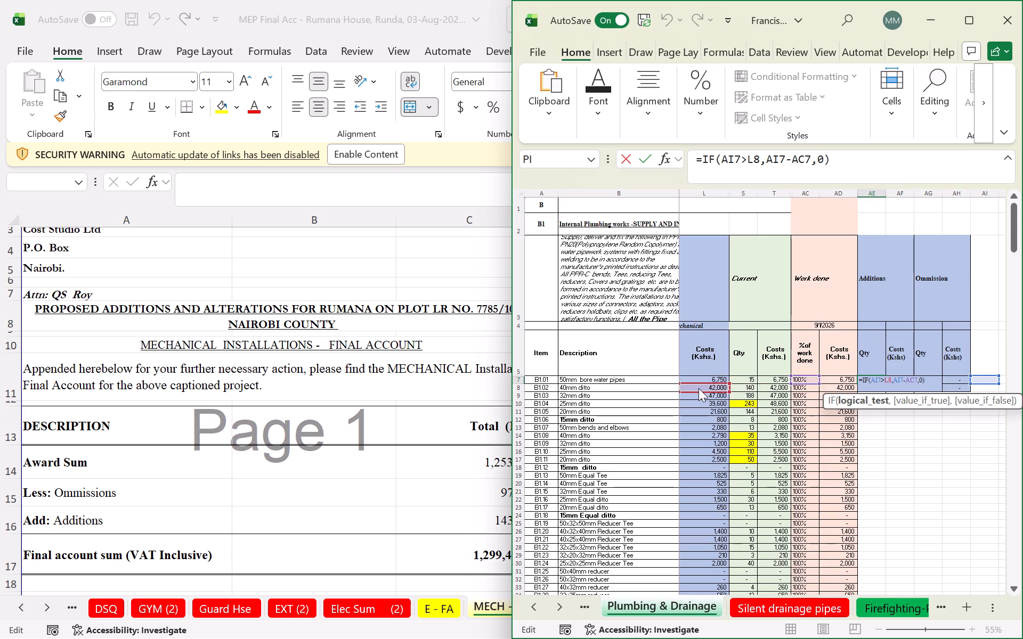
left_click_drag(699, 388, 679, 384)
left_click_drag(679, 384, 753, 379)
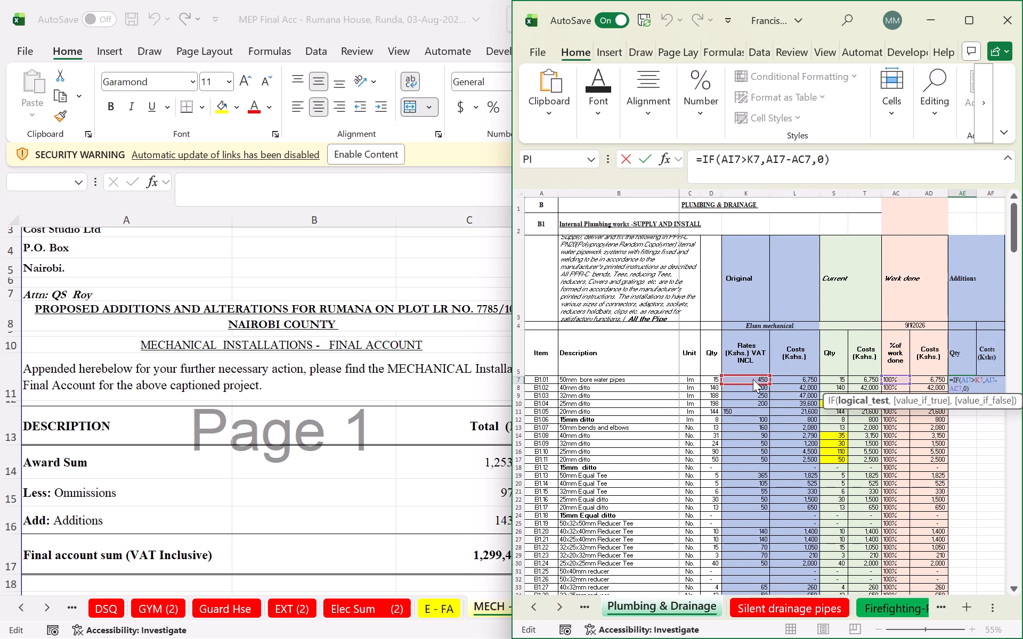
left_click_drag(753, 379, 718, 379)
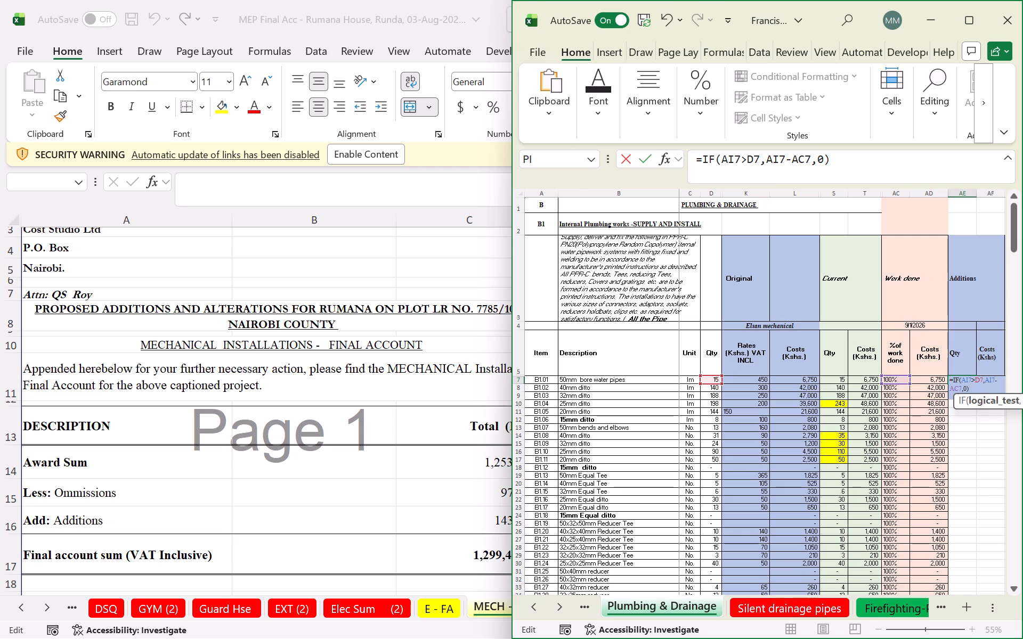
key("Return")
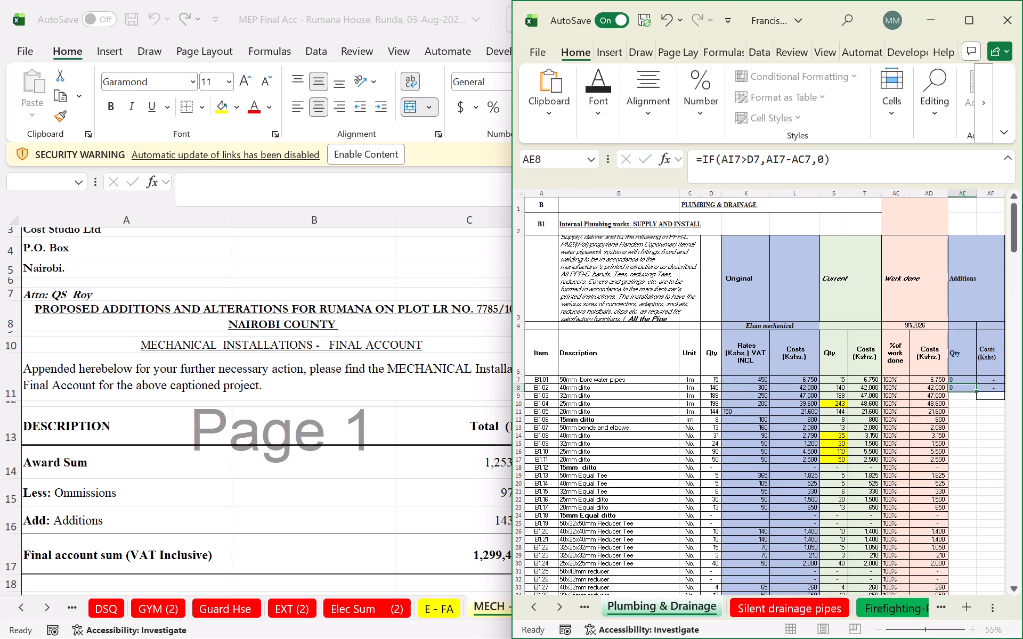
Change the value-if-true part of the AE7 formula to AI7-S7, using the current quantity in column S.
left_click(970, 378)
key("Right")
key("Right")
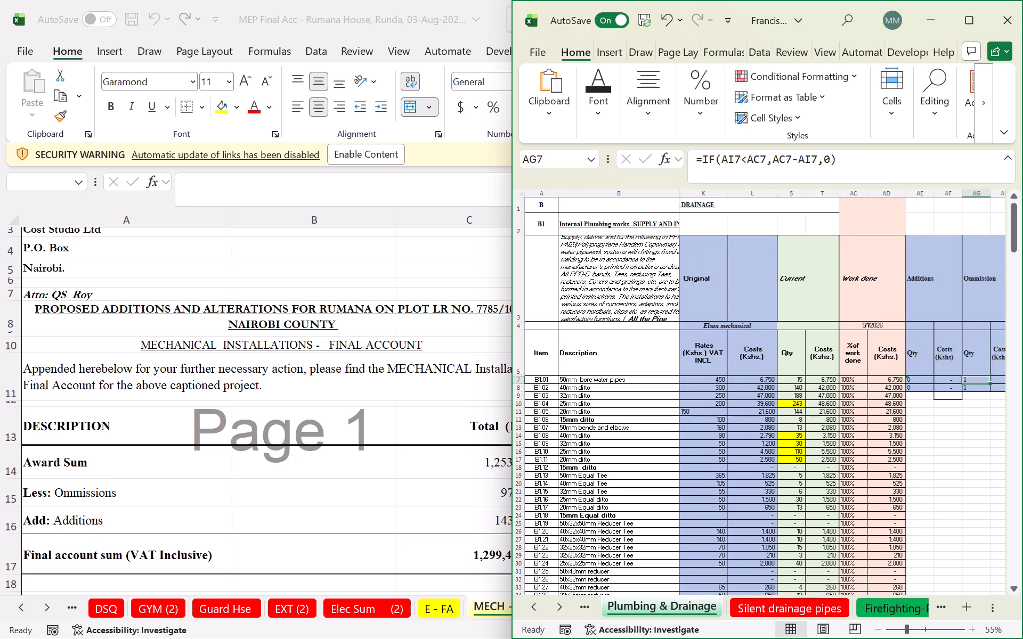
left_click(925, 380)
left_click(925, 380)
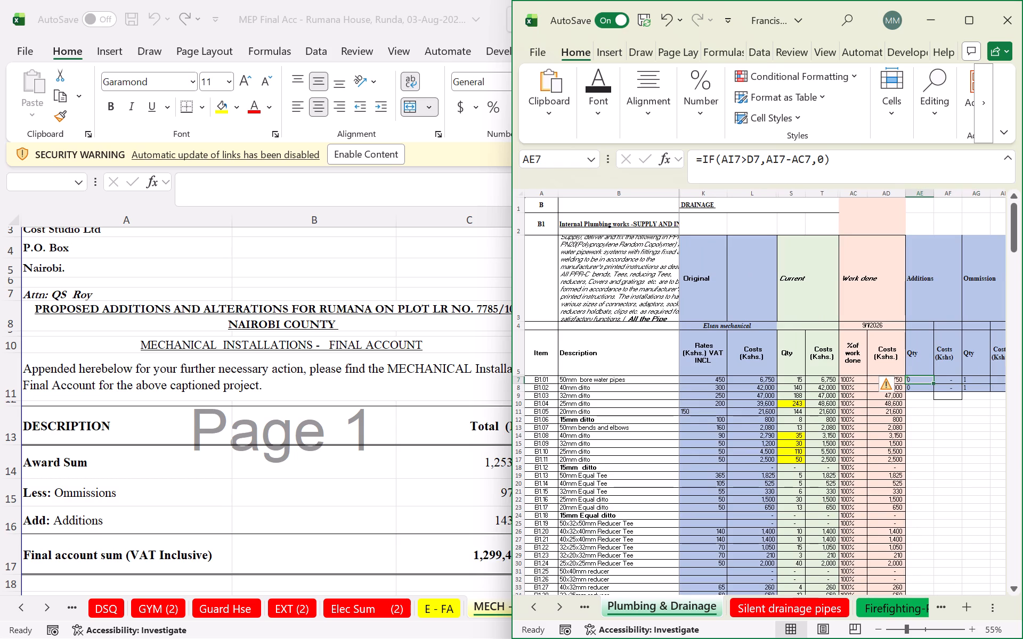
left_click(925, 380)
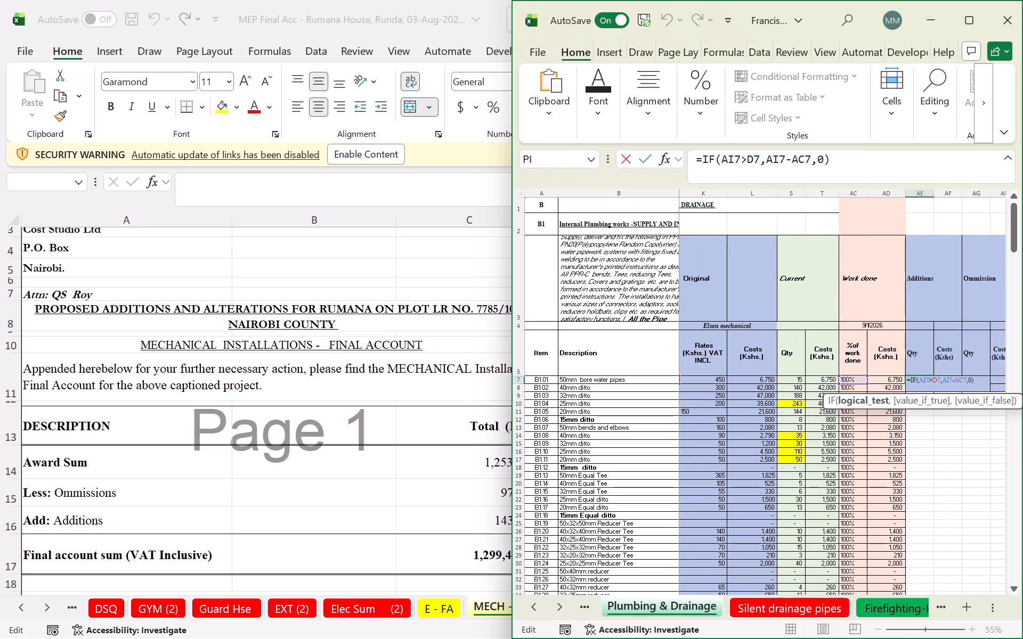
left_click_drag(856, 384, 856, 383)
left_click_drag(856, 383, 798, 382)
key("Return")
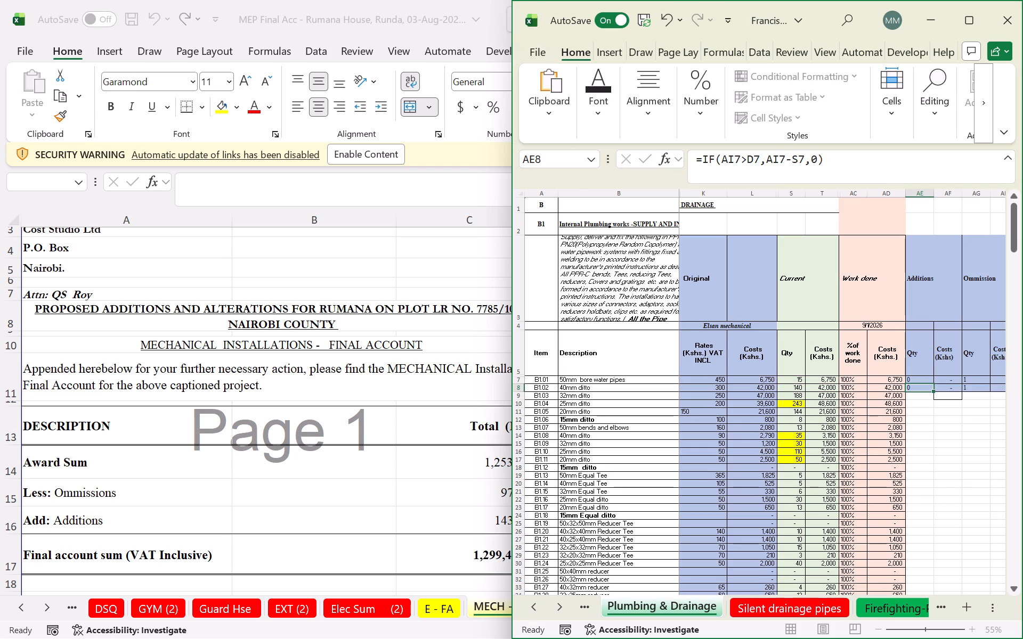
double_click(919, 379)
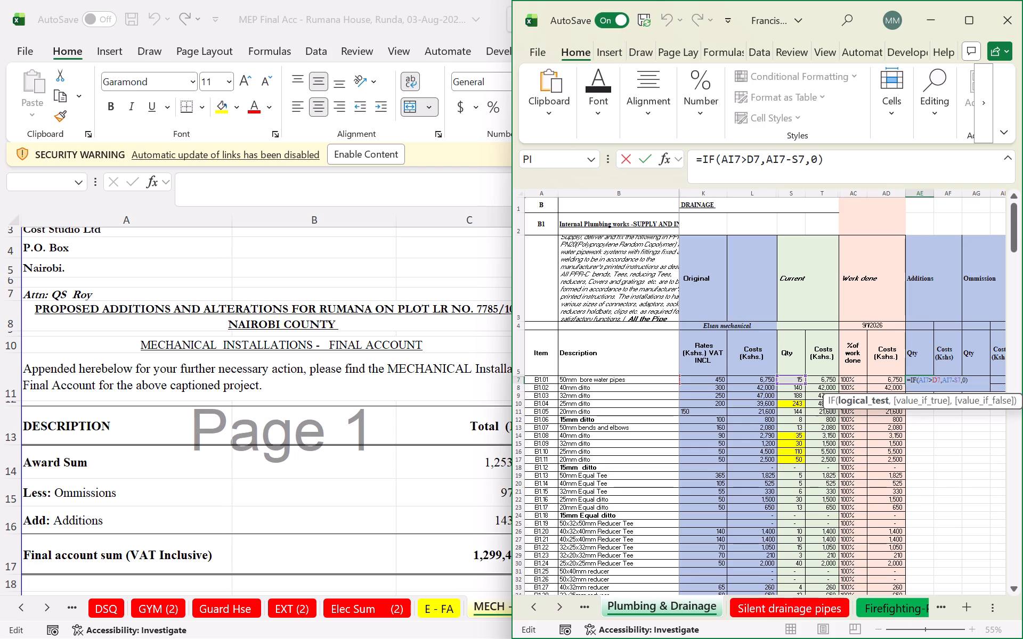
key("Return")
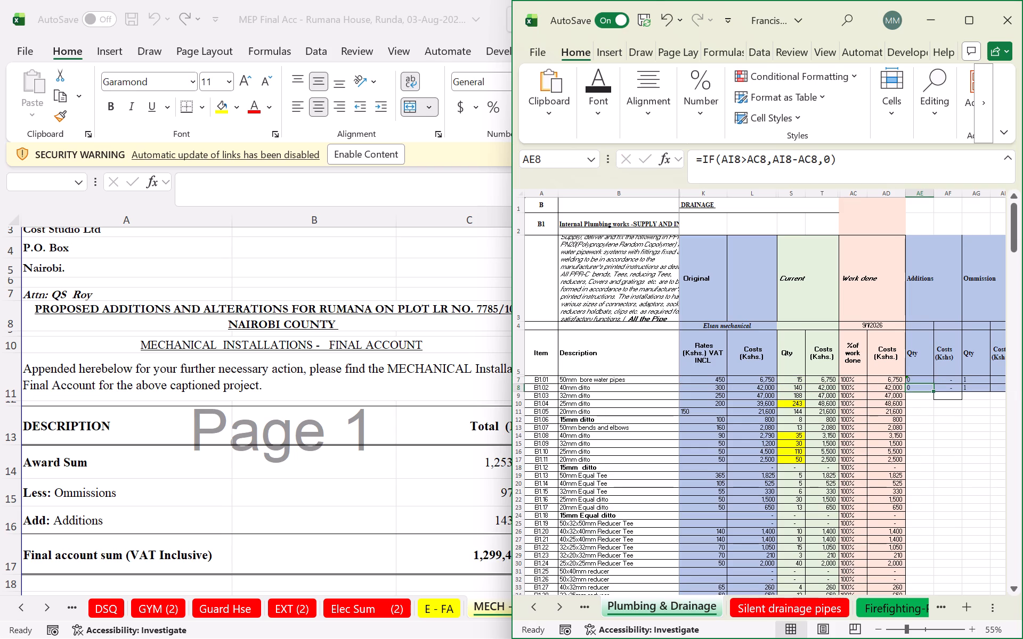
Fill the AE7 Additions Qty formula down into AE8.
left_click(931, 379)
left_click_drag(935, 382, 935, 387)
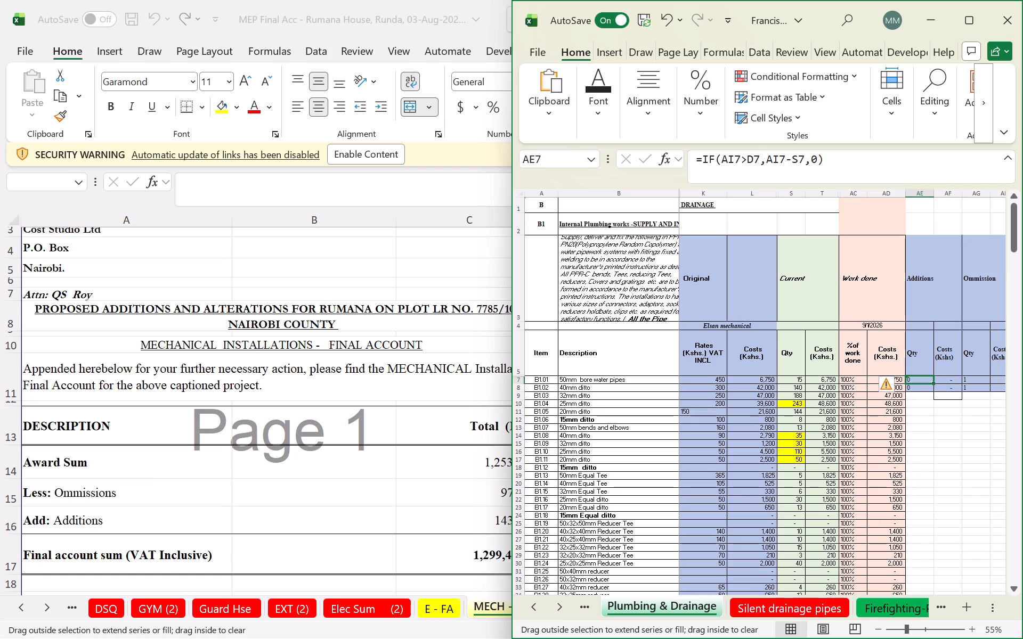
left_click_drag(935, 383, 932, 390)
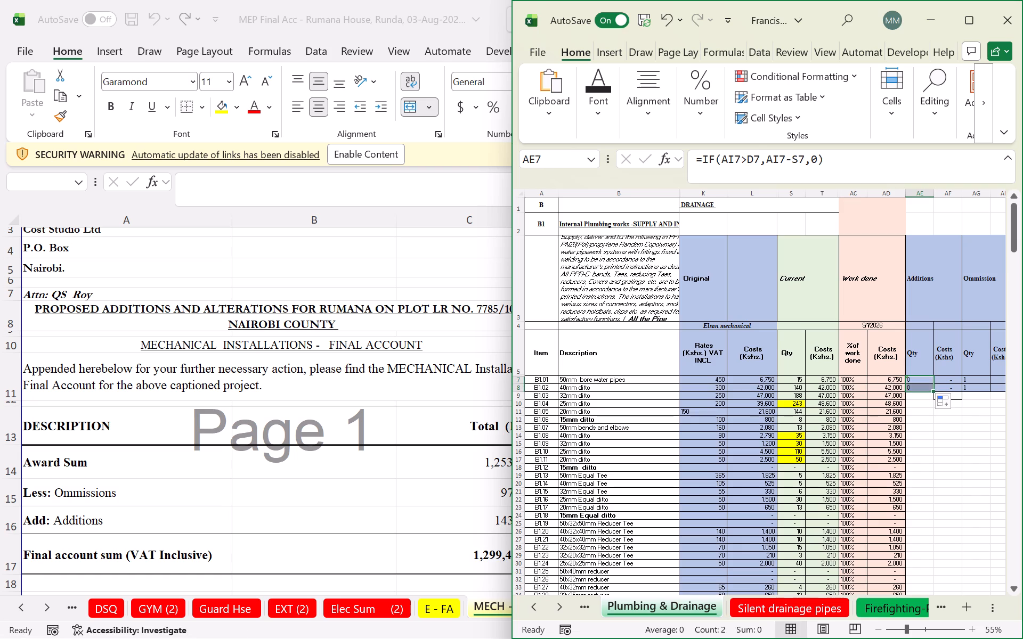
left_click(942, 428)
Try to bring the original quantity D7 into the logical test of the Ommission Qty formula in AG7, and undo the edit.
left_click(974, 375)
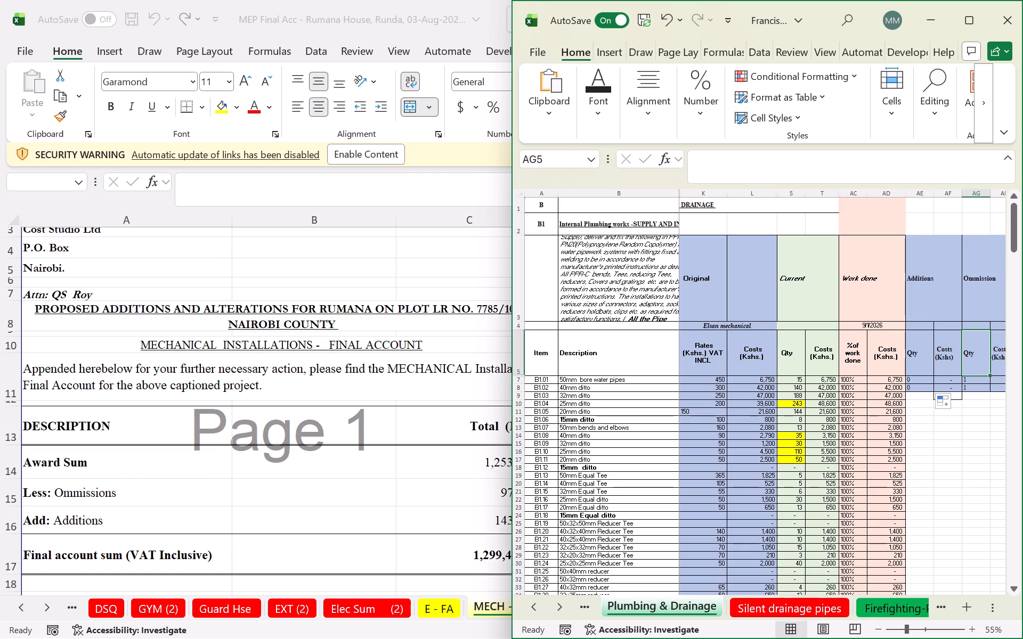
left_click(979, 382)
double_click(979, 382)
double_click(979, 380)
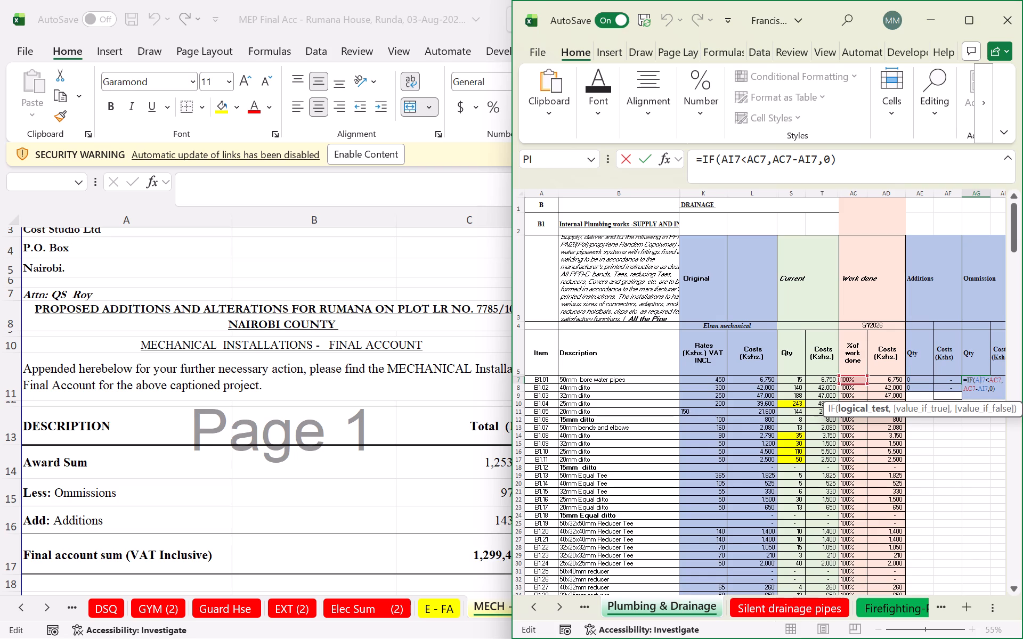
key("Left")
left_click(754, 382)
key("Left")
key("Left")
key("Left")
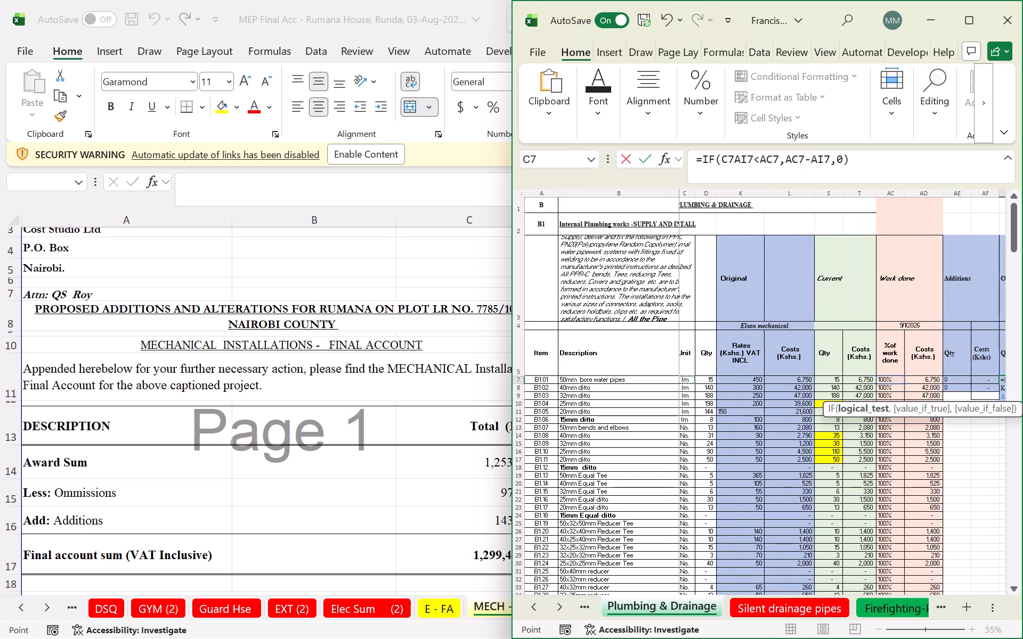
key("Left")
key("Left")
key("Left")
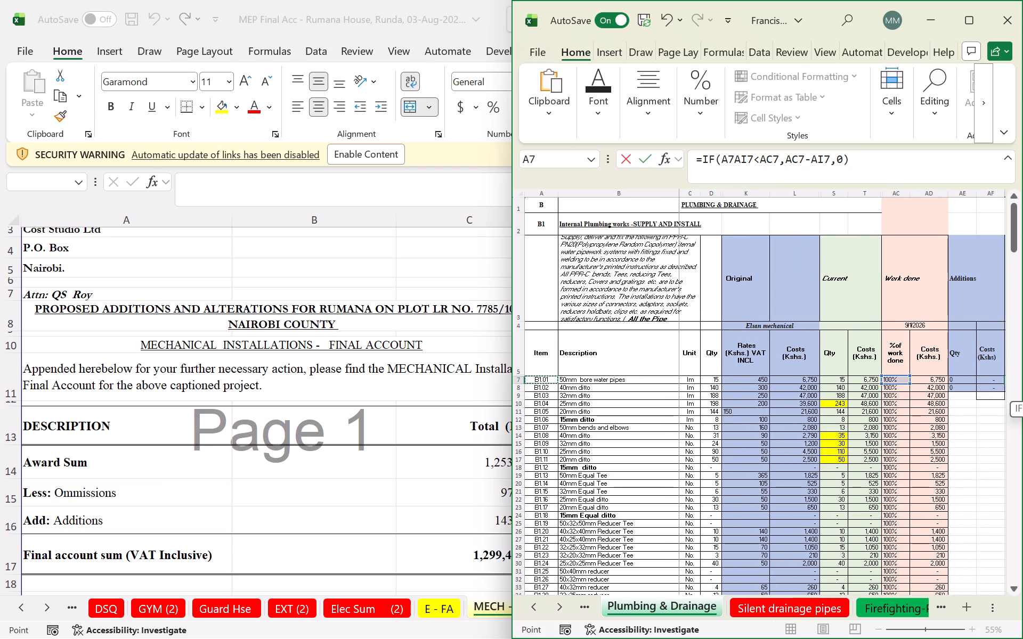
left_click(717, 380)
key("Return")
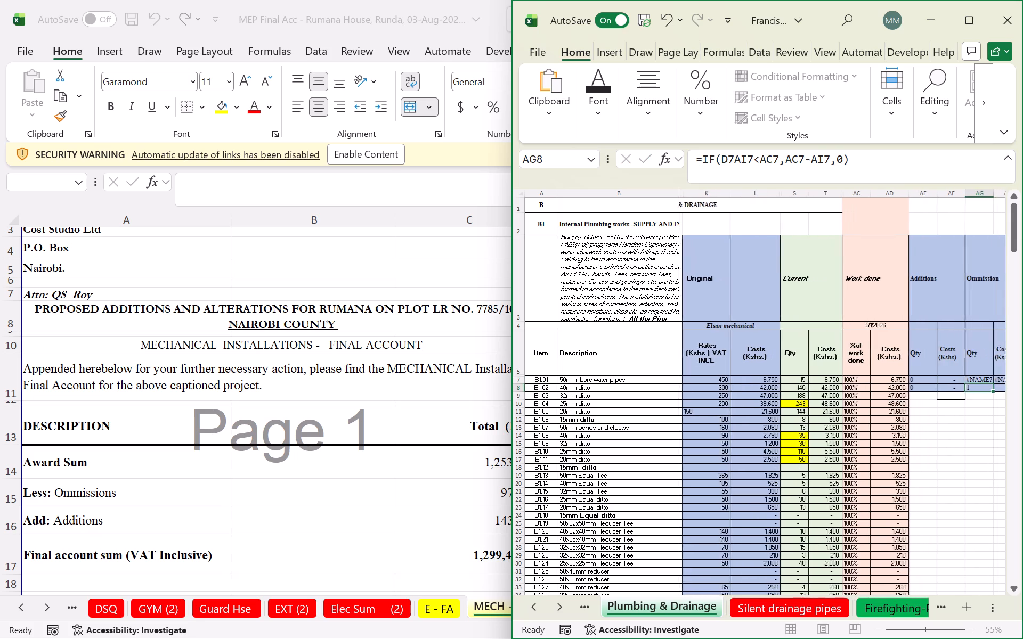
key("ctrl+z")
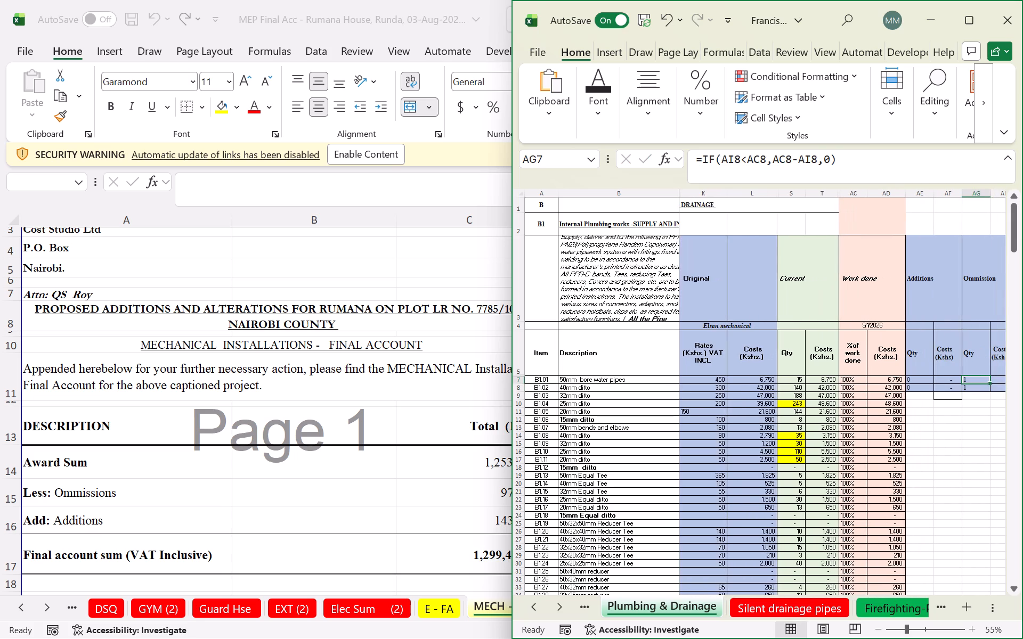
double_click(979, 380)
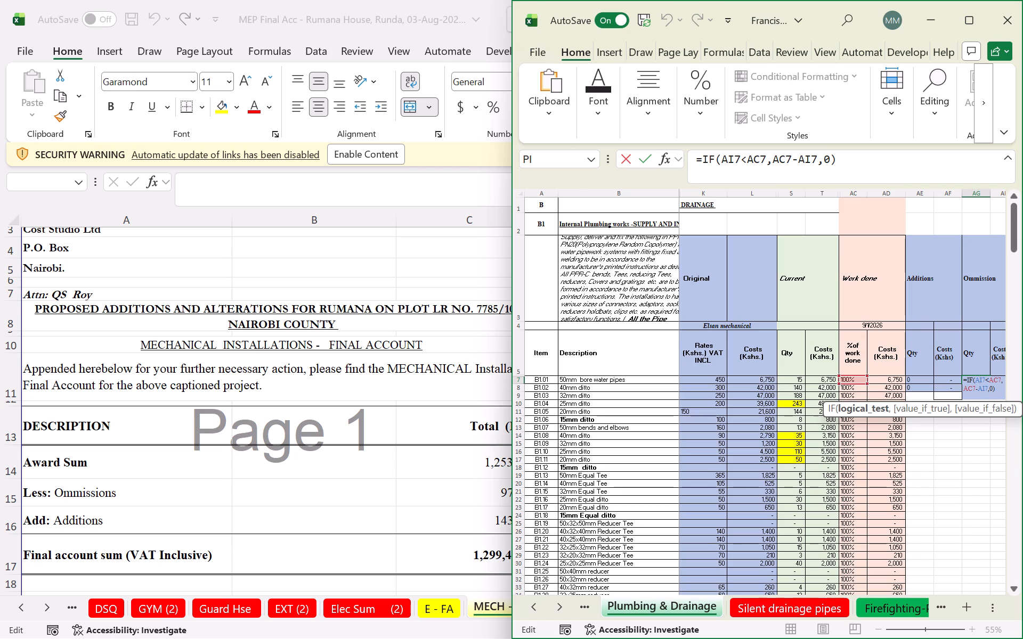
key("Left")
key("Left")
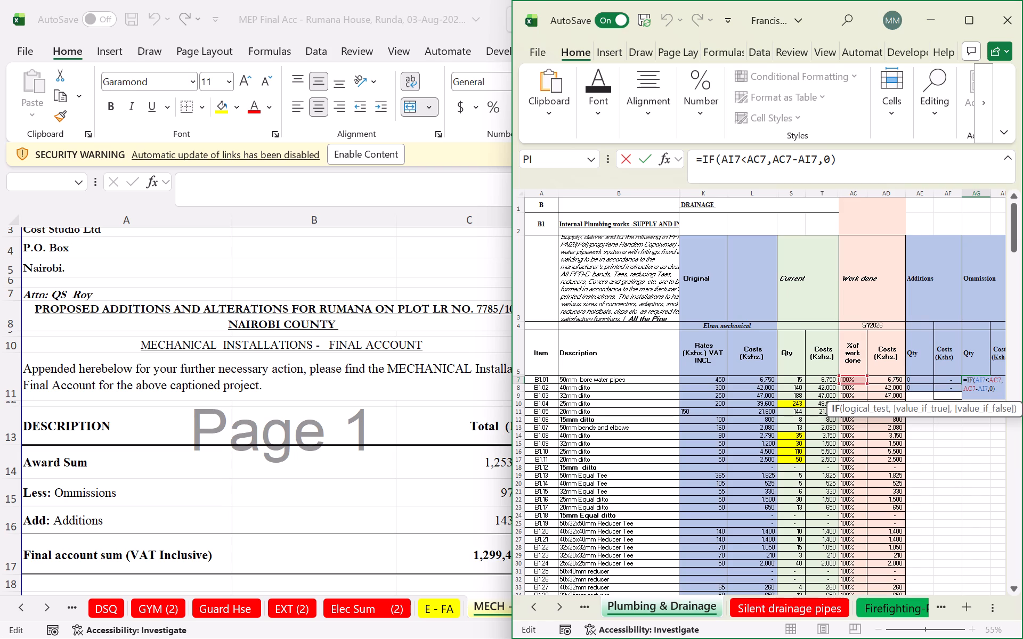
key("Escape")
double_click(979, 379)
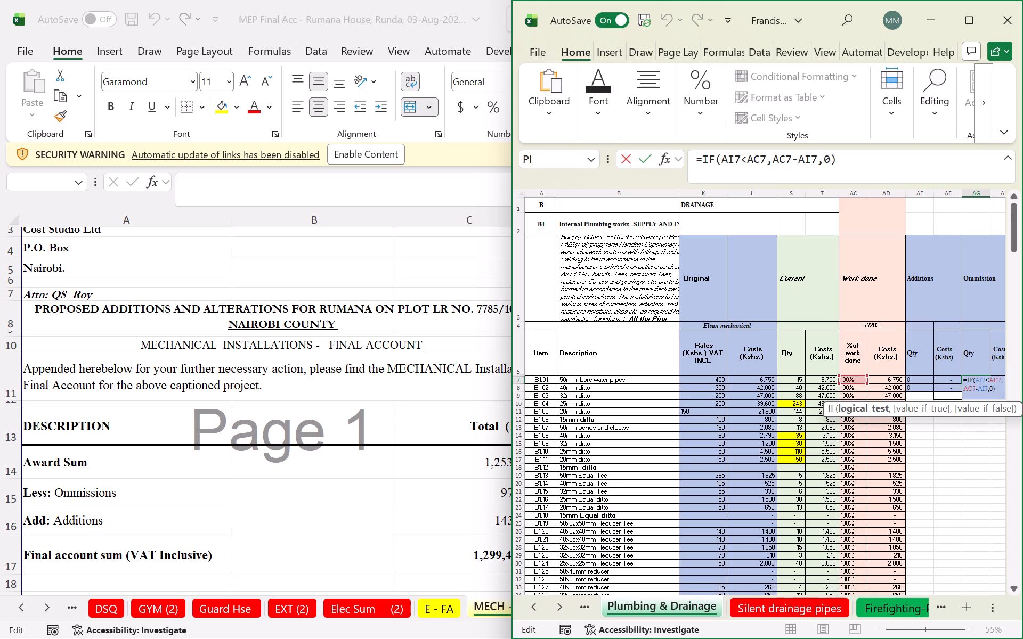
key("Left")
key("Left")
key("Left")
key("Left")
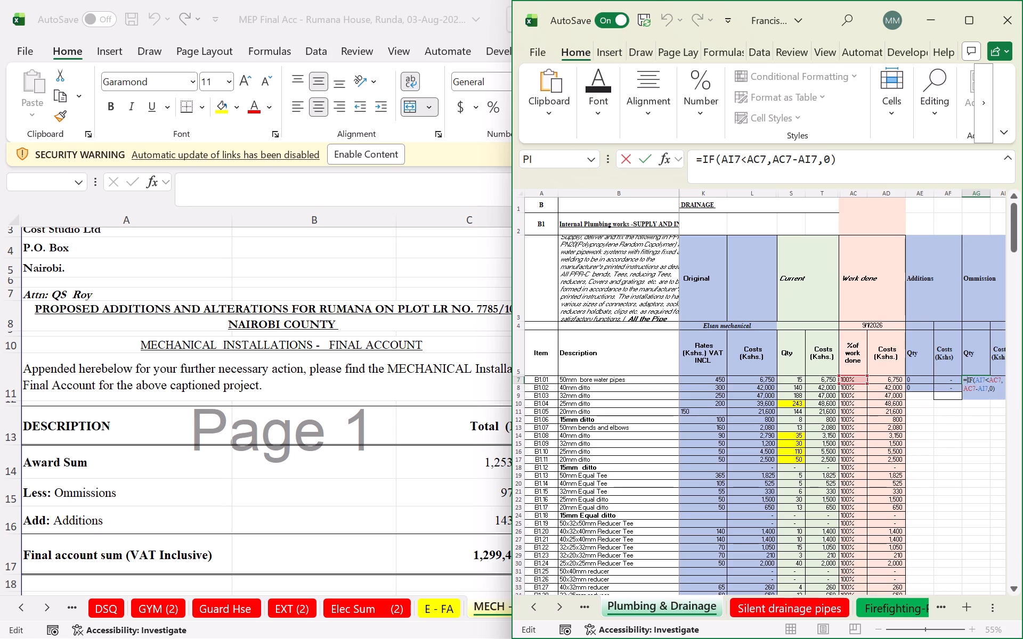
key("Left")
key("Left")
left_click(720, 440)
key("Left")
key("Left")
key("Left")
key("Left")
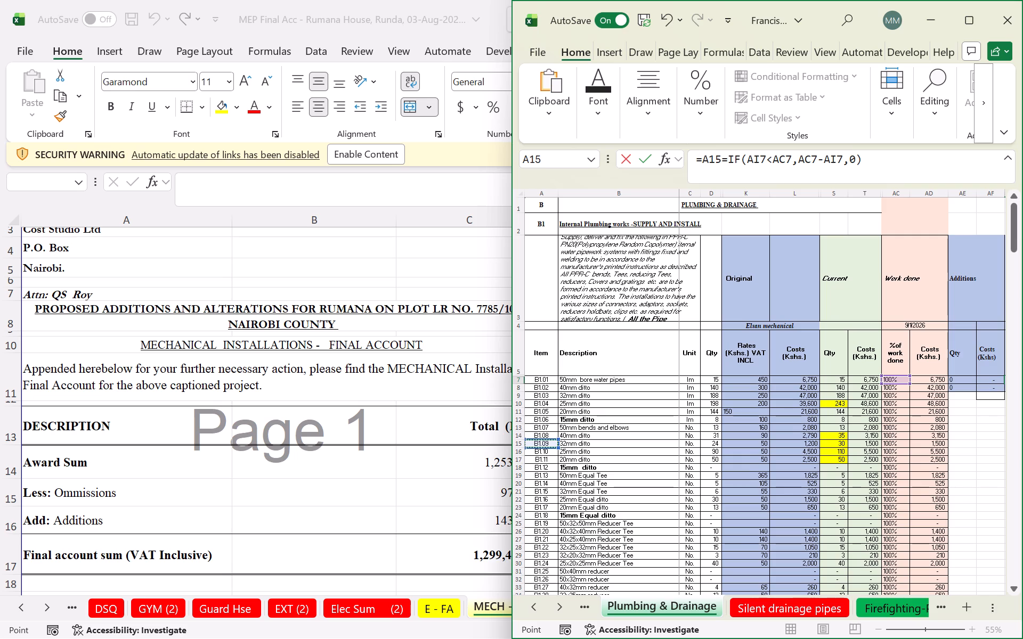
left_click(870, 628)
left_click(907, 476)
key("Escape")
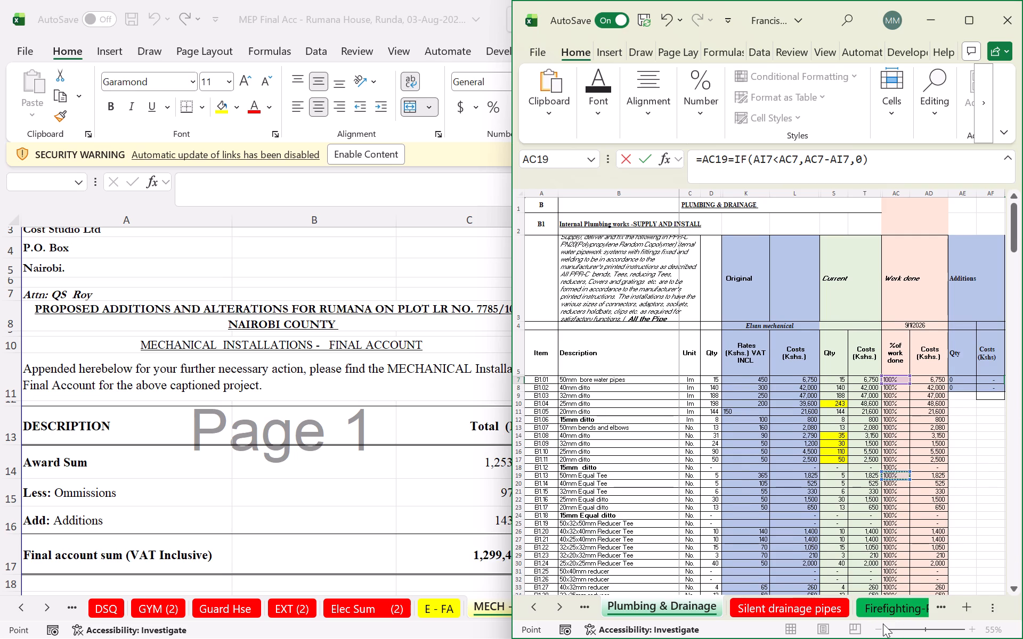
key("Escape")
In the Ommission Qty formula in AG7, make the logical test compare against the original quantity D7 (AI7<D7).
double_click(883, 625)
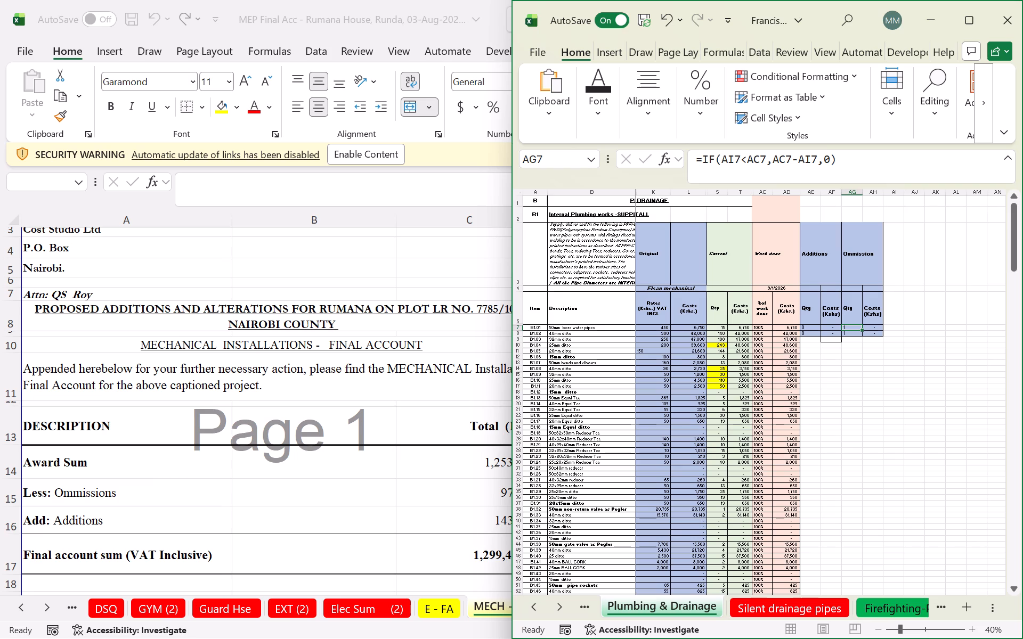
left_click(854, 330)
double_click(854, 329)
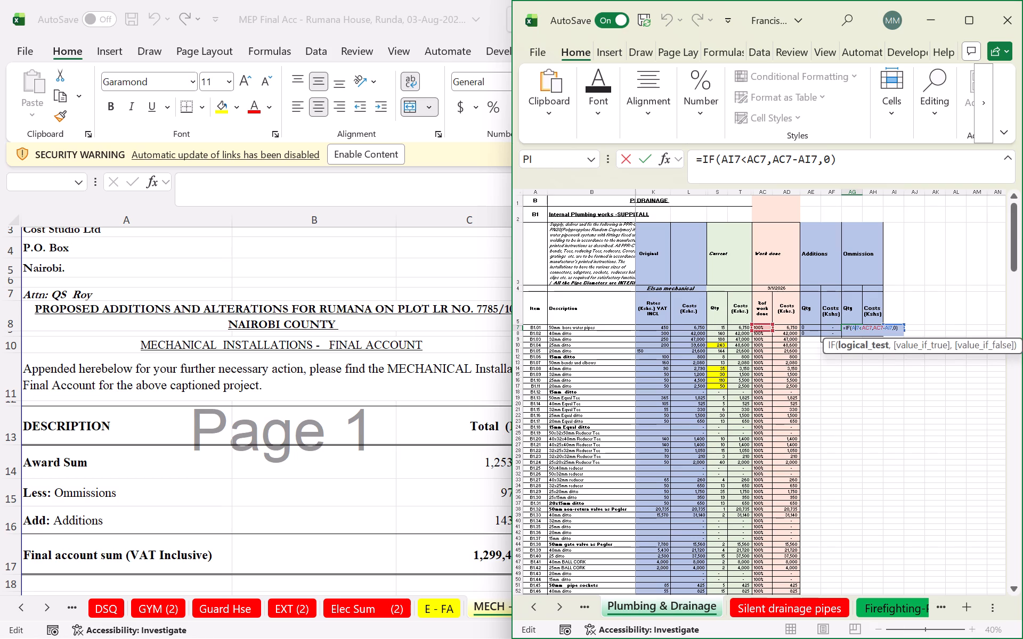
left_click_drag(765, 329, 707, 330)
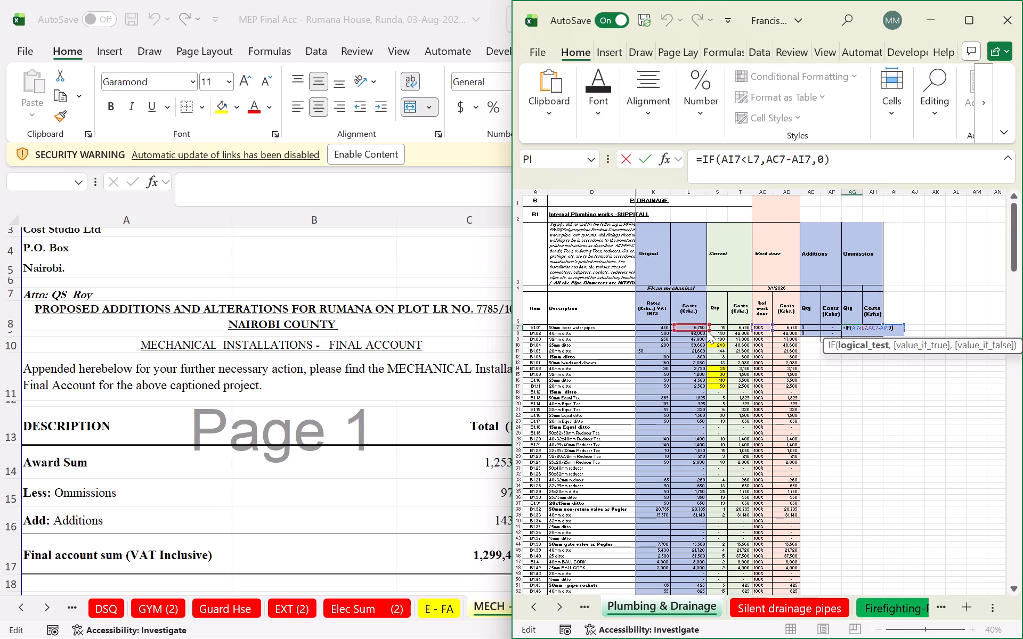
left_click_drag(707, 330, 619, 327)
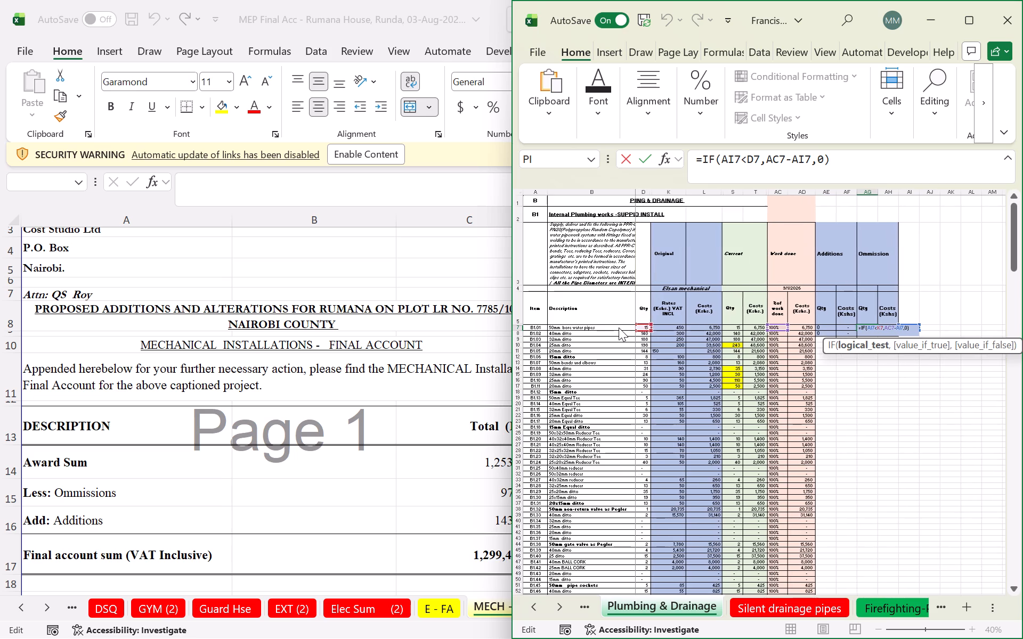
left_click_drag(619, 327, 653, 327)
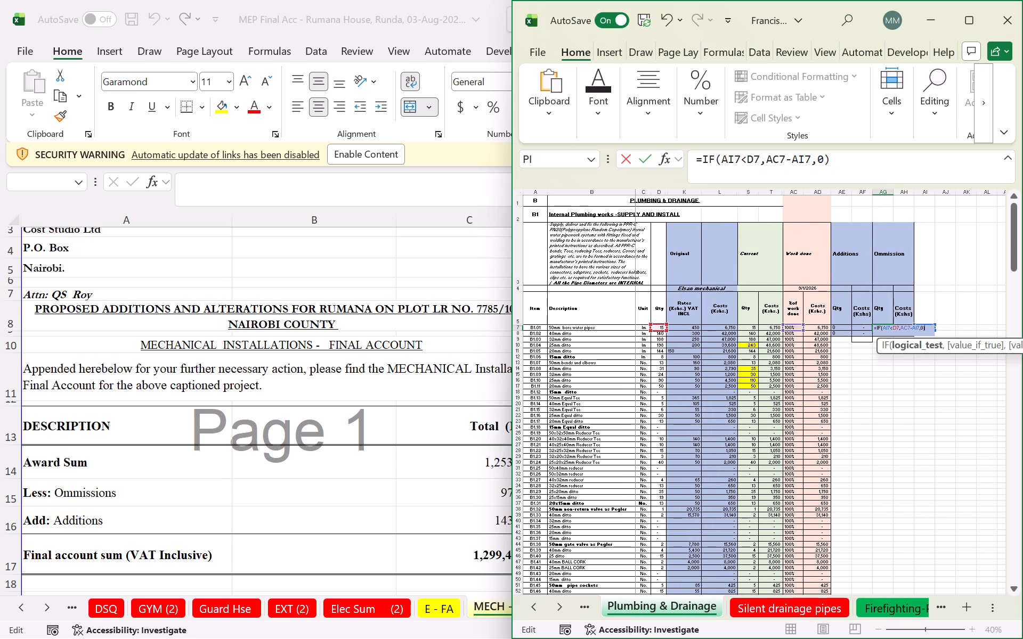
key("Return")
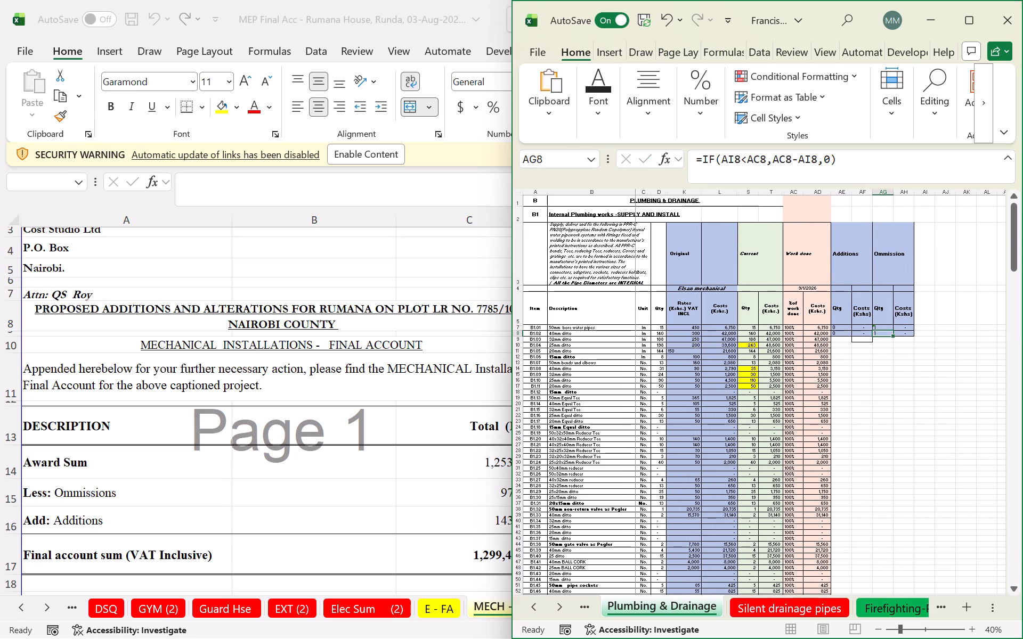
Change the value-if-true part of the AG7 formula to S7-AI7, using the current quantity in column S.
double_click(884, 326)
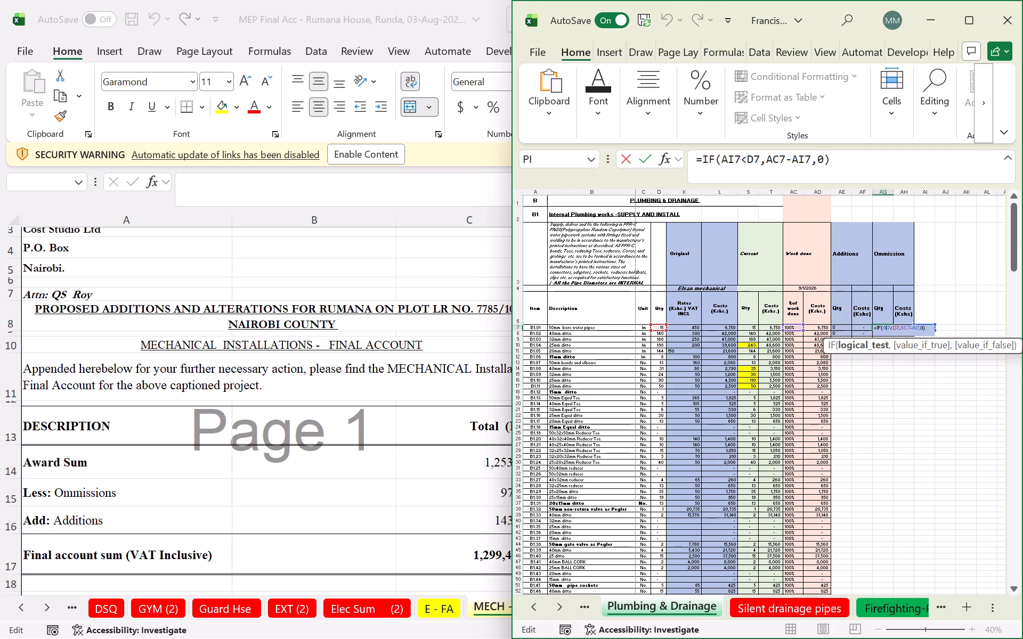
left_click_drag(795, 330, 765, 329)
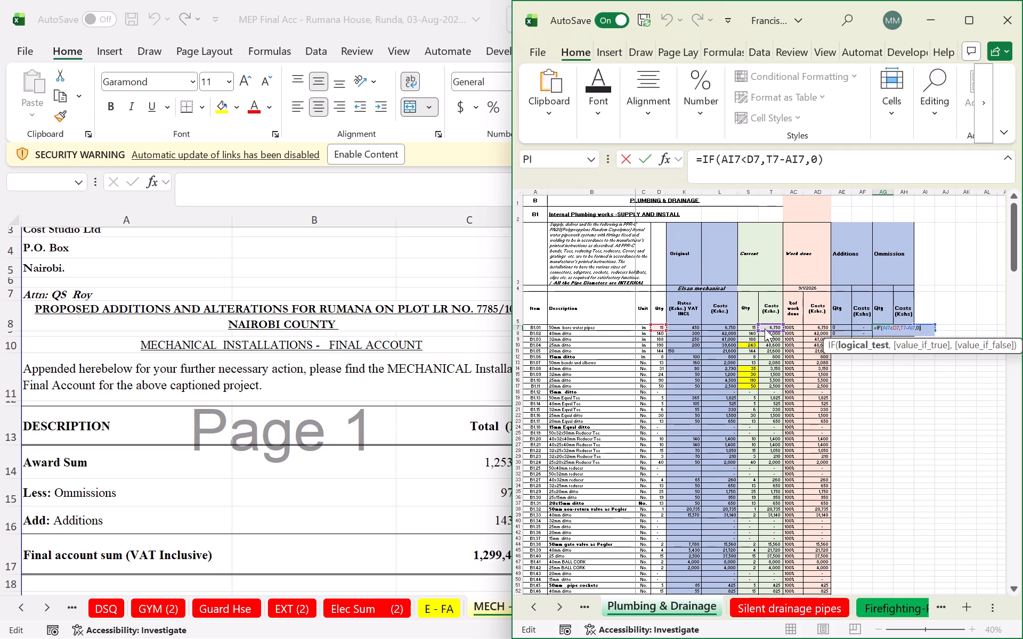
left_click_drag(765, 329, 753, 329)
key("Return")
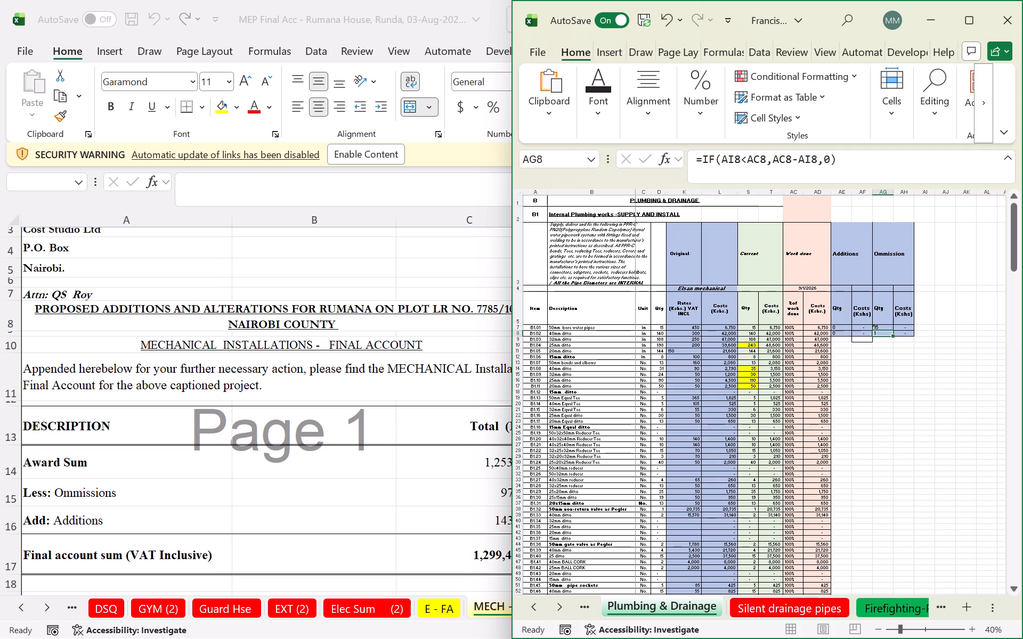
double_click(882, 326)
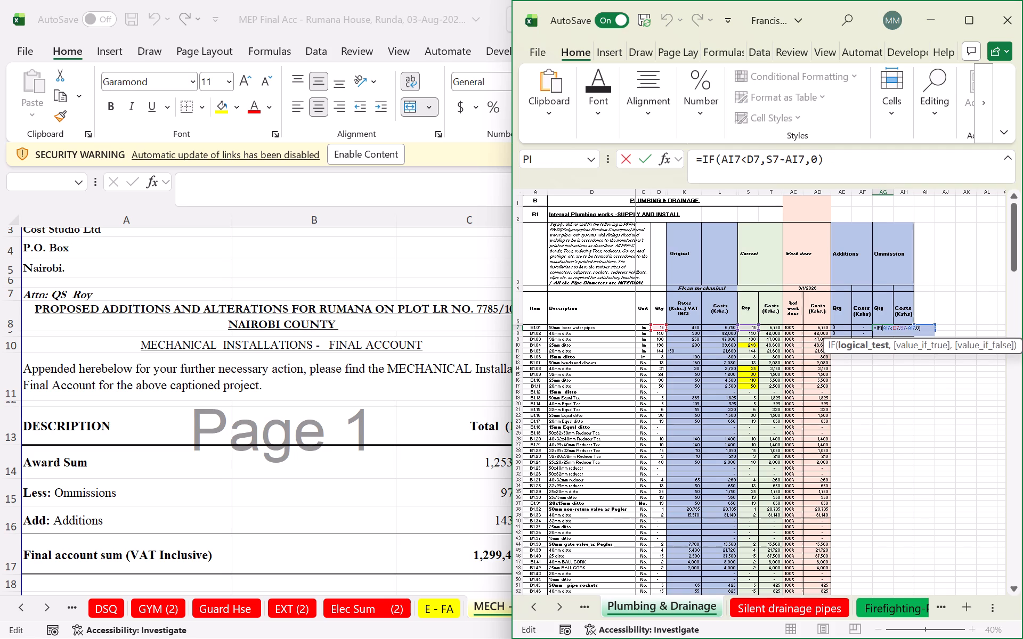
key("Return")
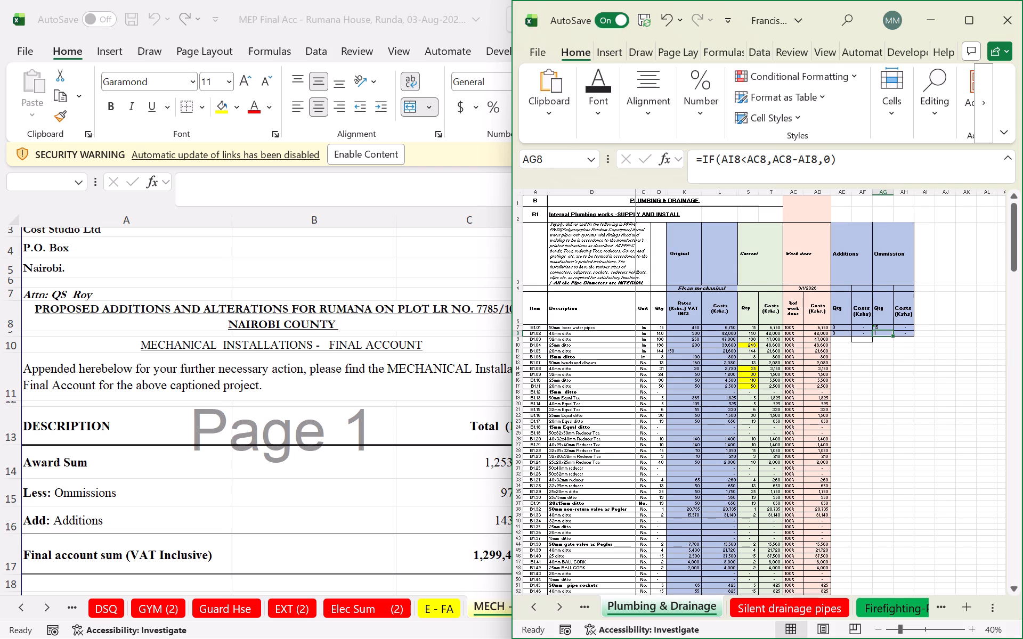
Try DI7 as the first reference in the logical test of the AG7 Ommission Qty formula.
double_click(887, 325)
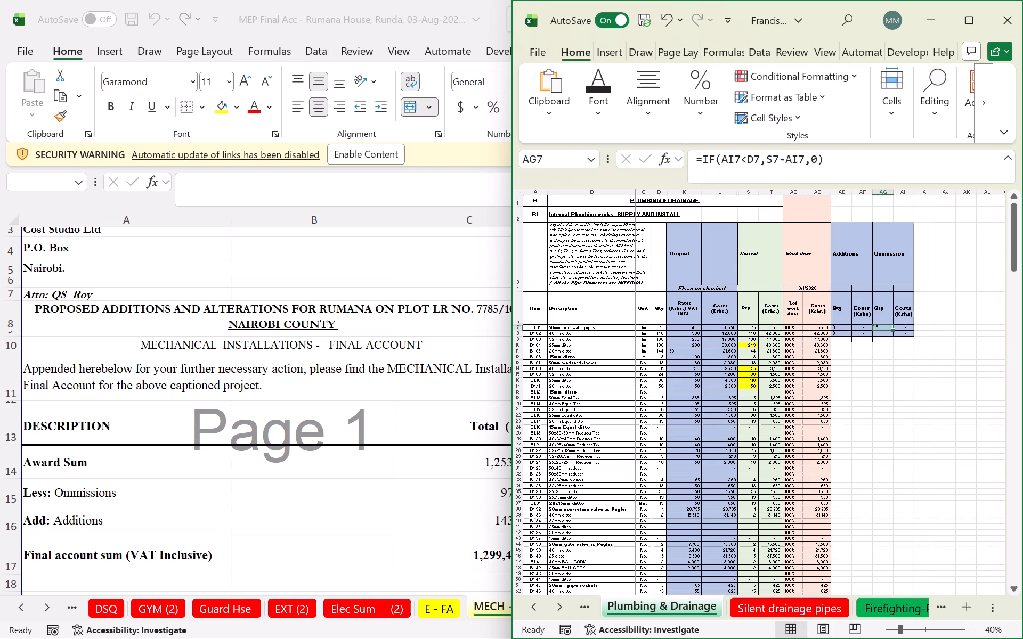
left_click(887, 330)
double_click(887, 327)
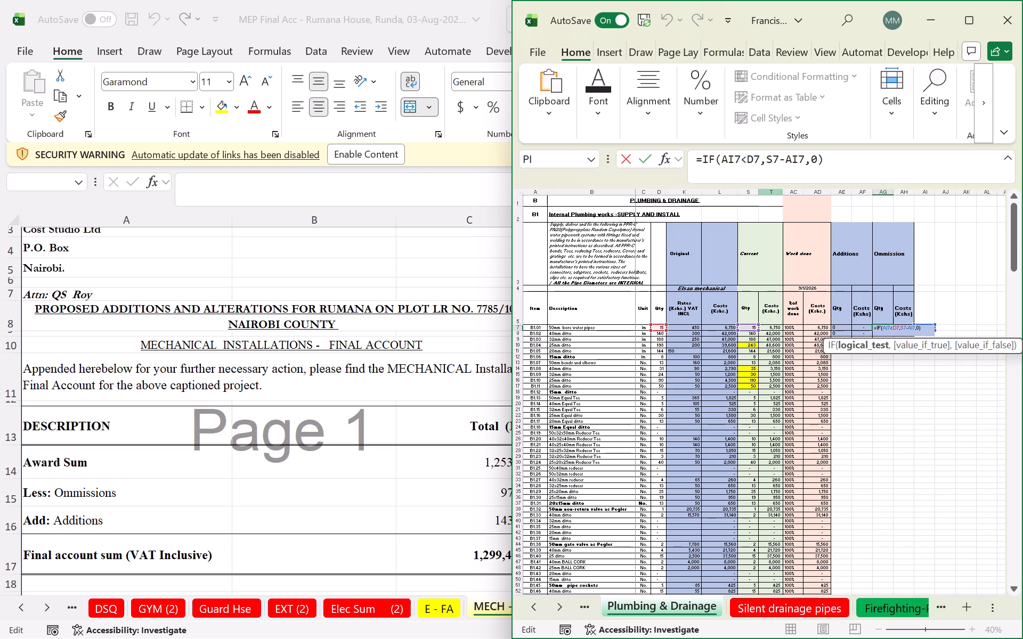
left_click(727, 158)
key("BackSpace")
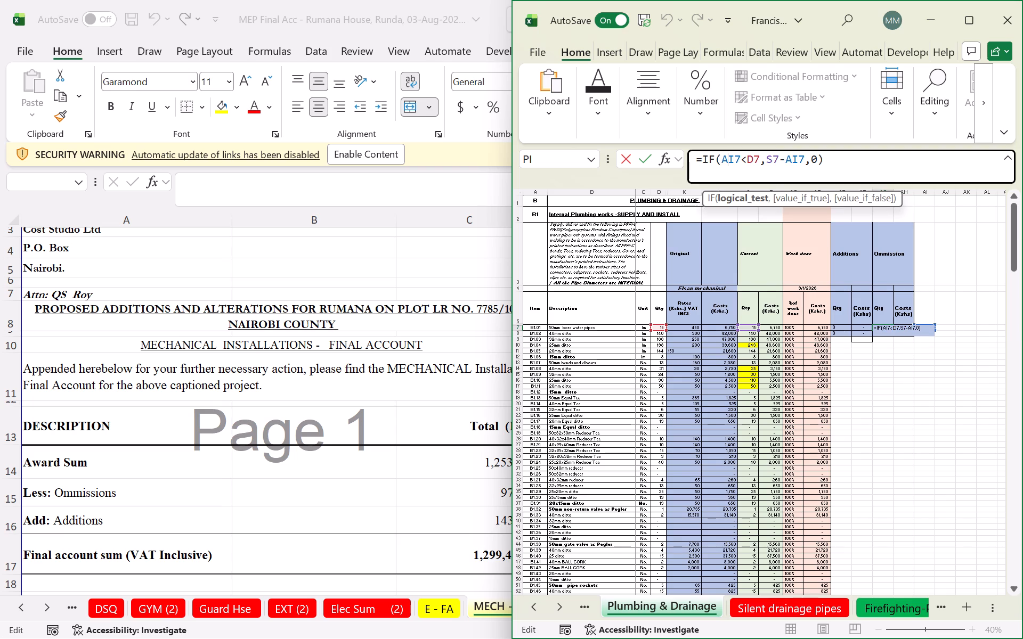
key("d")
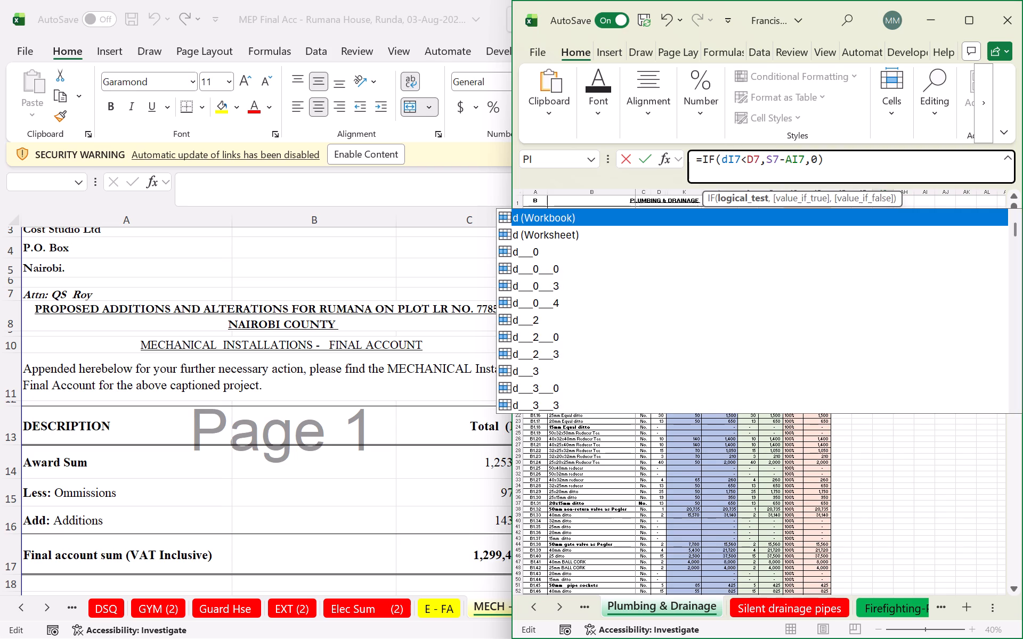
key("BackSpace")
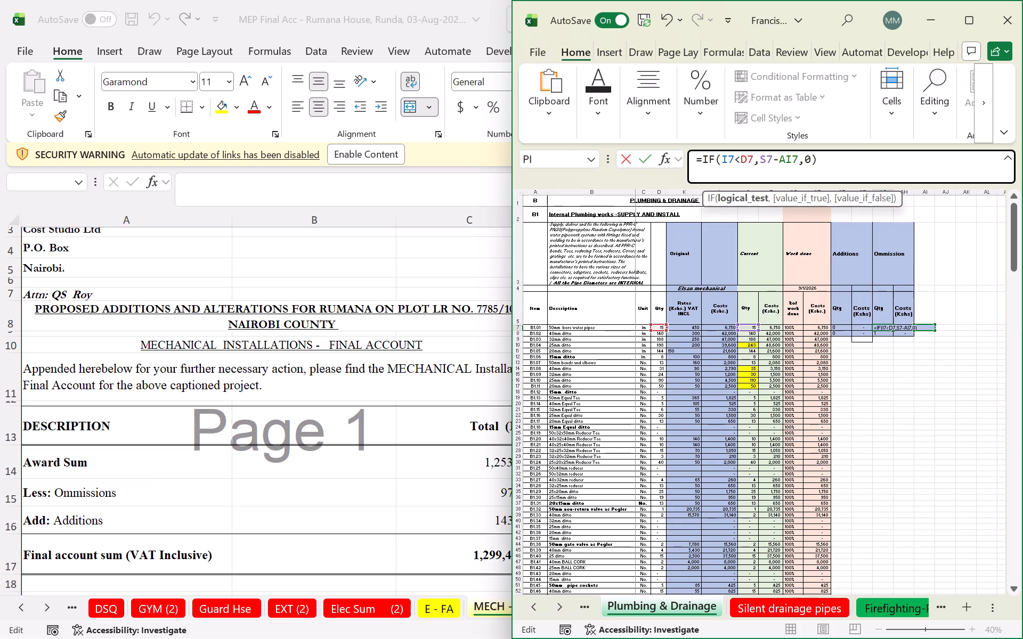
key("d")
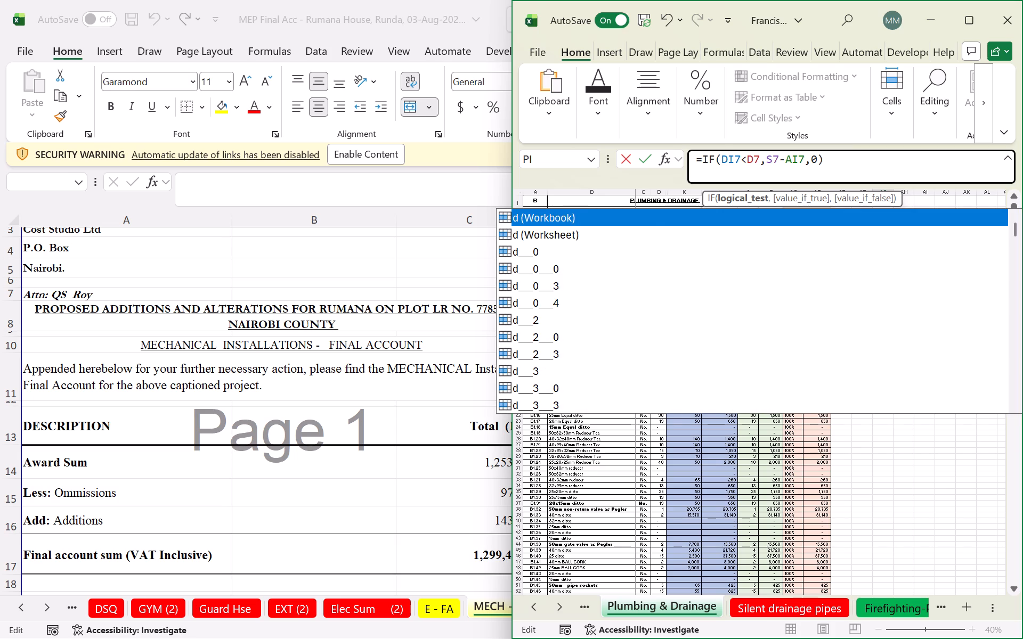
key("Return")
Make the AG7 logical test S7<D7, comparing the current quantity with the original quantity.
left_click(883, 324)
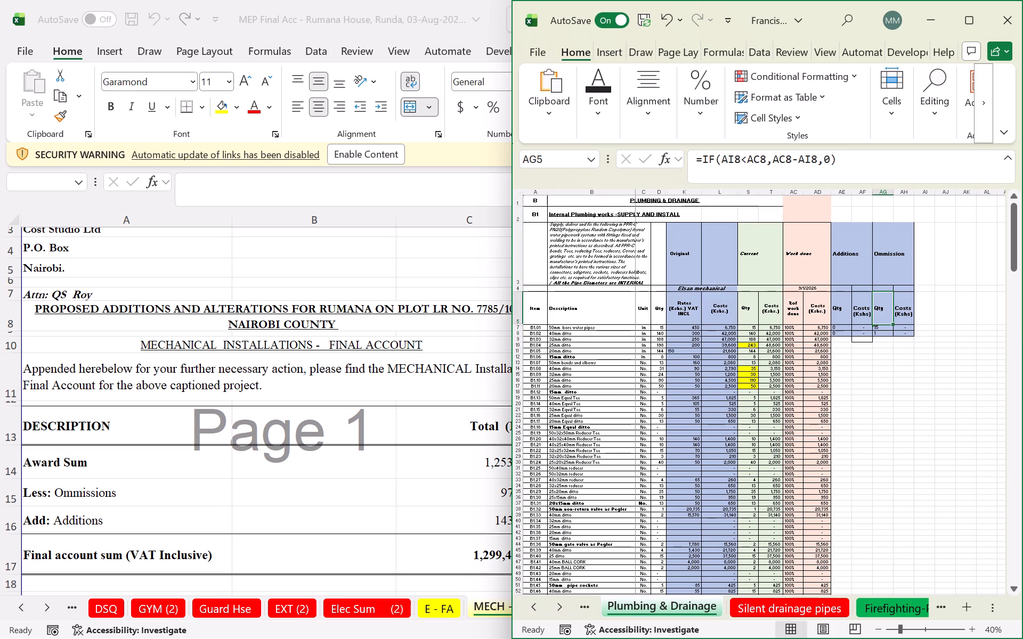
left_click(886, 324)
left_click(886, 329)
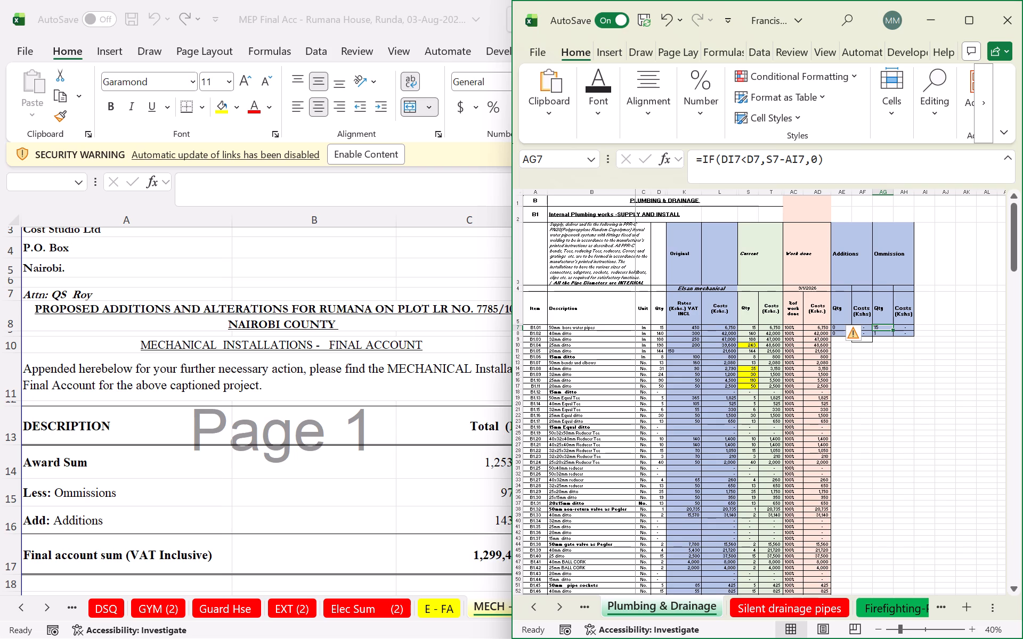
left_click(728, 158)
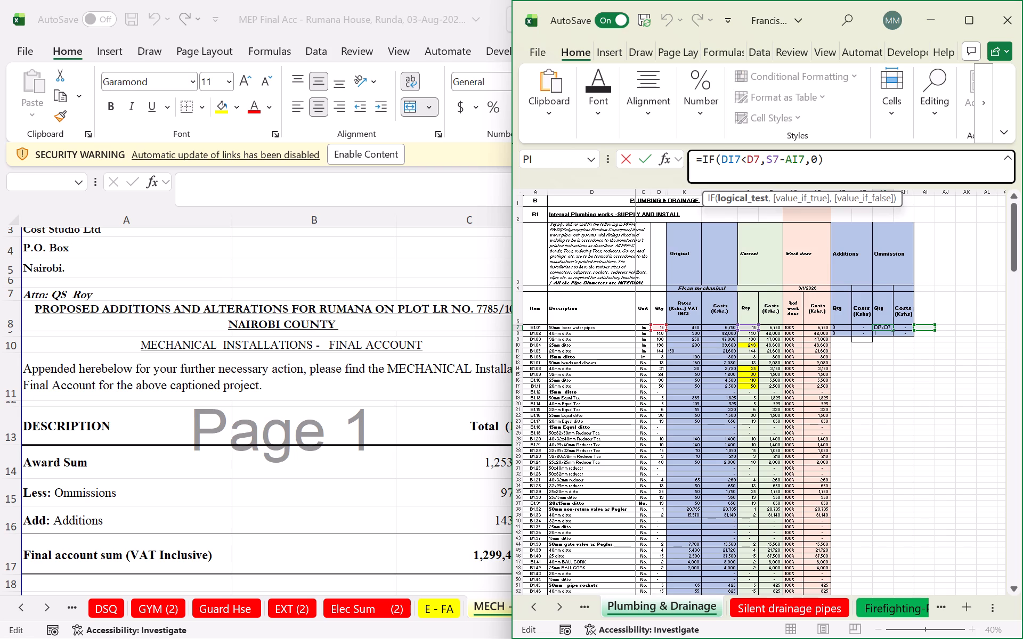
key("BackSpace")
key("s")
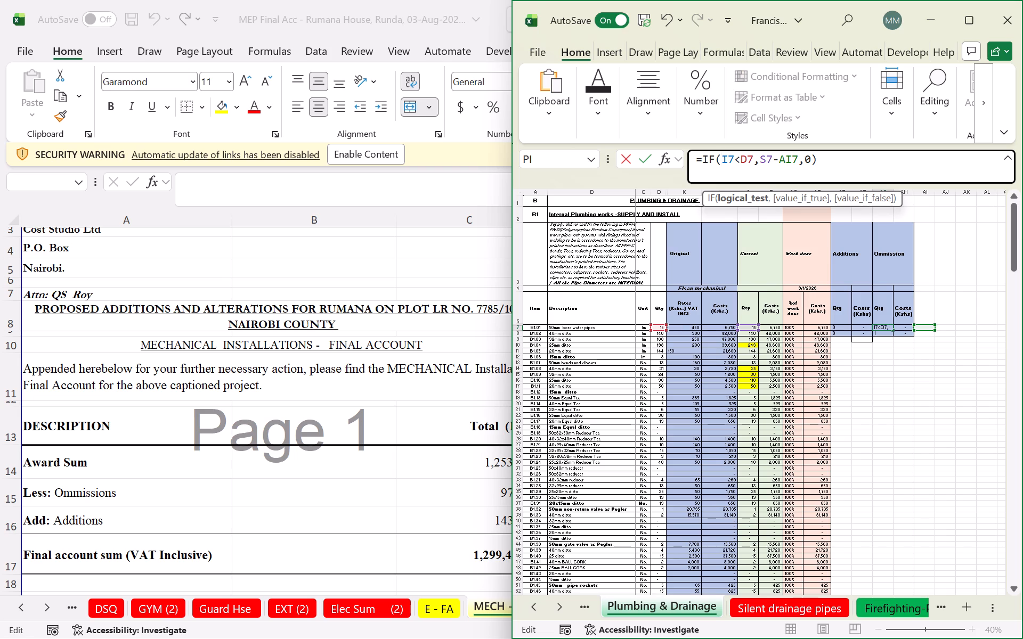
left_click(734, 157)
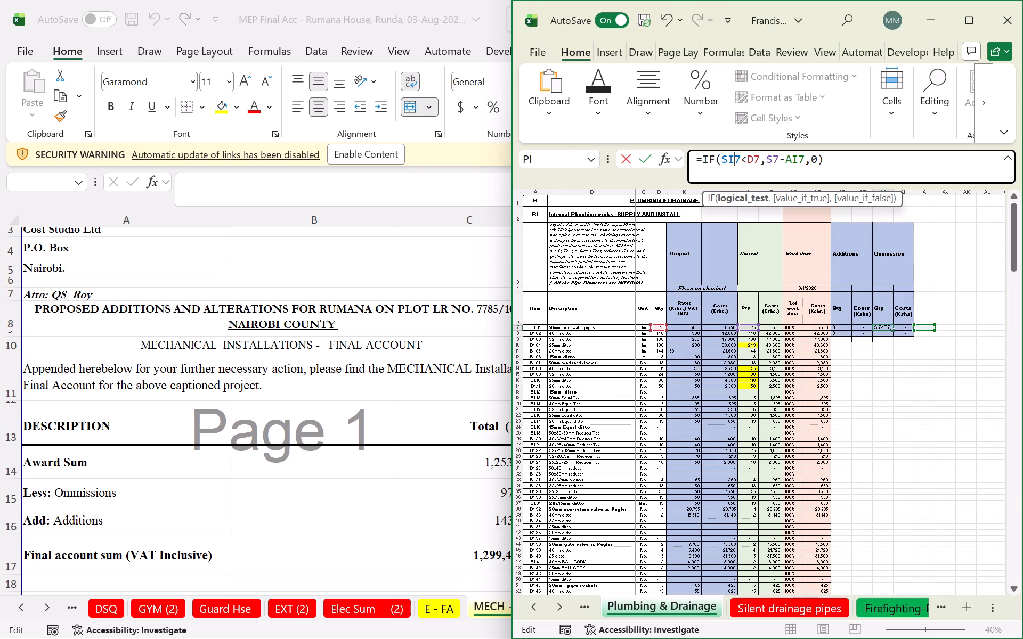
key("BackSpace")
key("Return")
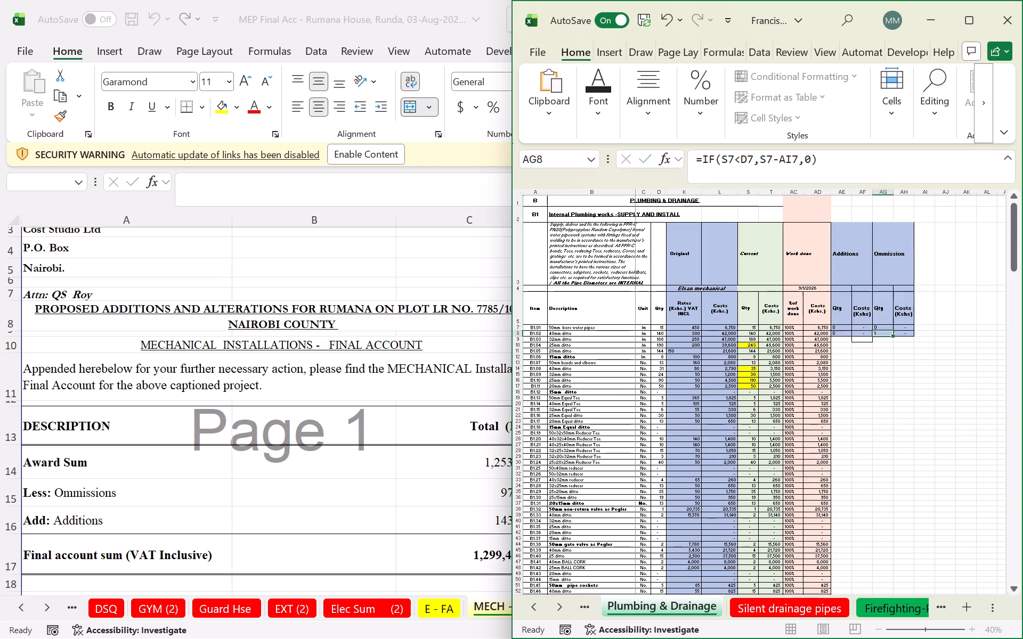
Change the value-if-true part of the AG7 Ommission Qty formula to S7-D7.
left_click(880, 323)
left_click(882, 326)
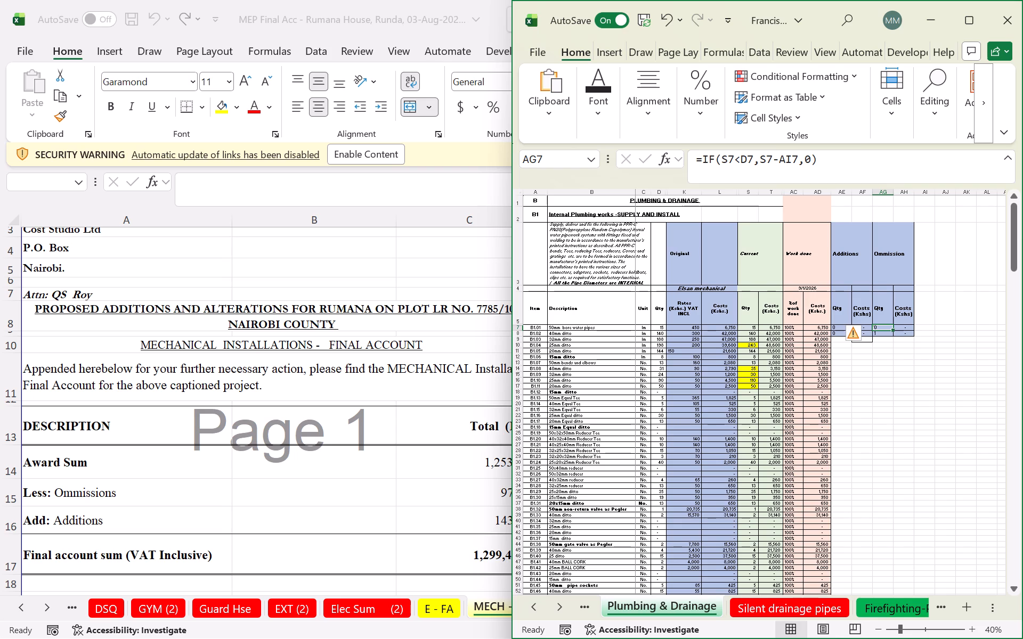
left_click(794, 158)
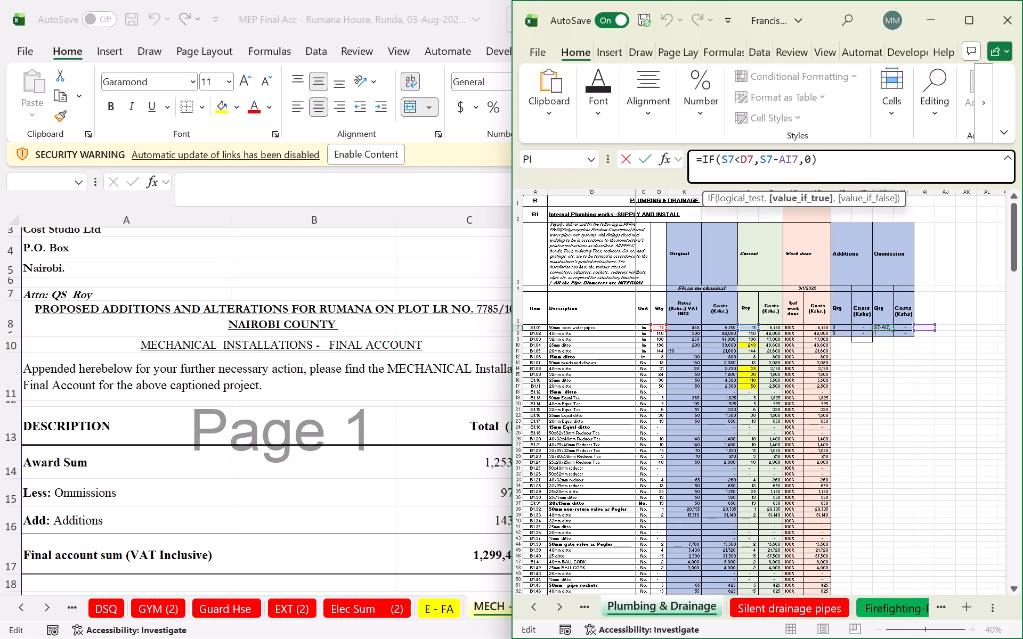
key("BackSpace")
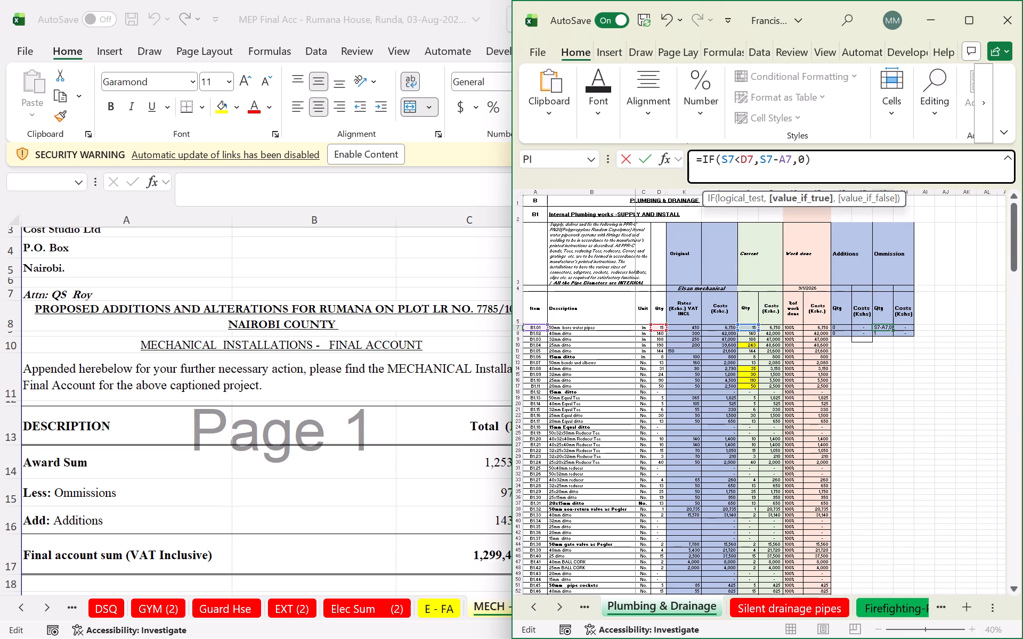
key("BackSpace")
key("d")
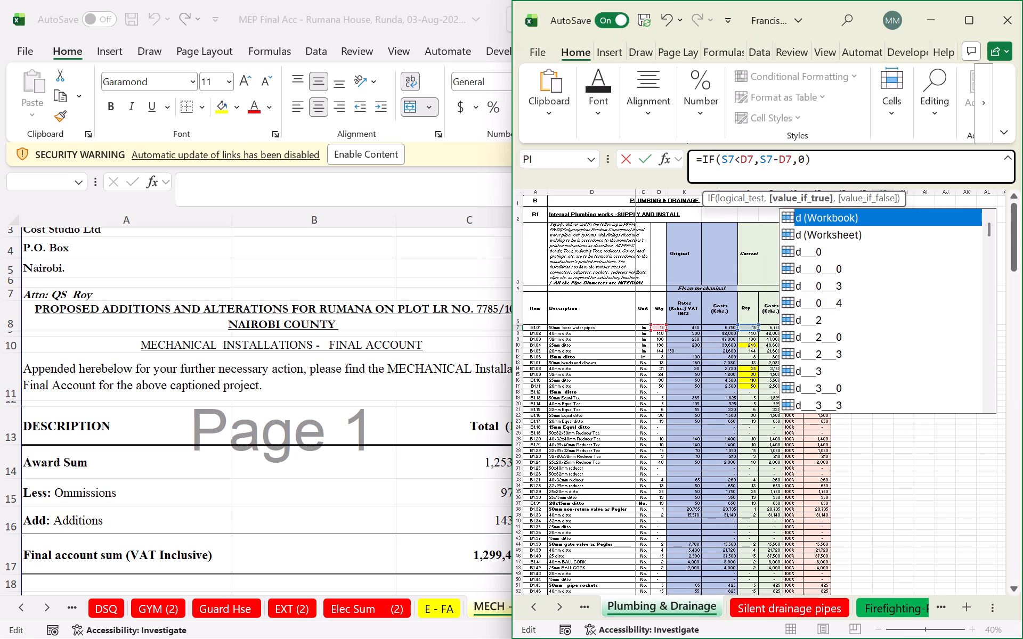
key("Return")
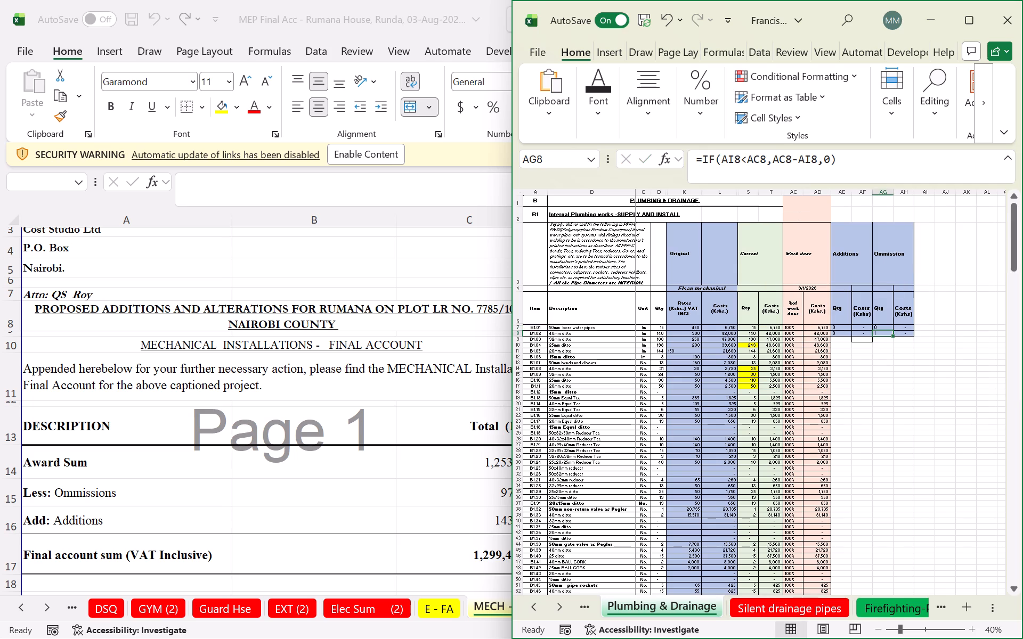
Change the AE7 Additions Qty formula to =IF(S7>D7,D7-S7,0), replacing both AI7 references.
left_click(842, 325)
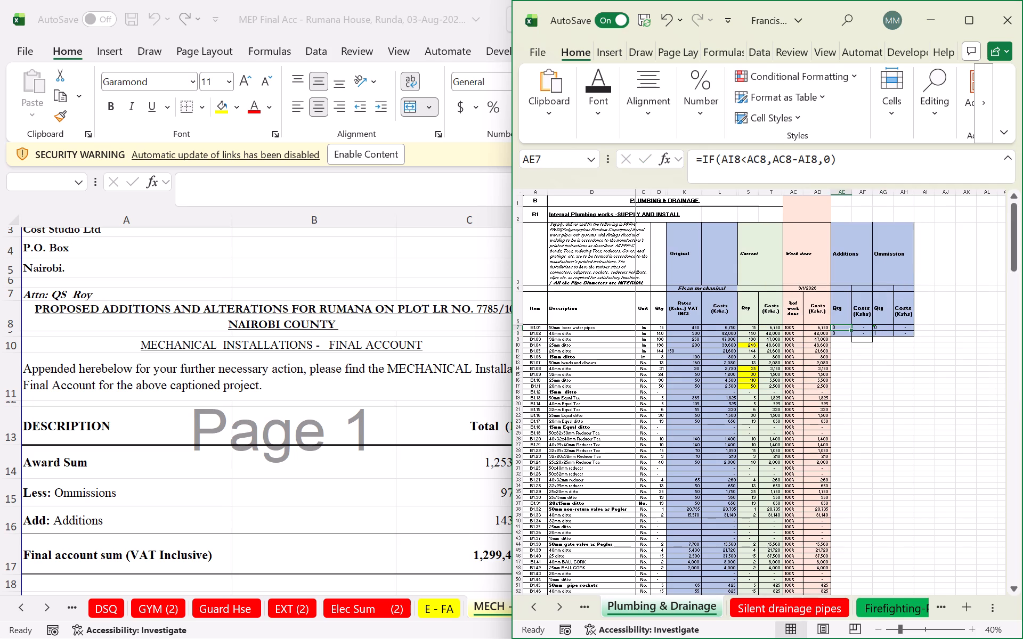
left_click(735, 155)
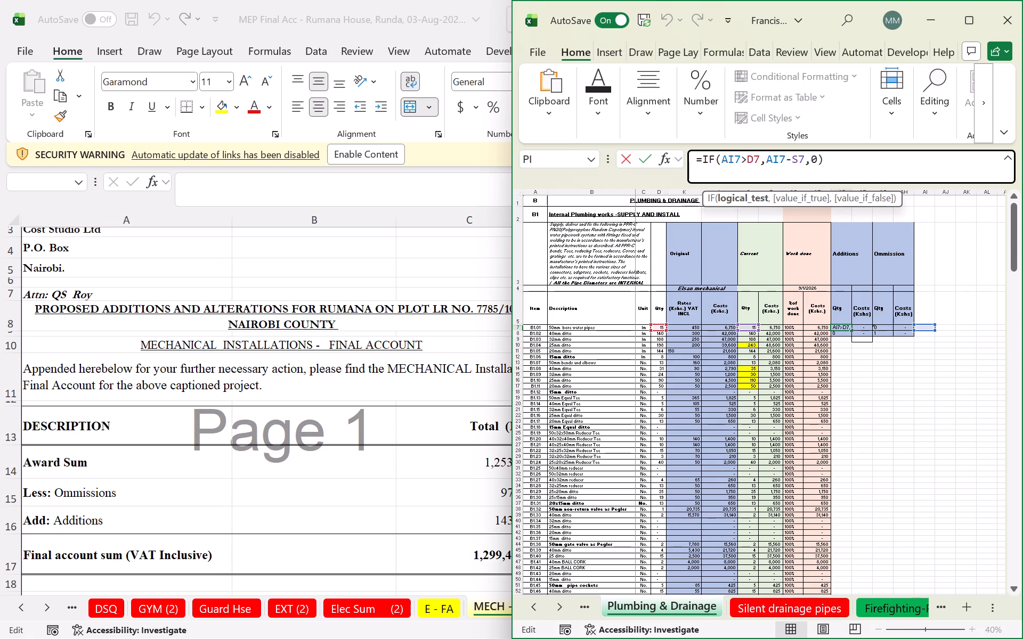
key("BackSpace")
key("BackSpace")
key("s")
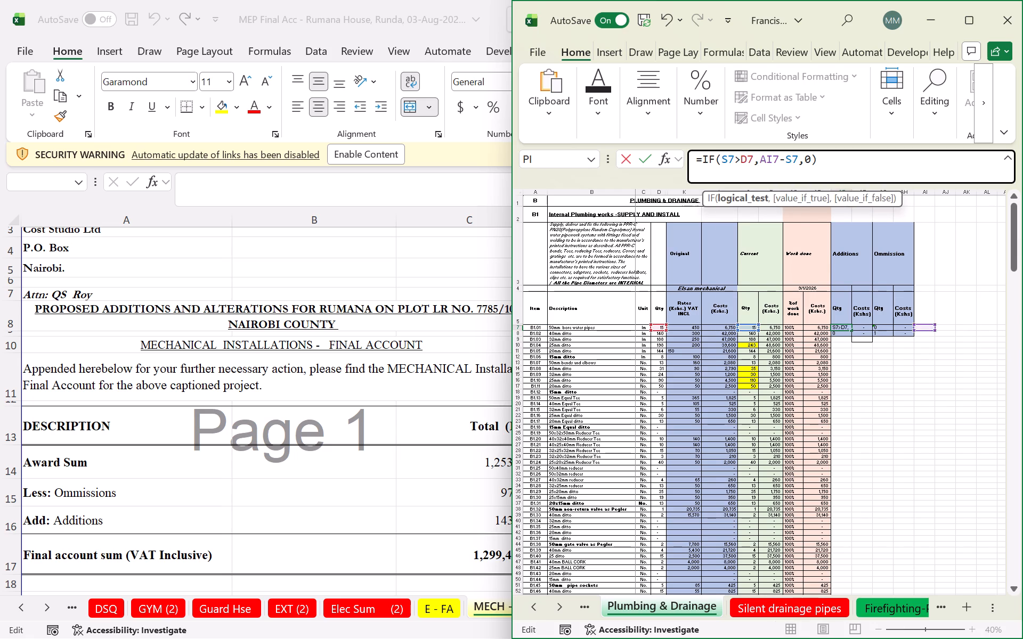
left_click(776, 157)
left_click(773, 157)
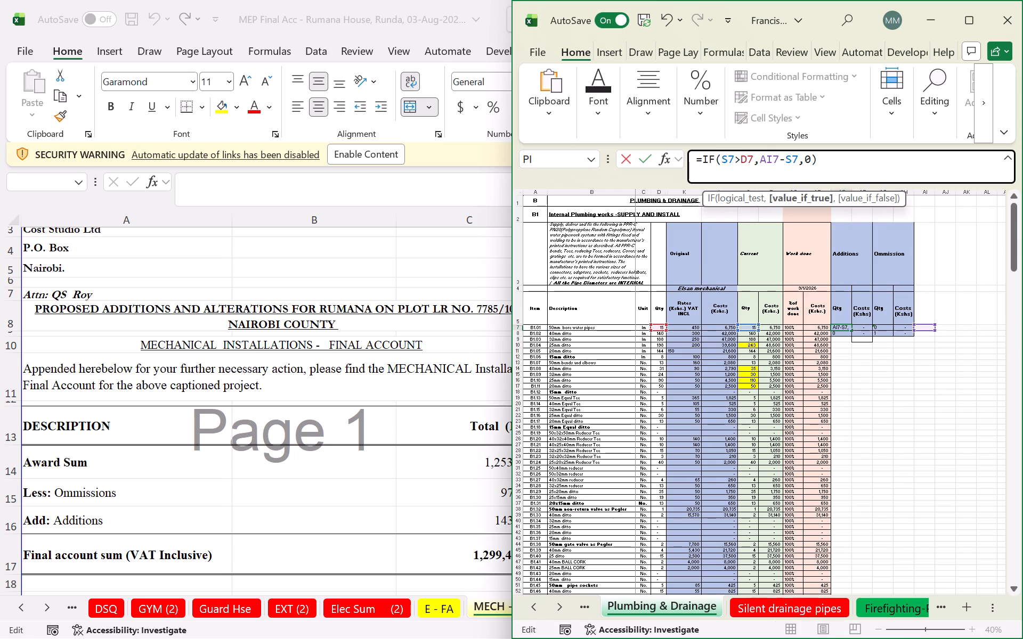
key("BackSpace")
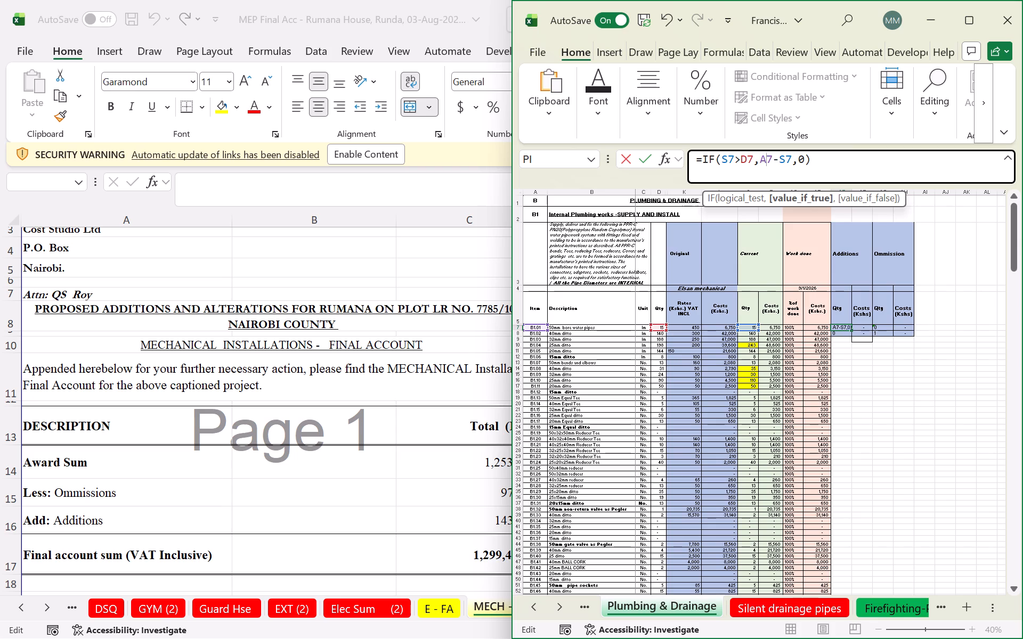
key("BackSpace")
key("d")
key("Return")
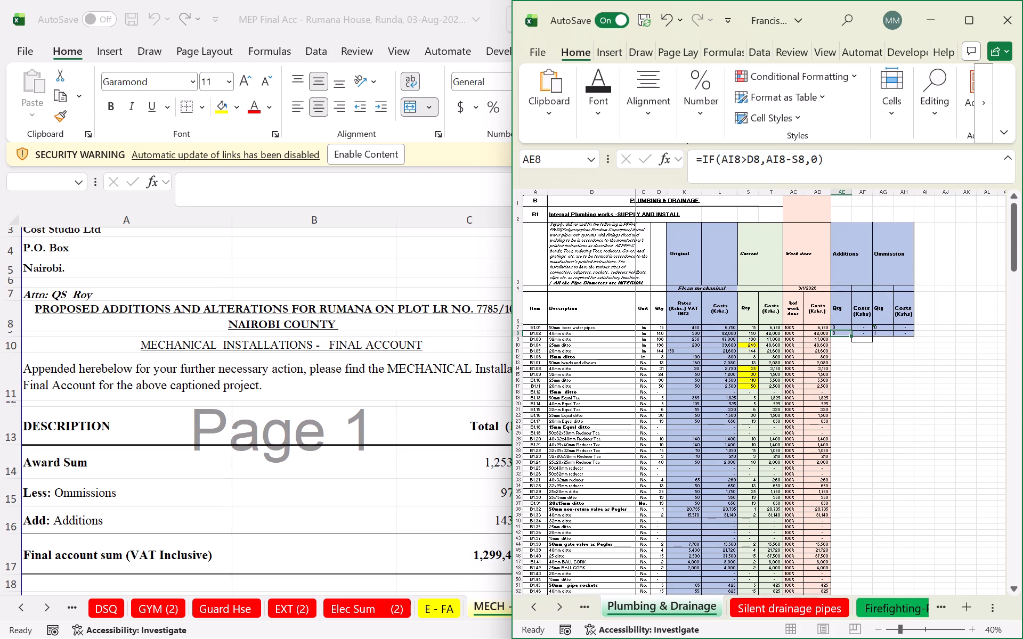
Fill the AG7 Ommission Qty formula down the column to row 33, the 40mm reducer item B1.27.
left_click(887, 326)
left_click_drag(892, 330, 897, 381)
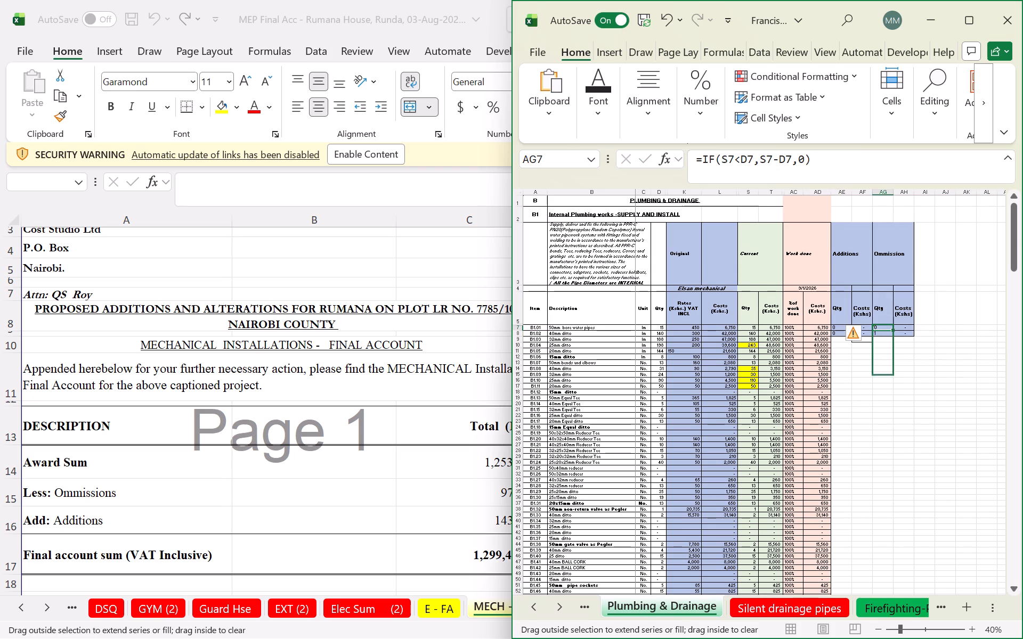
left_click_drag(897, 381, 891, 481)
Fill the AE7 Additions Qty formula down to row 91, the Testing & Commissioning item B1.83.
left_click(841, 325)
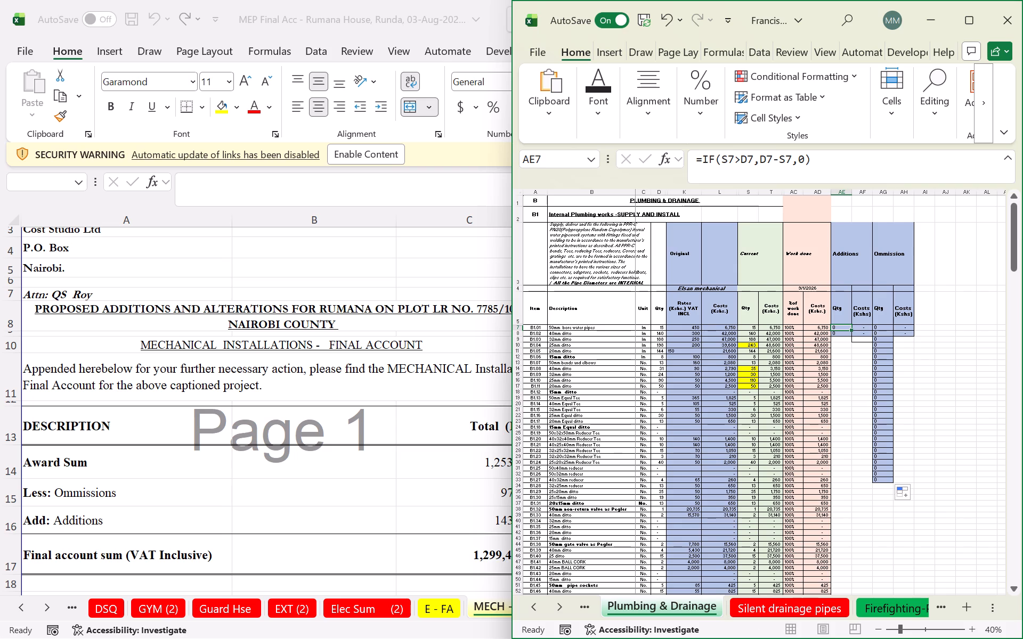
left_click_drag(850, 328, 849, 595)
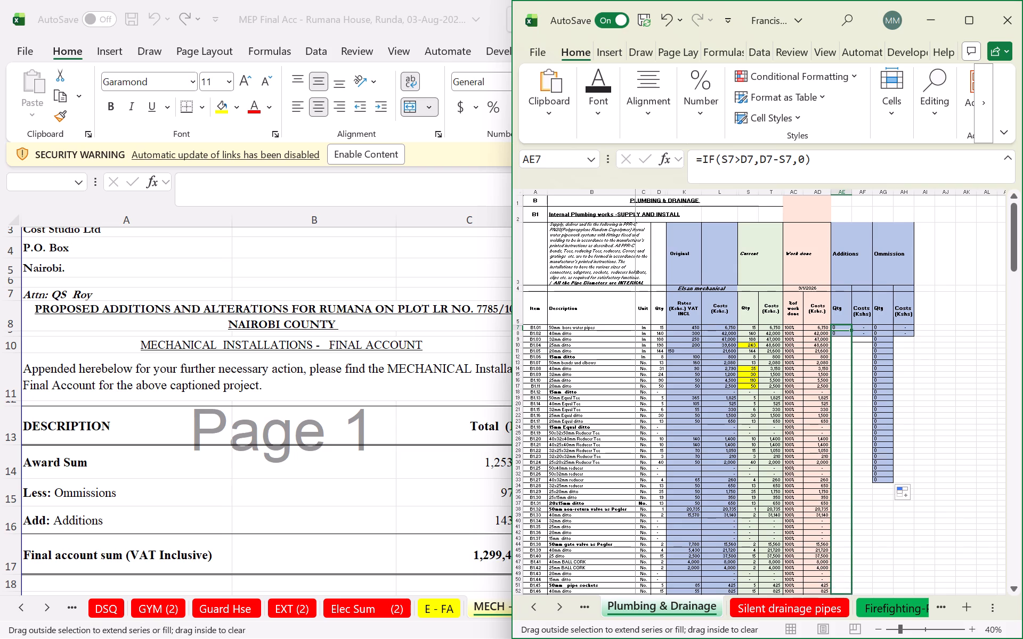
left_click_drag(849, 595, 848, 574)
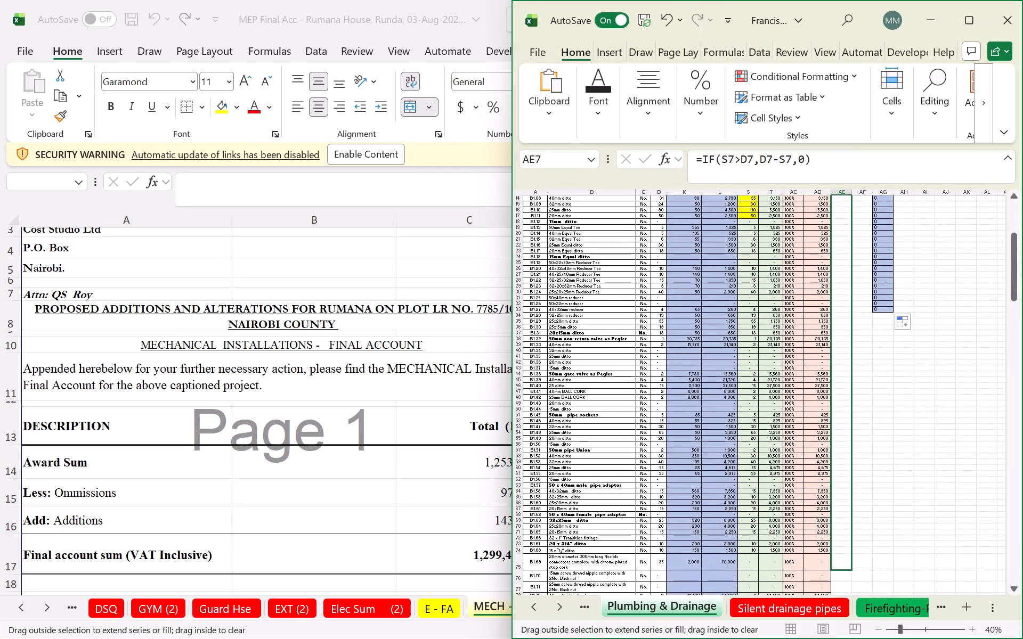
left_click_drag(848, 574, 845, 611)
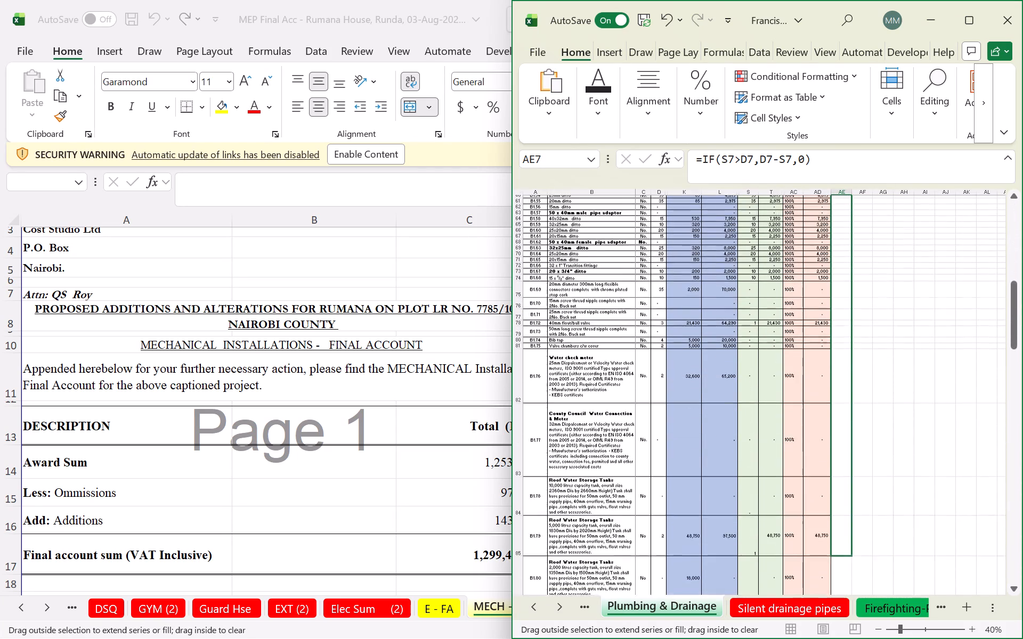
left_click_drag(845, 611, 841, 575)
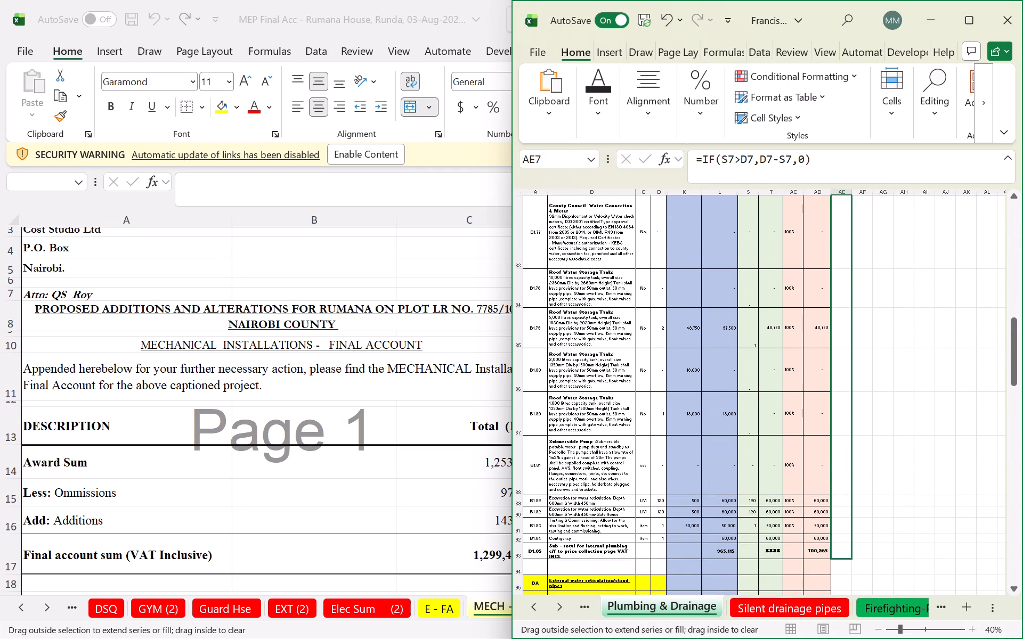
left_click_drag(841, 575, 841, 536)
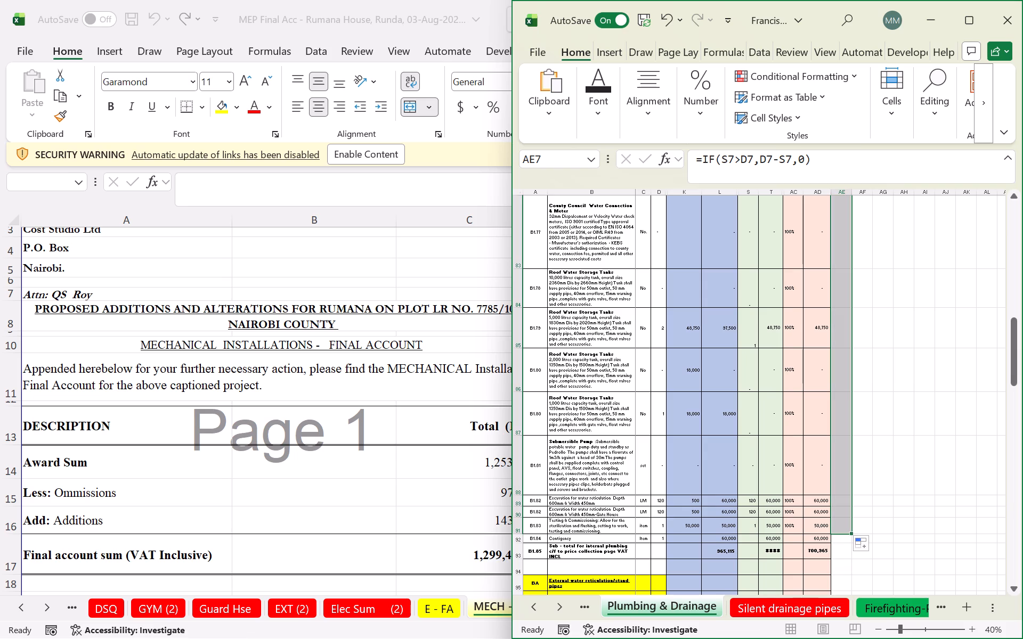
left_click(913, 450)
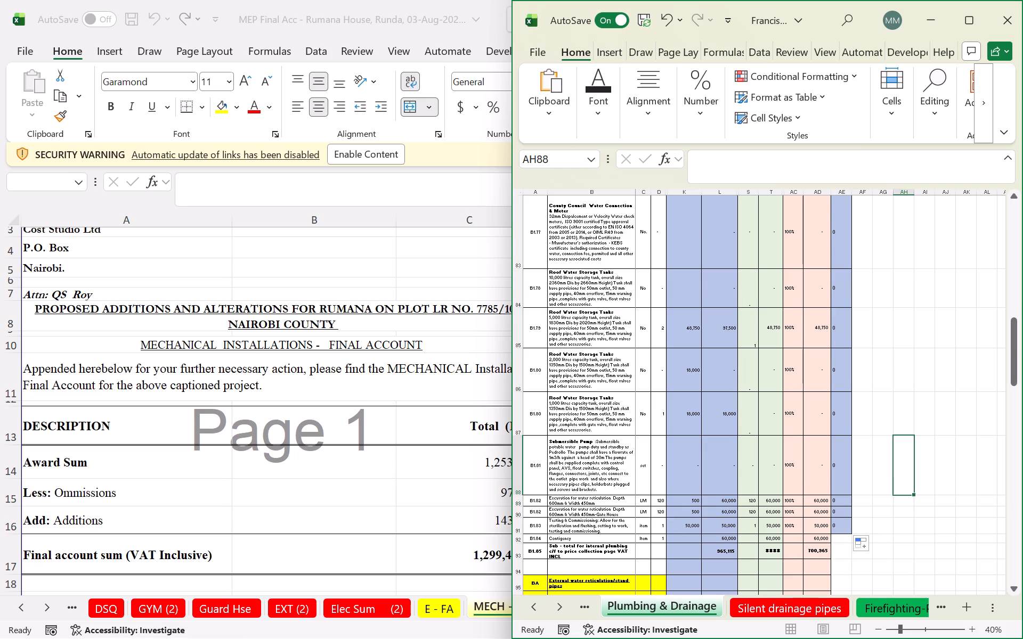
Change the value-if-true part of the AE10 Additions Qty formula to S10-D10, so the original quantity is subtracted from the current one.
scroll(872, 408, "up", 6)
scroll(868, 406, "up", 20)
scroll(868, 406, "up", 4)
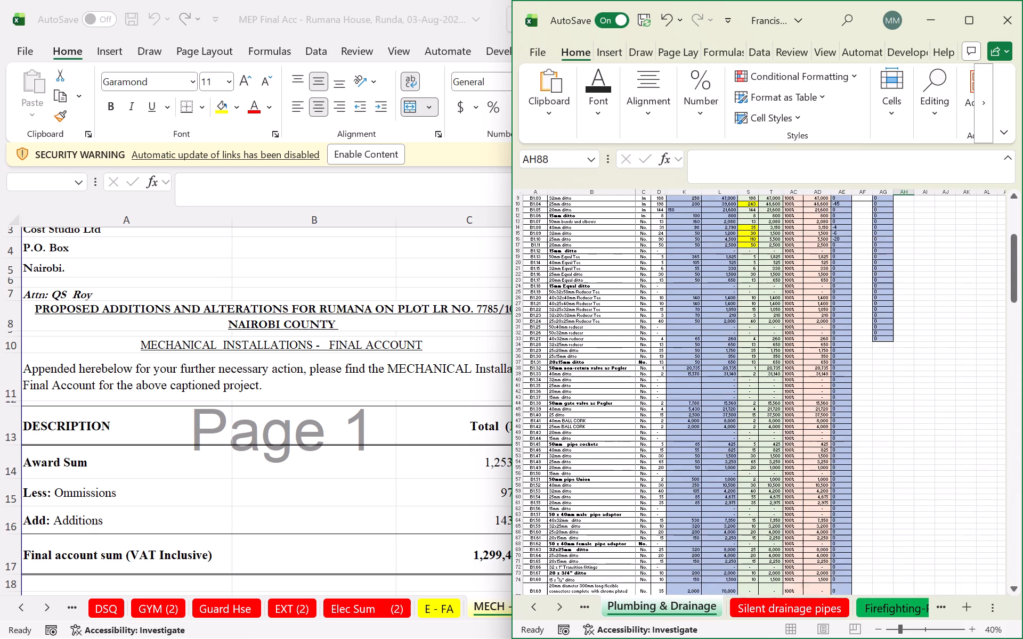
scroll(859, 403, "up", 7)
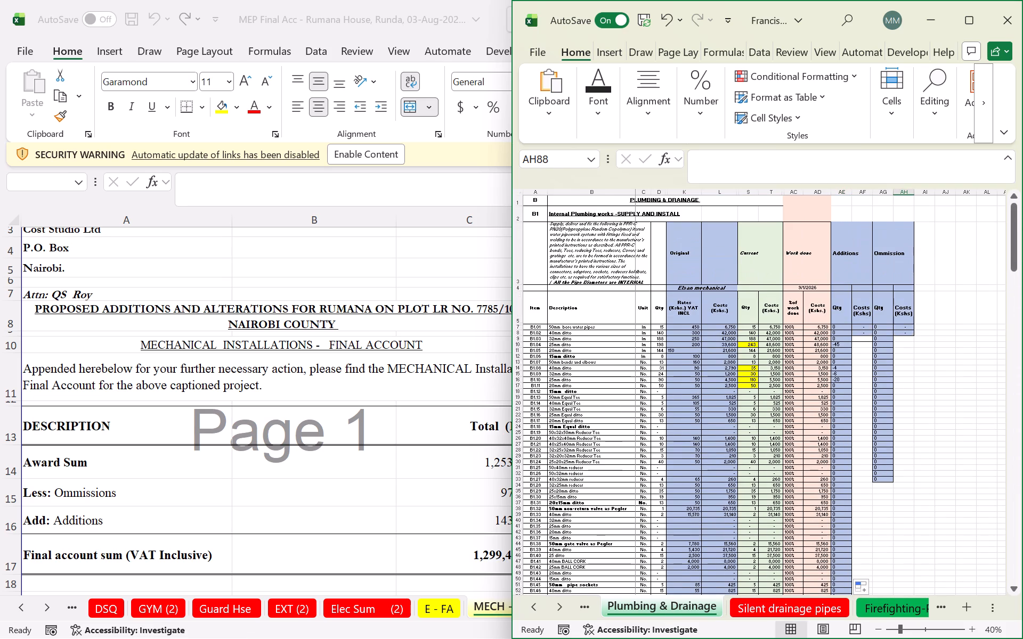
left_click(843, 343)
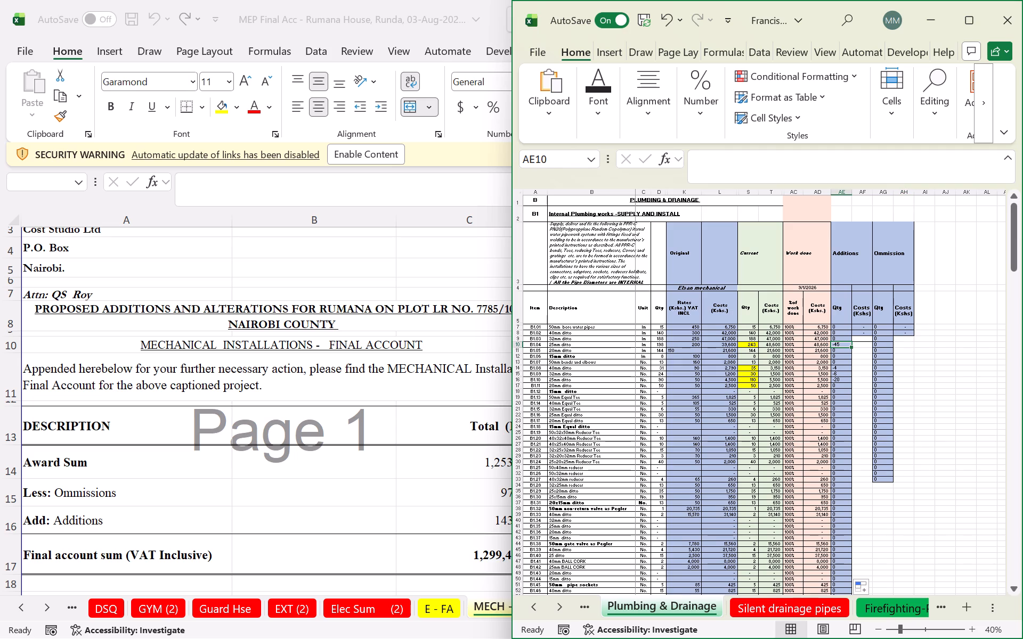
left_click(843, 343)
left_click(843, 343)
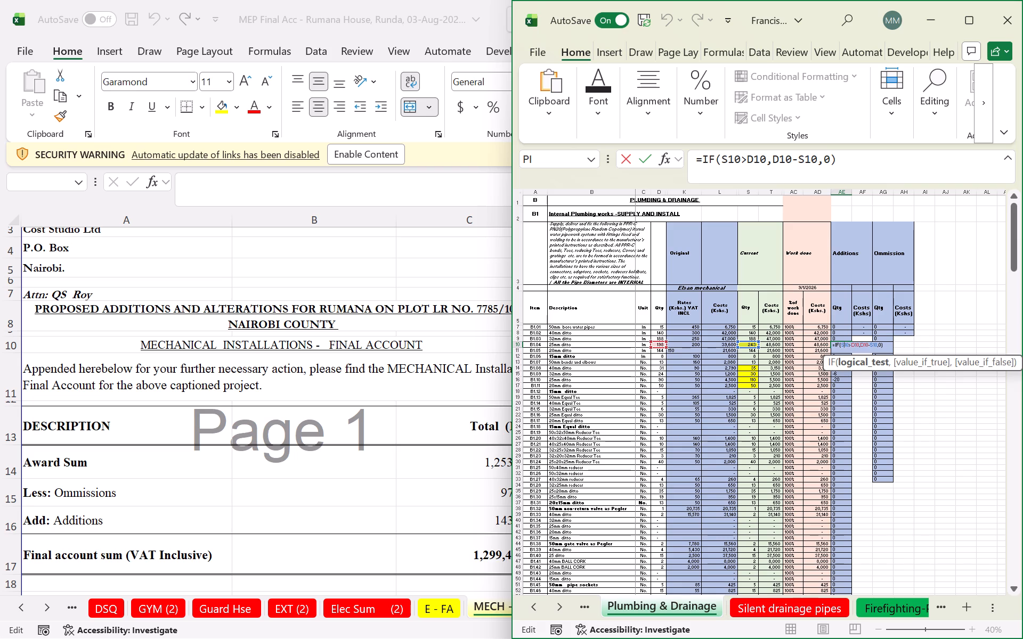
left_click(783, 157)
left_click(781, 159)
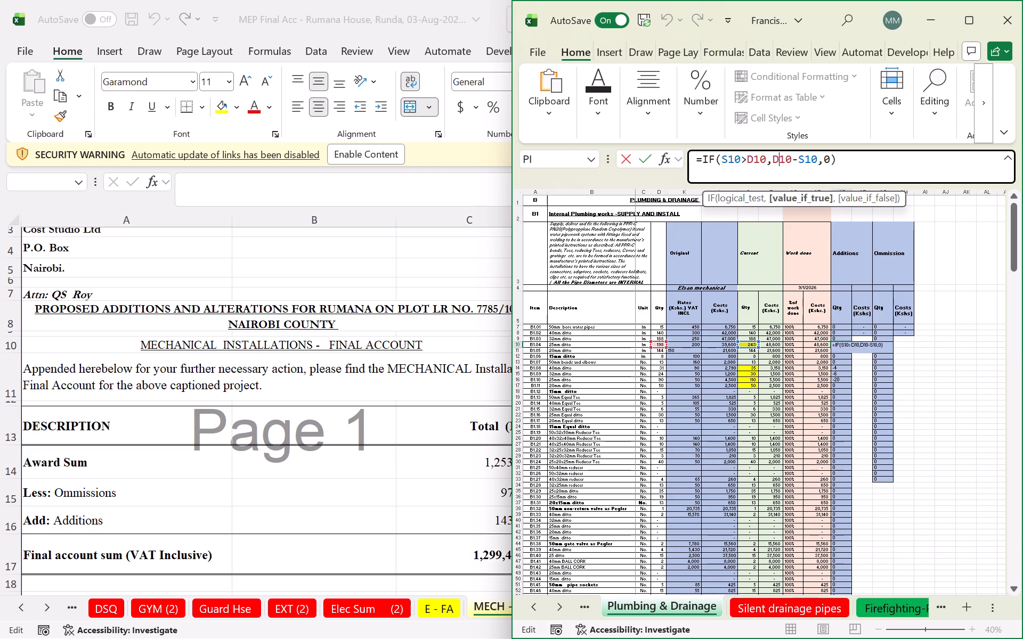
key("BackSpace")
key("s")
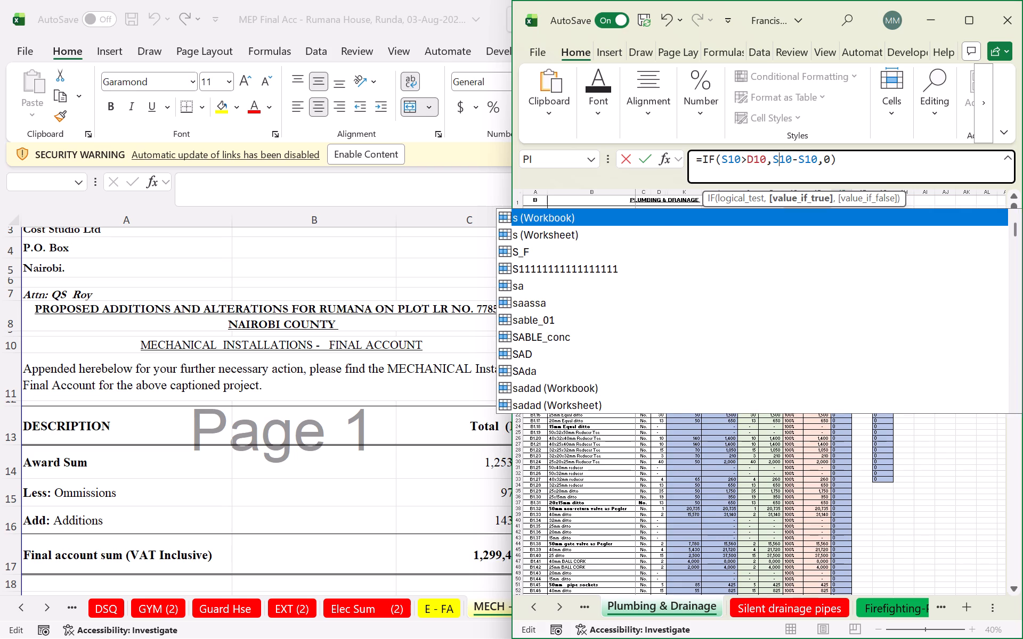
left_click(804, 158)
key("BackSpace")
key("d")
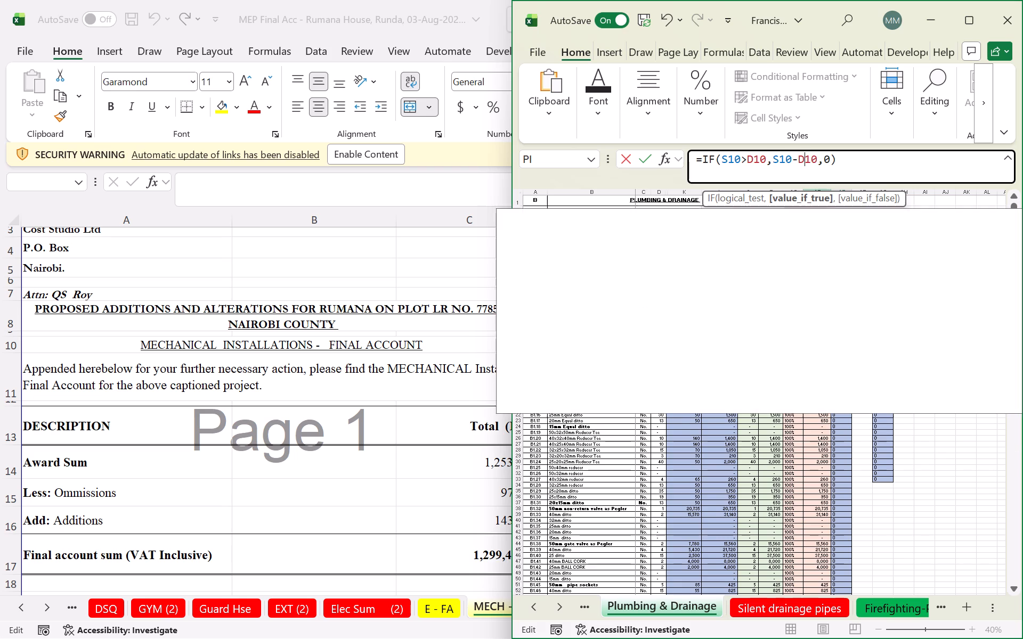
key("Return")
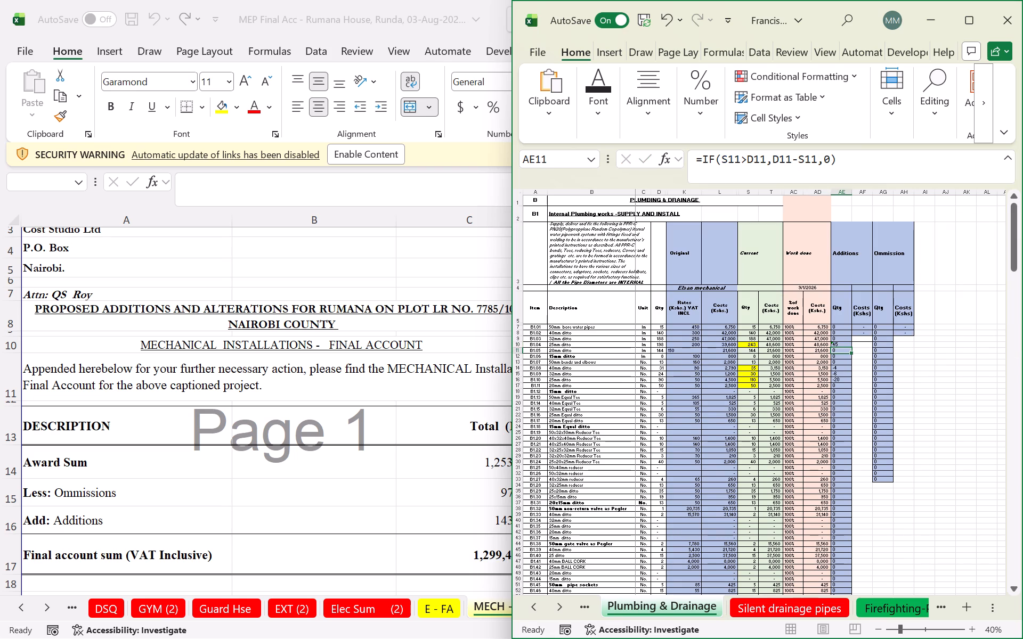
Copy the AE10 formula through the Additions Qty column, up to AE7 and down to AE91.
left_click(846, 342)
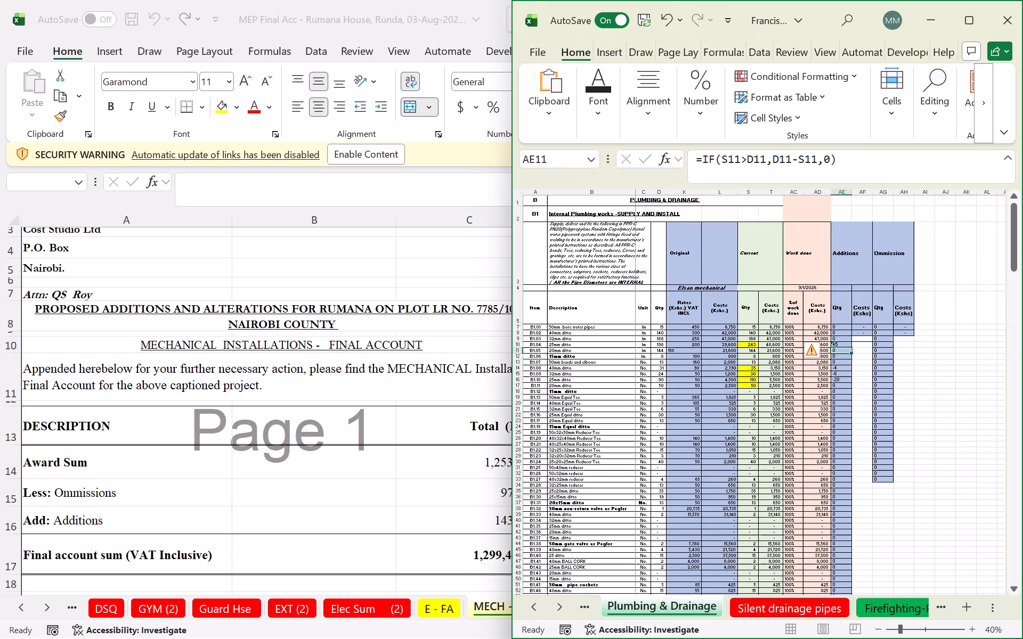
left_click_drag(851, 347, 849, 326)
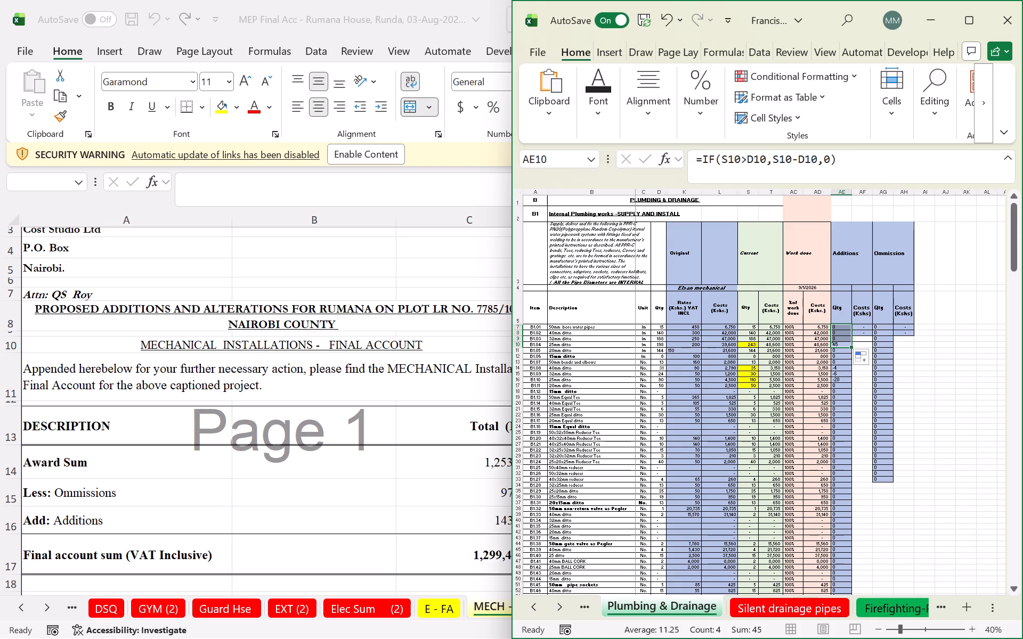
left_click(871, 380)
left_click(842, 341)
left_click(843, 345)
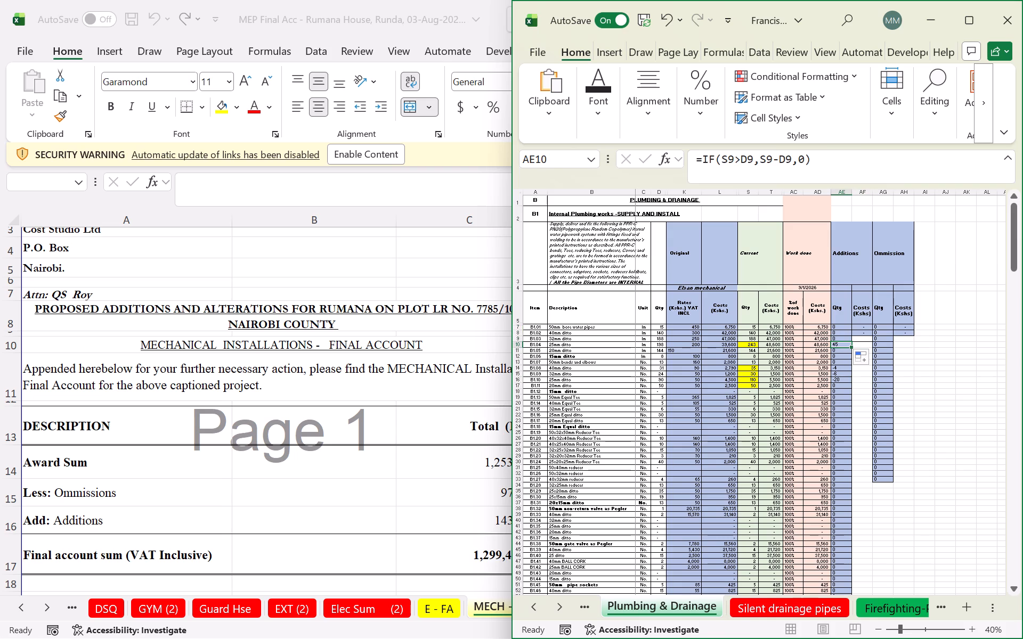
left_click_drag(850, 349, 846, 621)
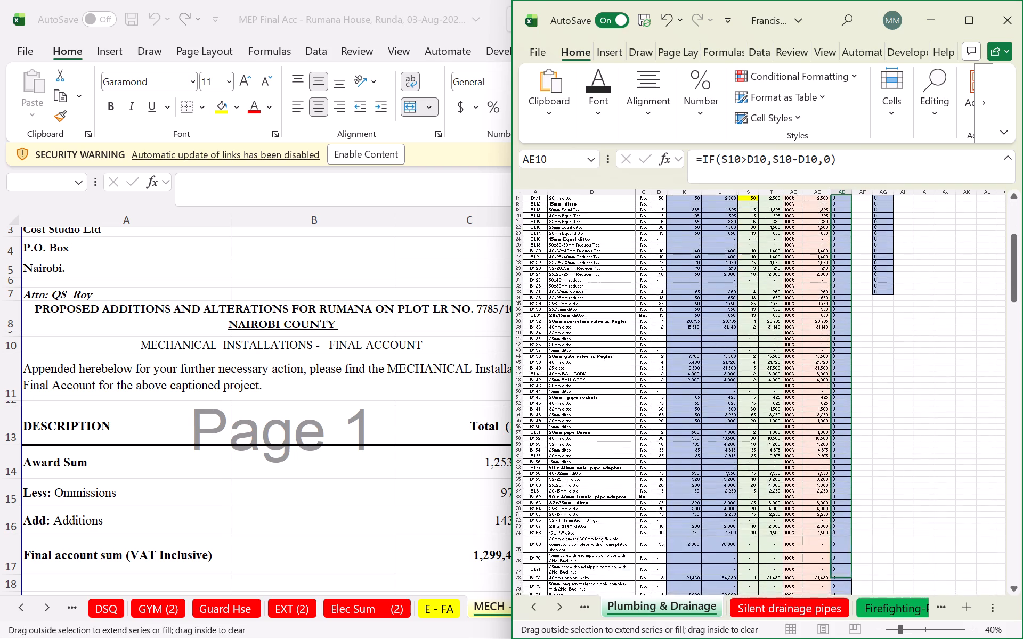
left_click_drag(846, 621, 850, 603)
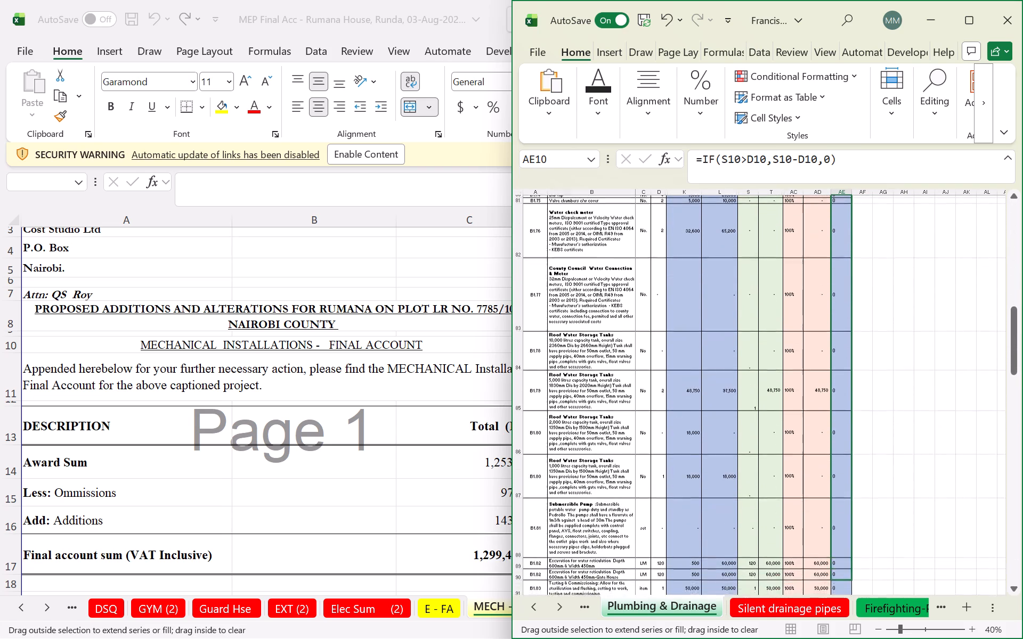
left_click_drag(850, 603, 850, 456)
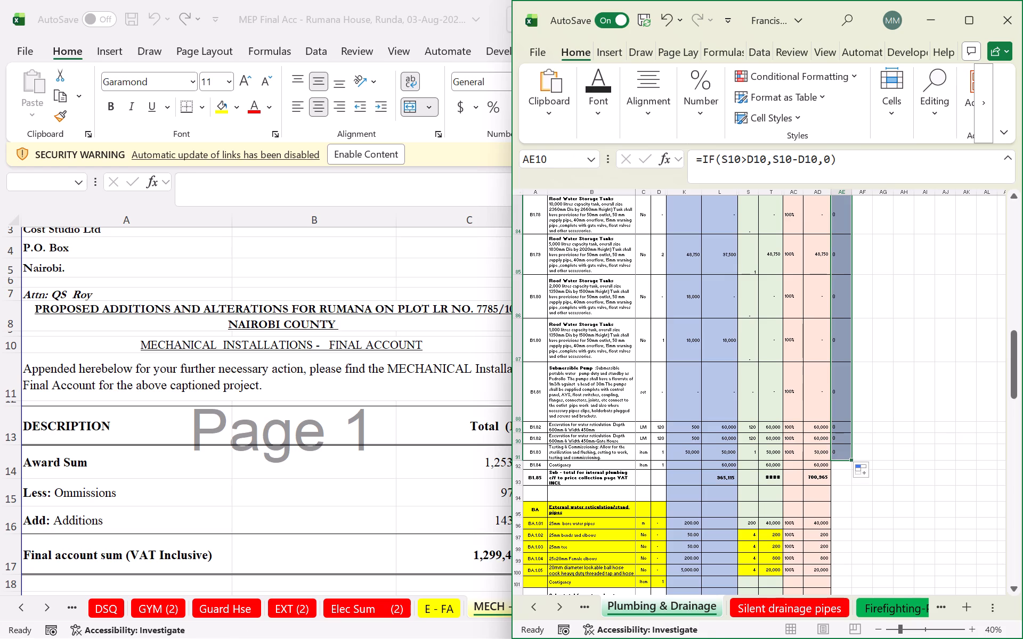
left_click(889, 404)
Select the first Ommission Qty formula, AG7, for the 50mm bore water pipes item.
scroll(864, 402, "up", 16)
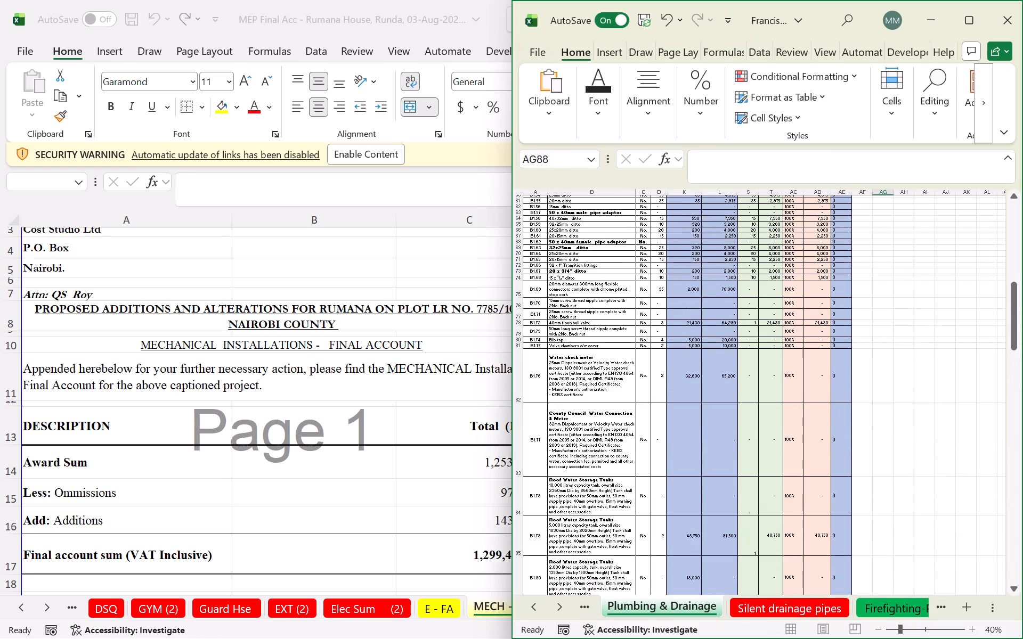
scroll(873, 396, "up", 20)
scroll(873, 396, "up", 3)
scroll(879, 353, "up", 3)
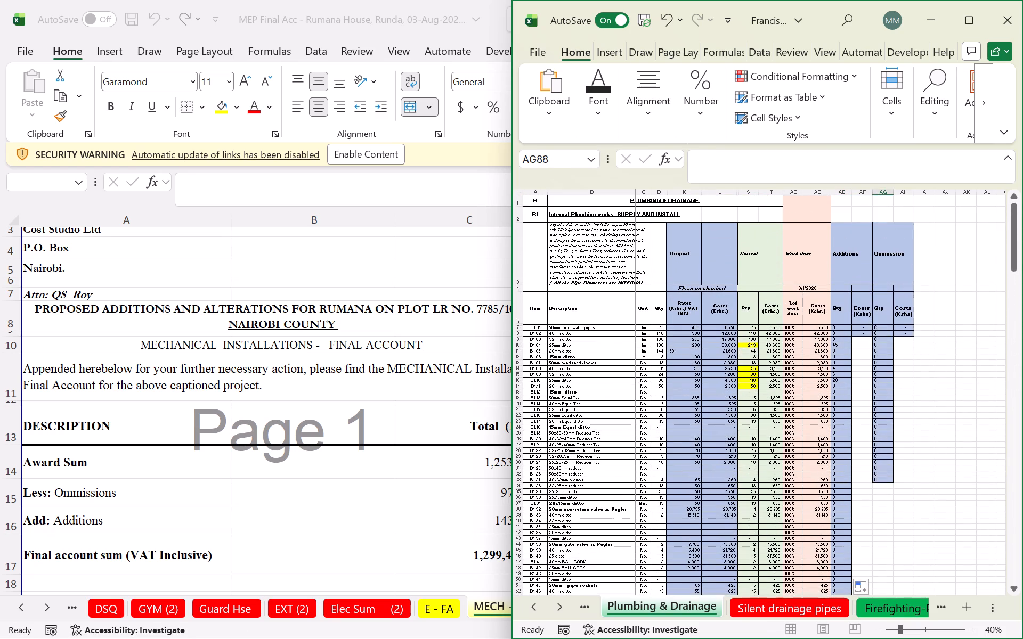
left_click(883, 328)
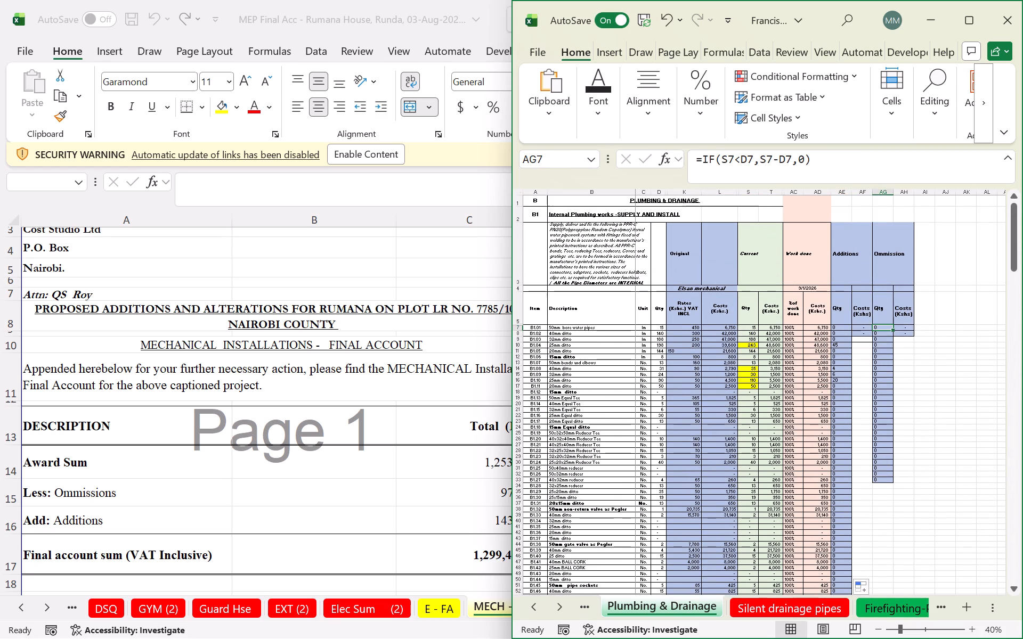
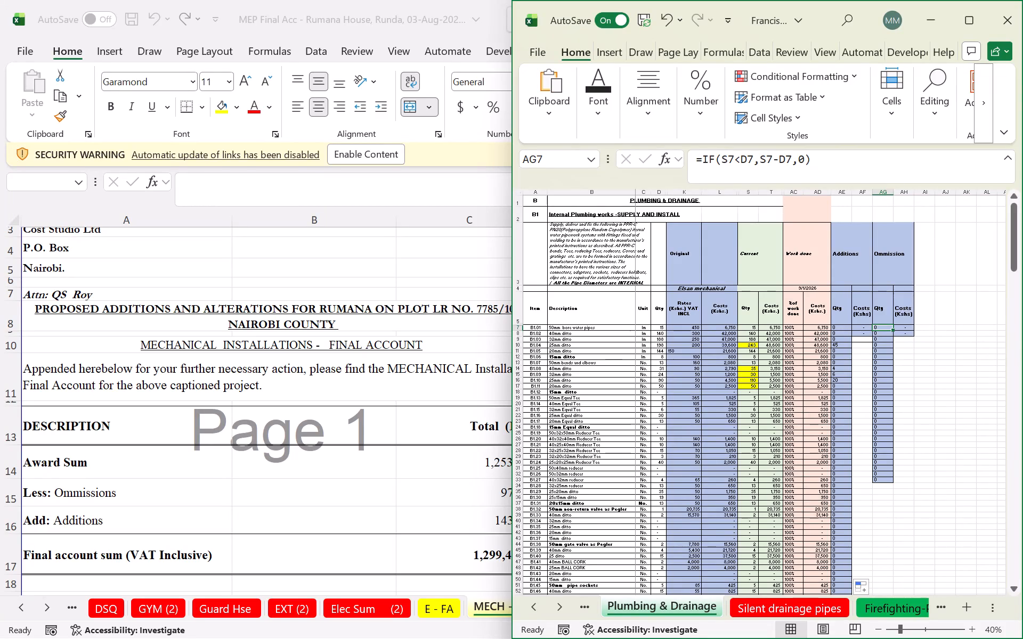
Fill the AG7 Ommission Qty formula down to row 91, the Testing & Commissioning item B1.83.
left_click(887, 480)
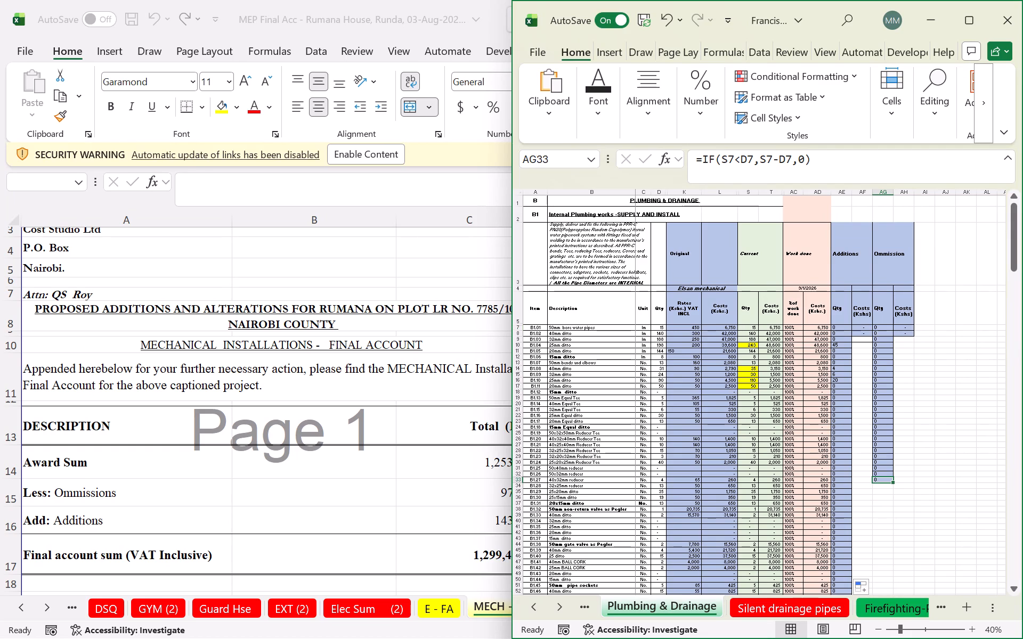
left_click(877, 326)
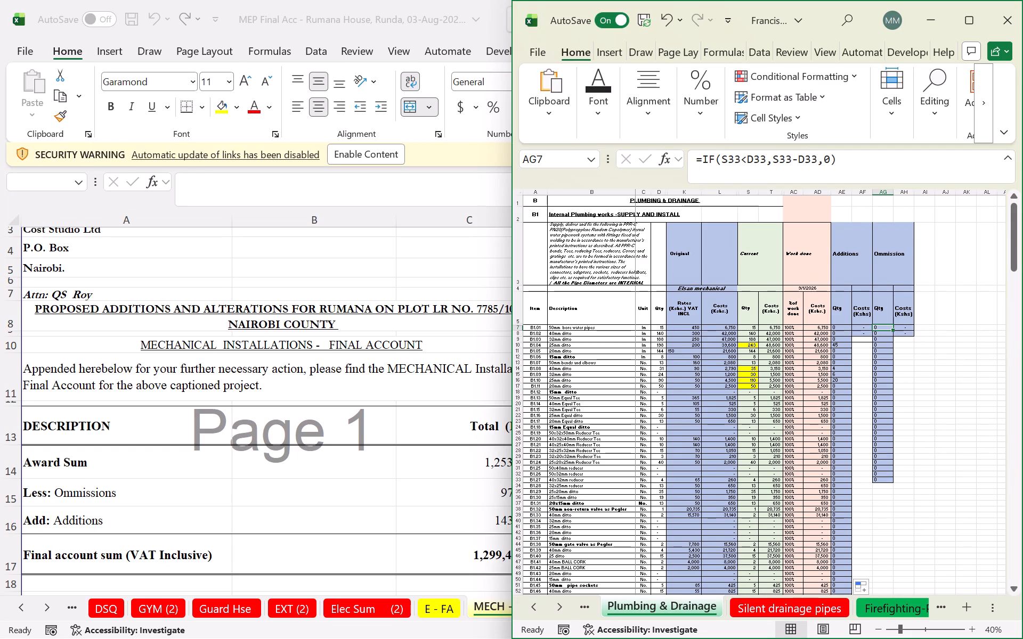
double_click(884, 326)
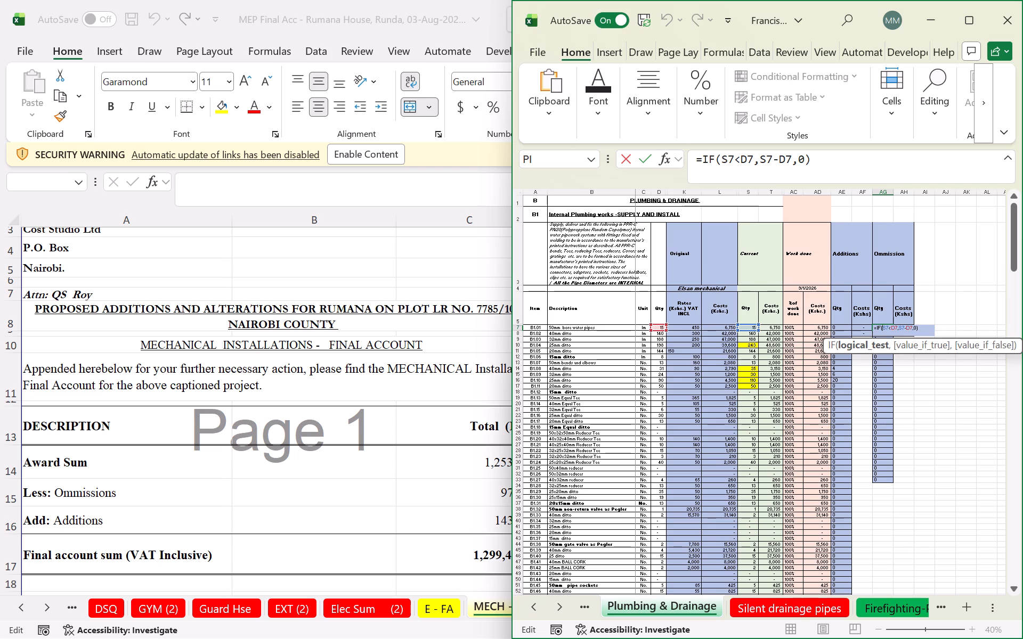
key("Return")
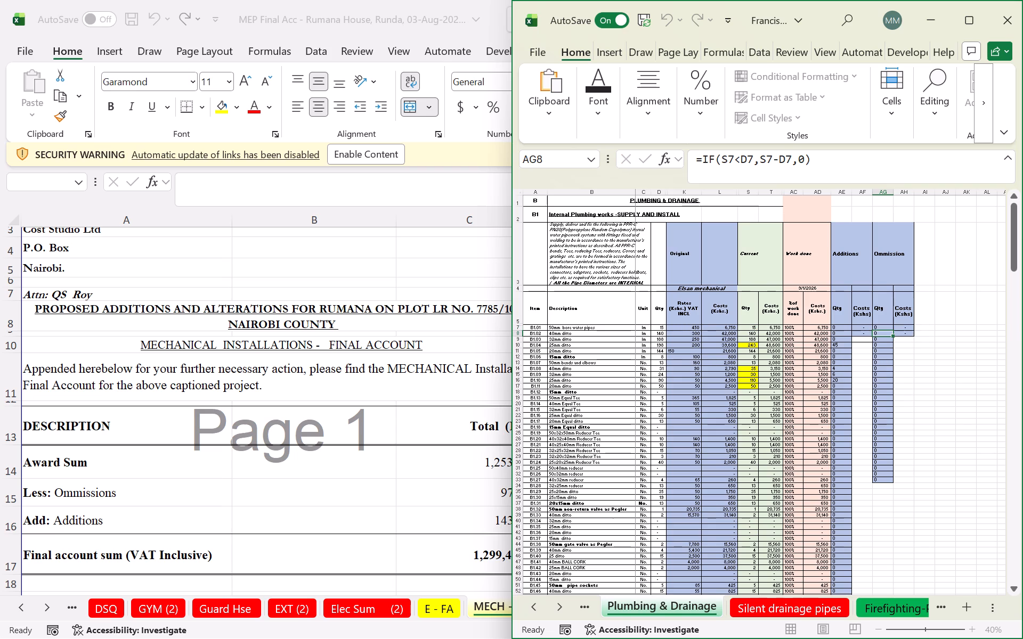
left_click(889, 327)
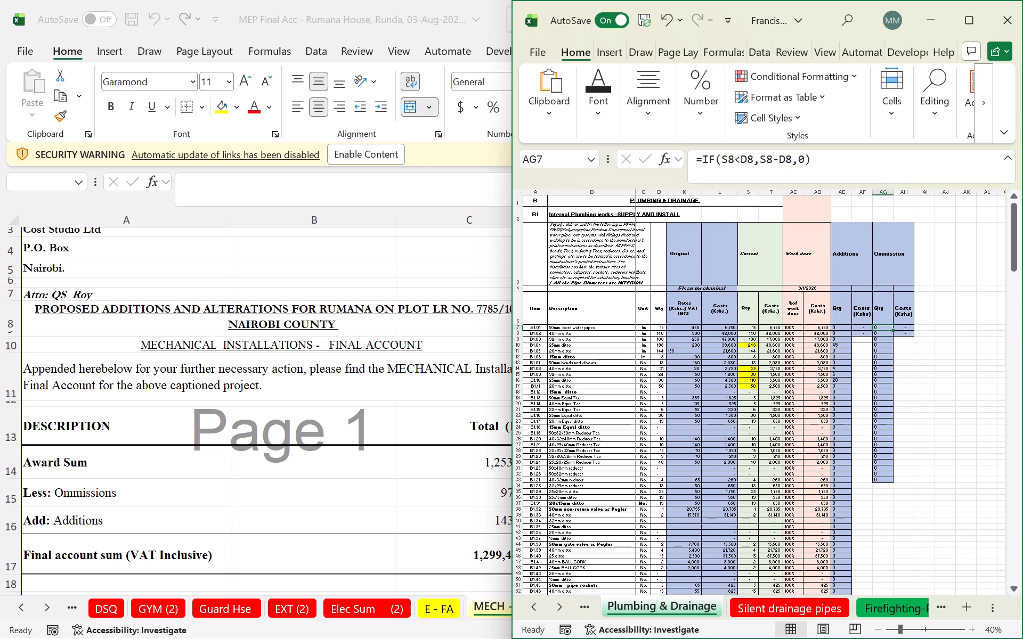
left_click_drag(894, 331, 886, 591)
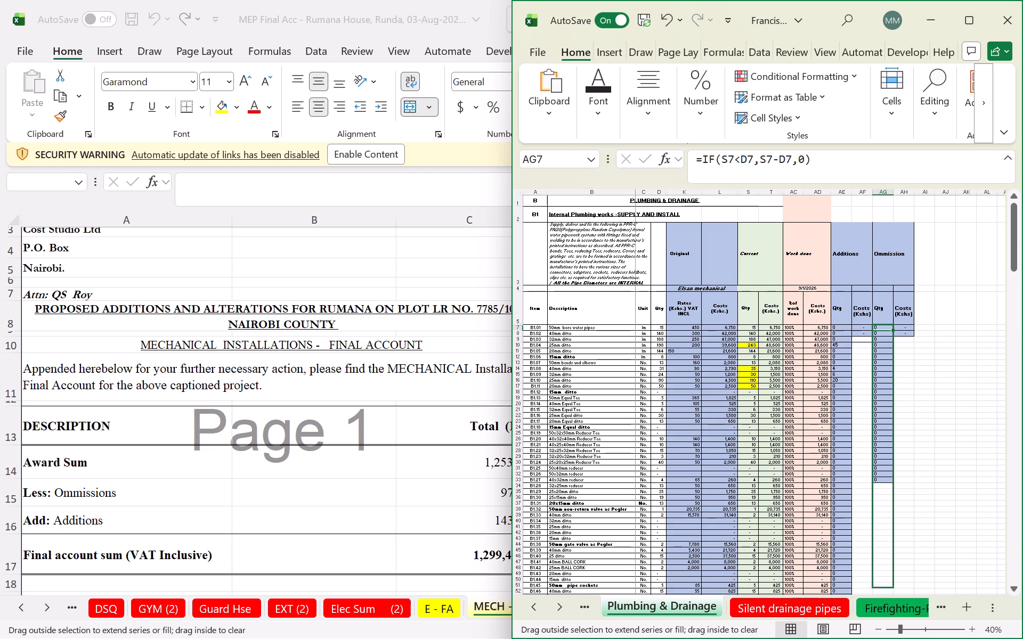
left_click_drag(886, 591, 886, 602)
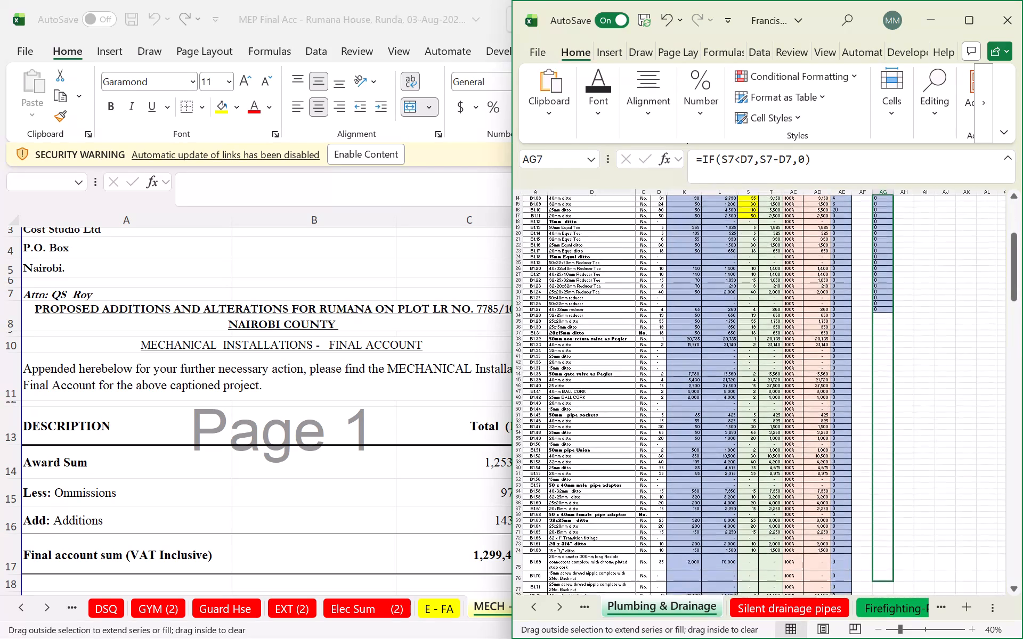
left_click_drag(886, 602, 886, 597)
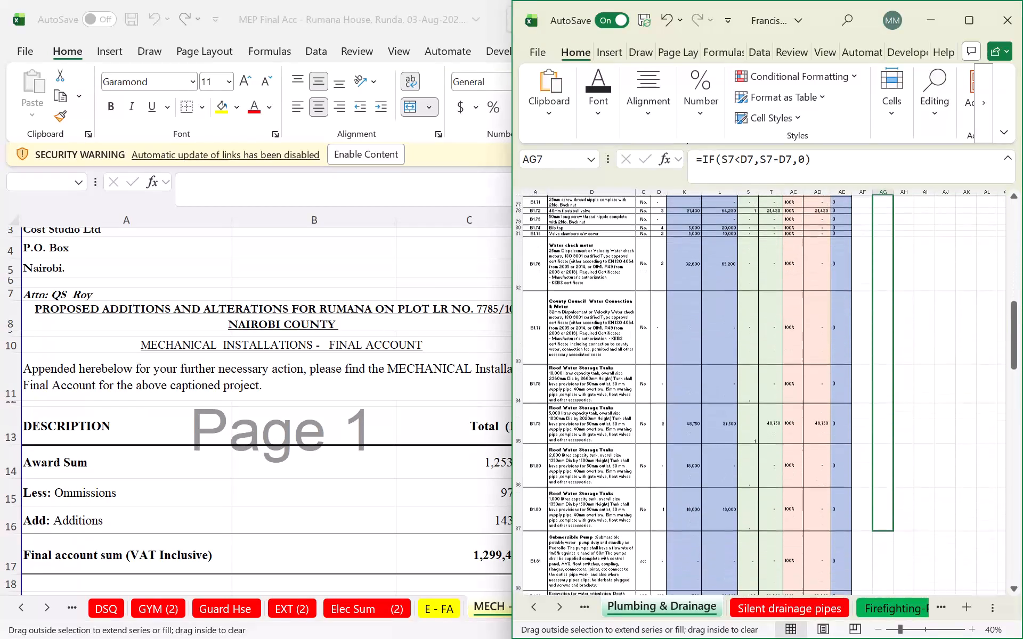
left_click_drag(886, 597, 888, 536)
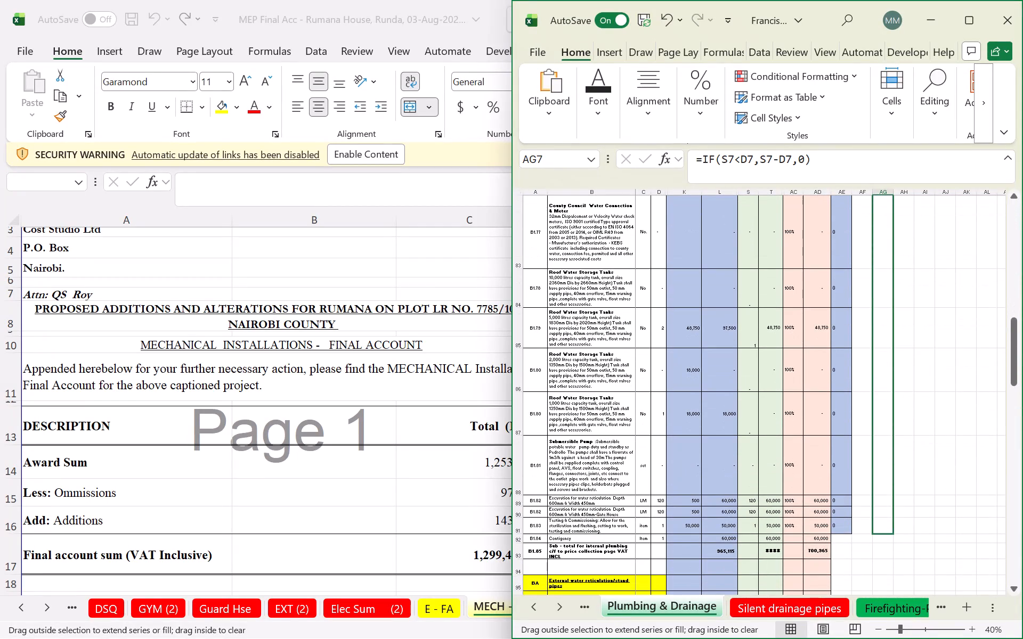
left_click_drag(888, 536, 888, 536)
Change the value-if-true part of the AG7 Ommission Qty formula to D7-S7, so the current quantity is subtracted from the original.
scroll(859, 278, "up", 9)
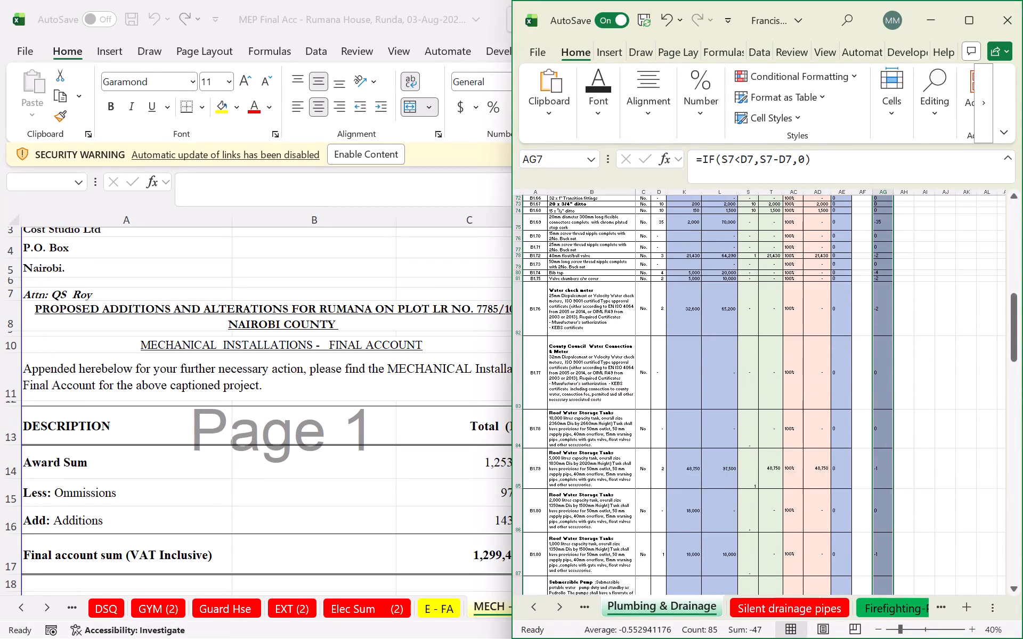
scroll(859, 276, "up", 9)
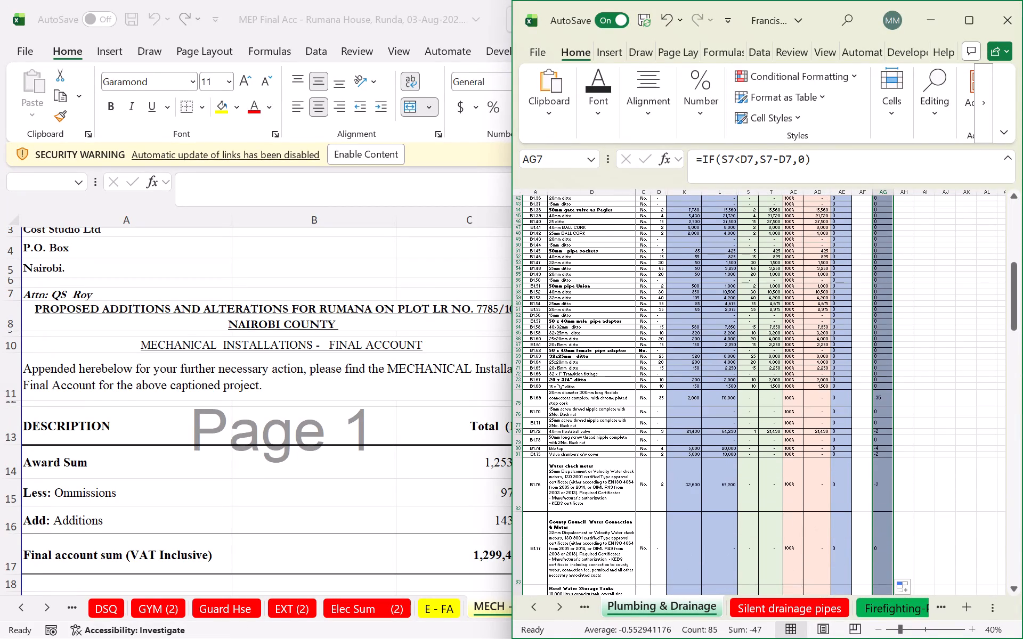
scroll(858, 276, "up", 2)
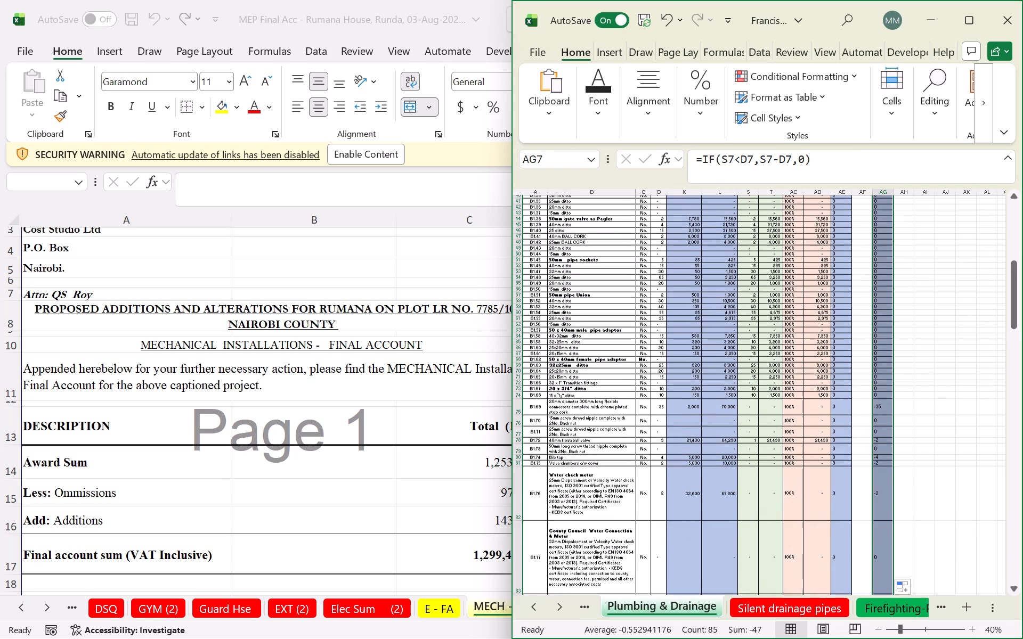
scroll(858, 276, "up", 11)
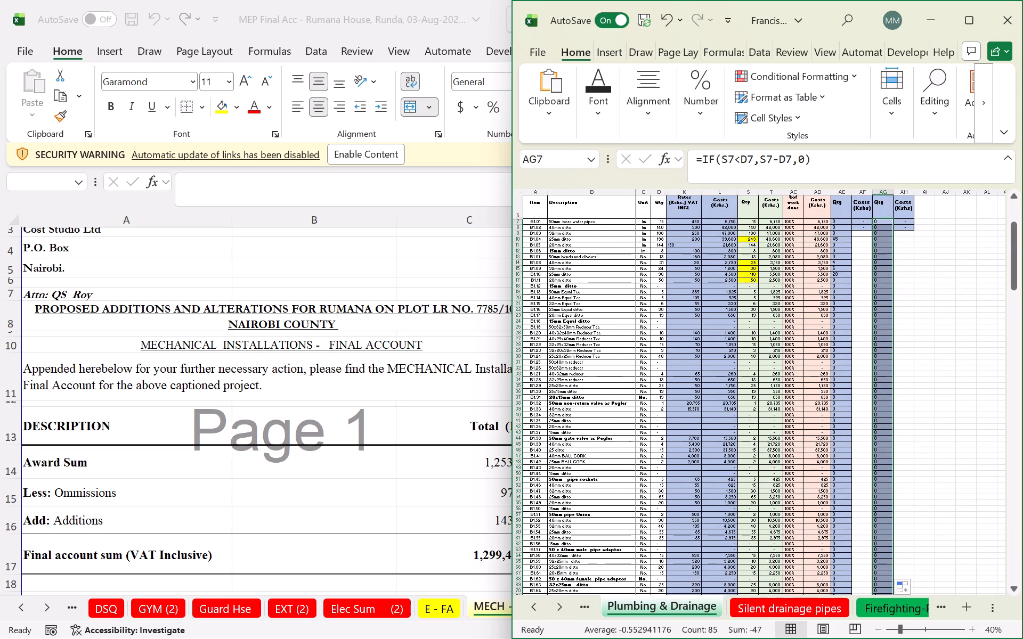
scroll(858, 276, "up", 1)
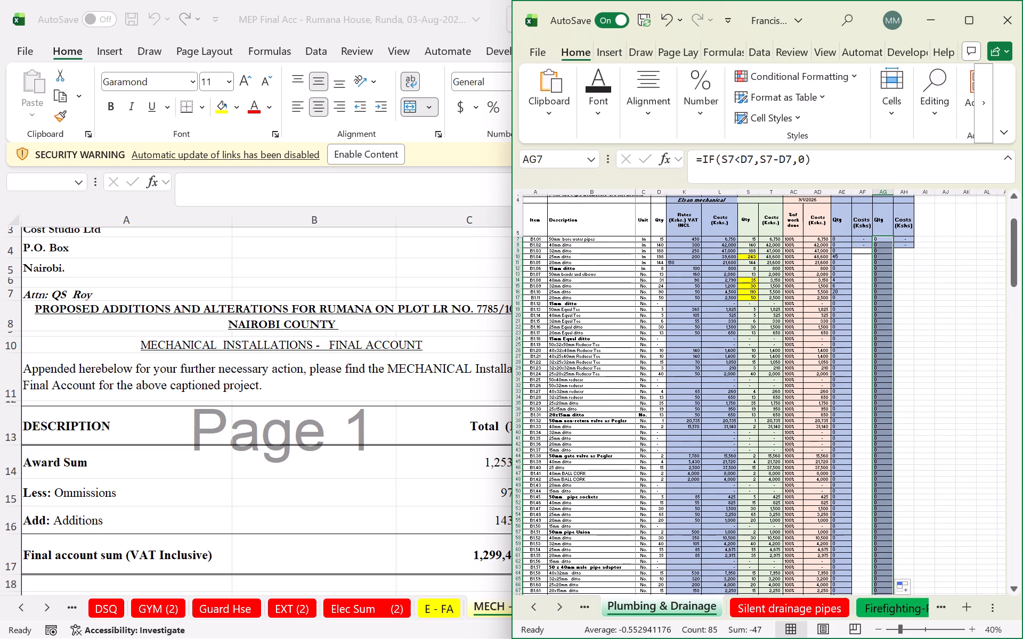
left_click(769, 157)
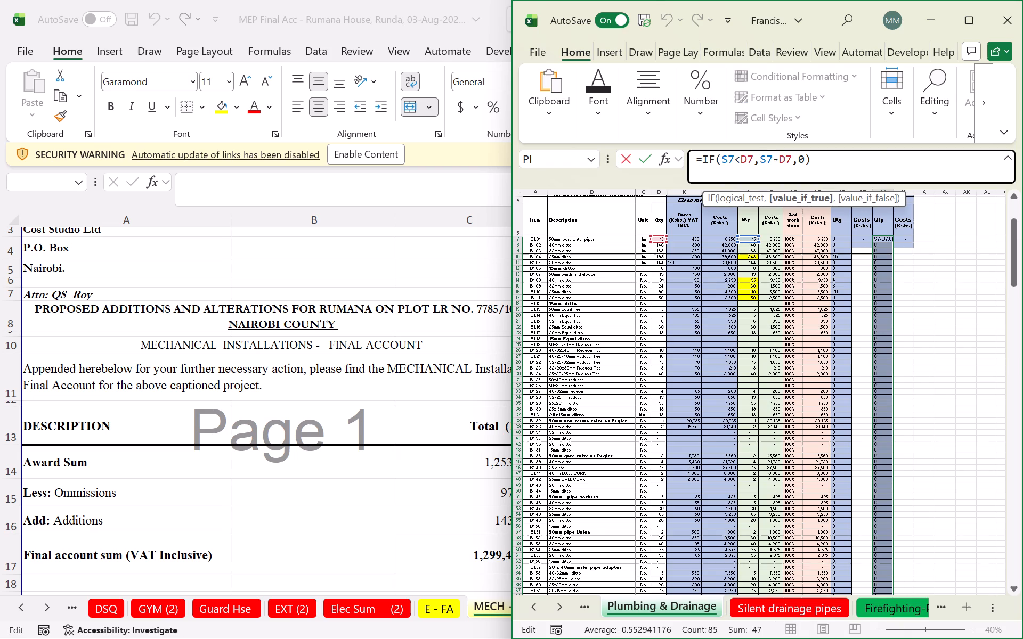
key("BackSpace")
key("d")
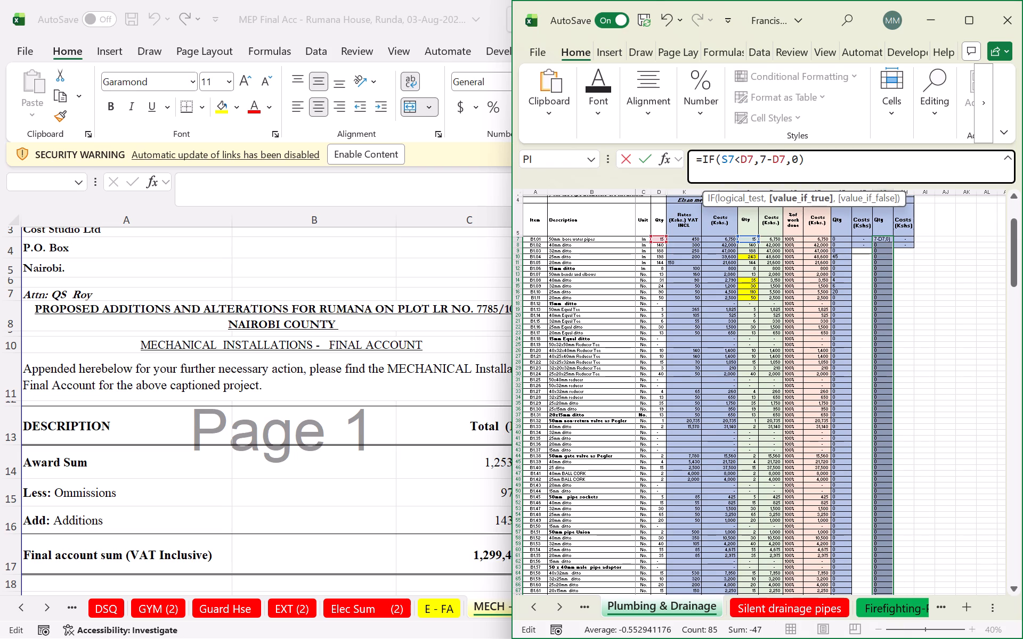
left_click(785, 155)
key("BackSpace")
key("s")
left_click(872, 440)
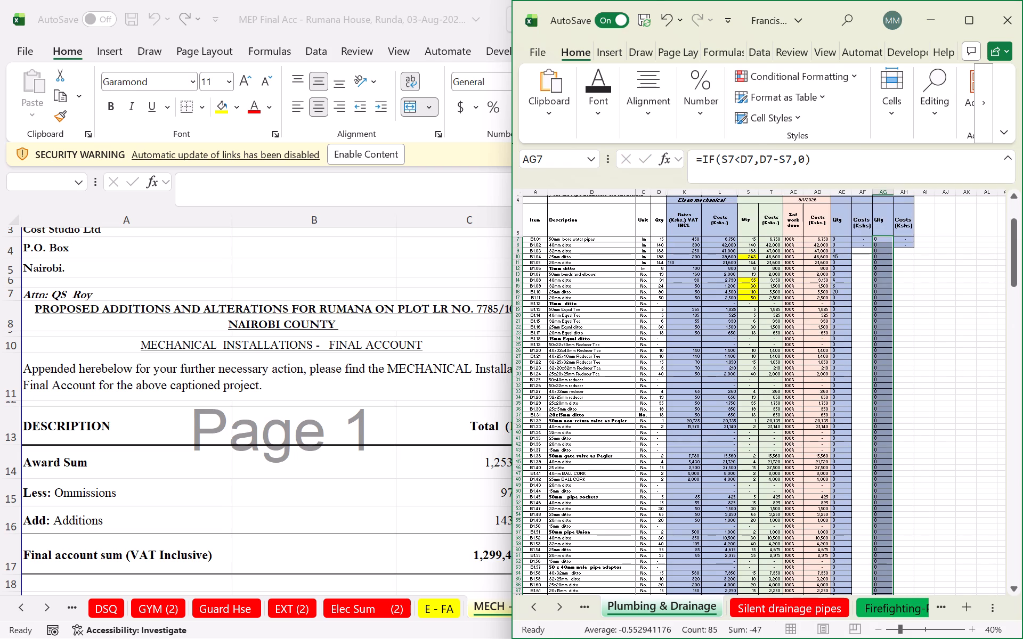
Fill the revised AG7 formula down the Ommission Qty column to row 91, the Testing & Commissioning item.
left_click(881, 237)
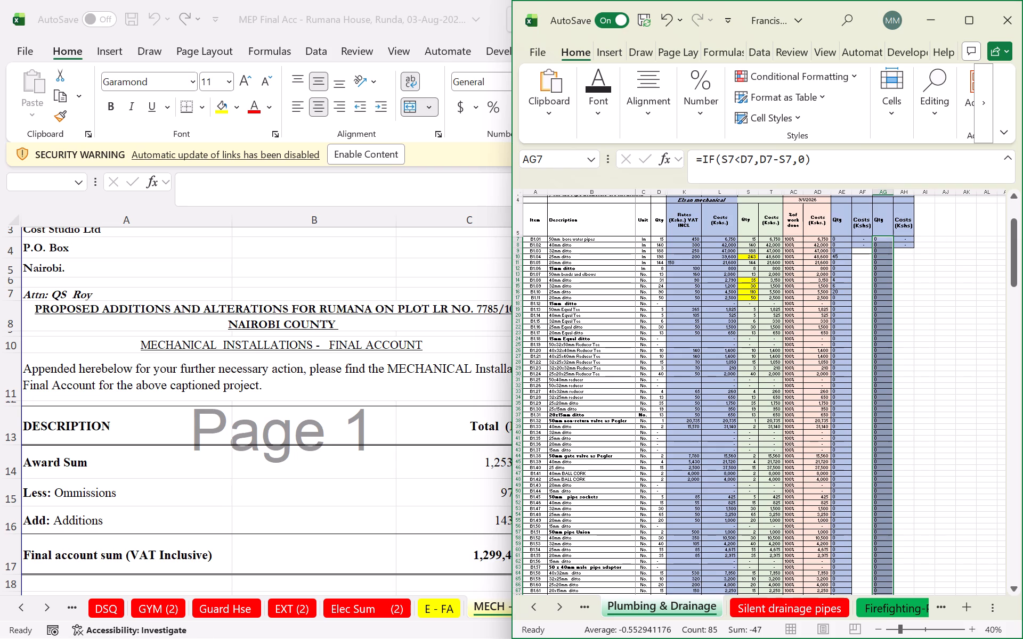
left_click(925, 310)
left_click(887, 235)
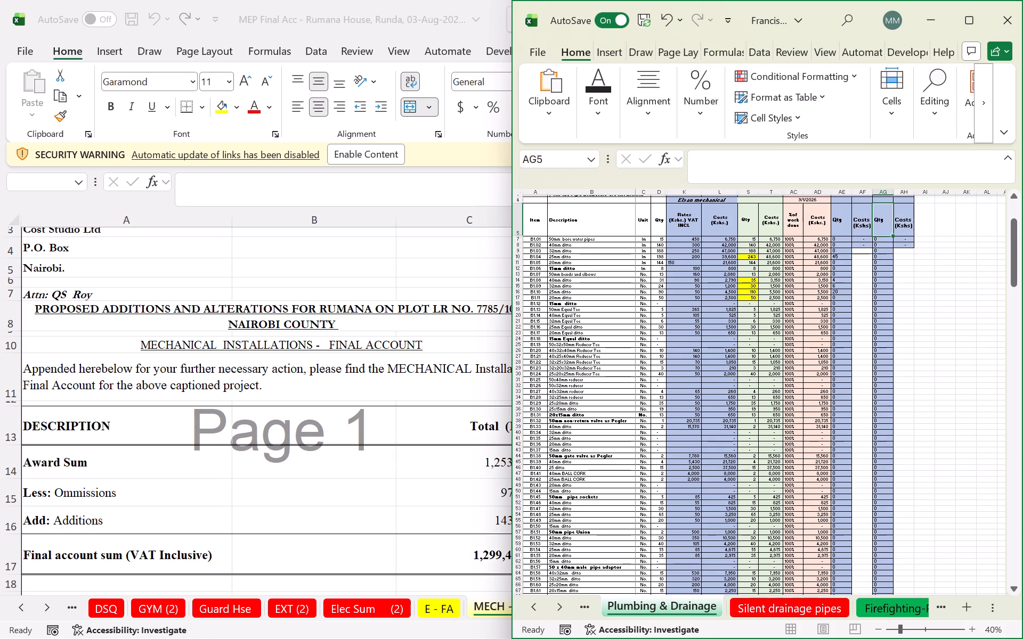
left_click(886, 237)
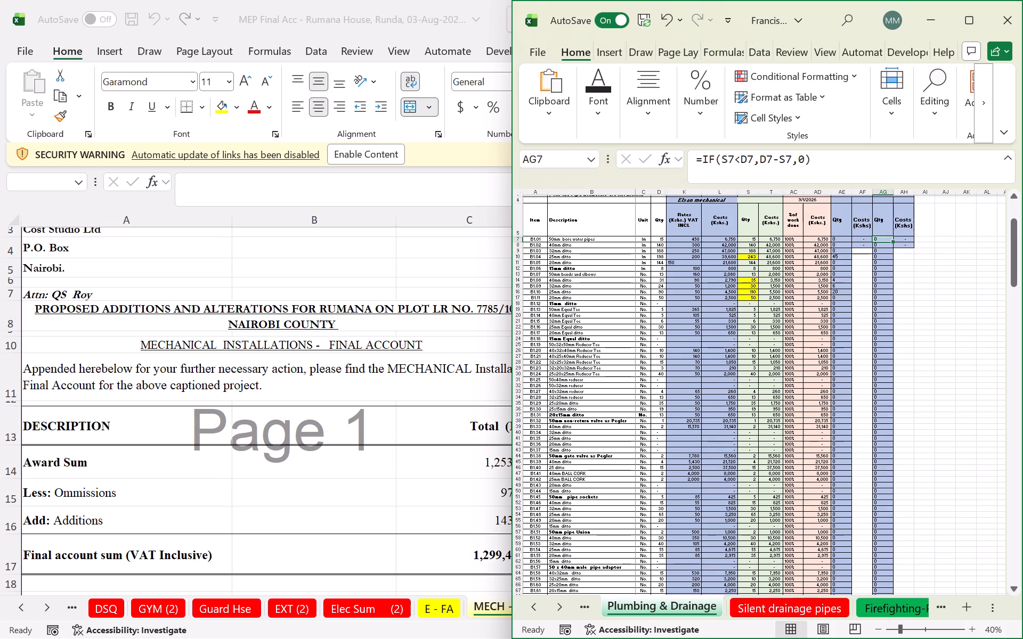
scroll(903, 383, "down", 6)
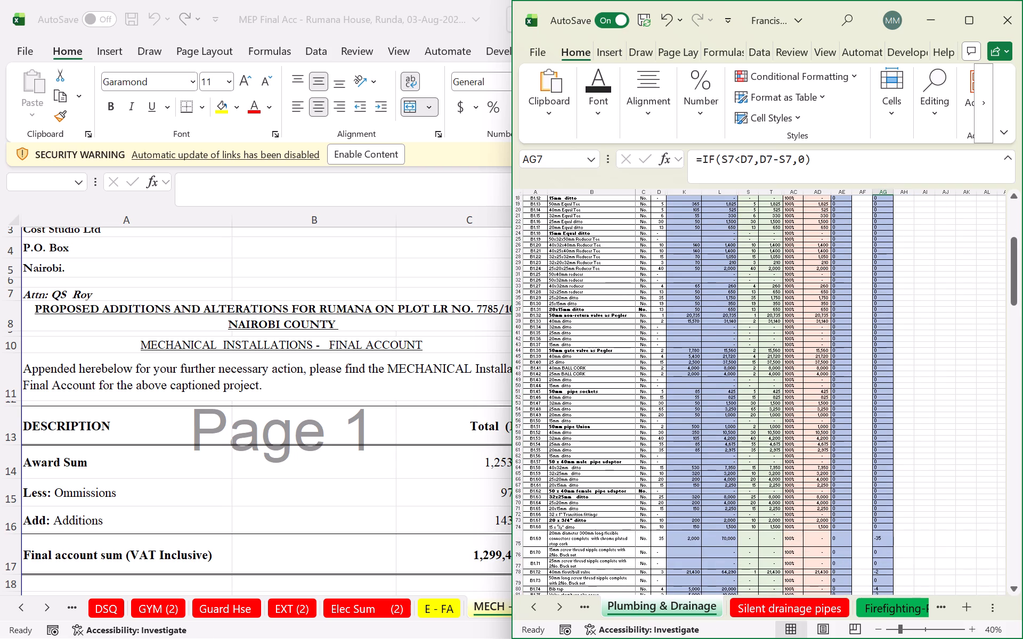
scroll(902, 386, "up", 7)
scroll(883, 263, "up", 5)
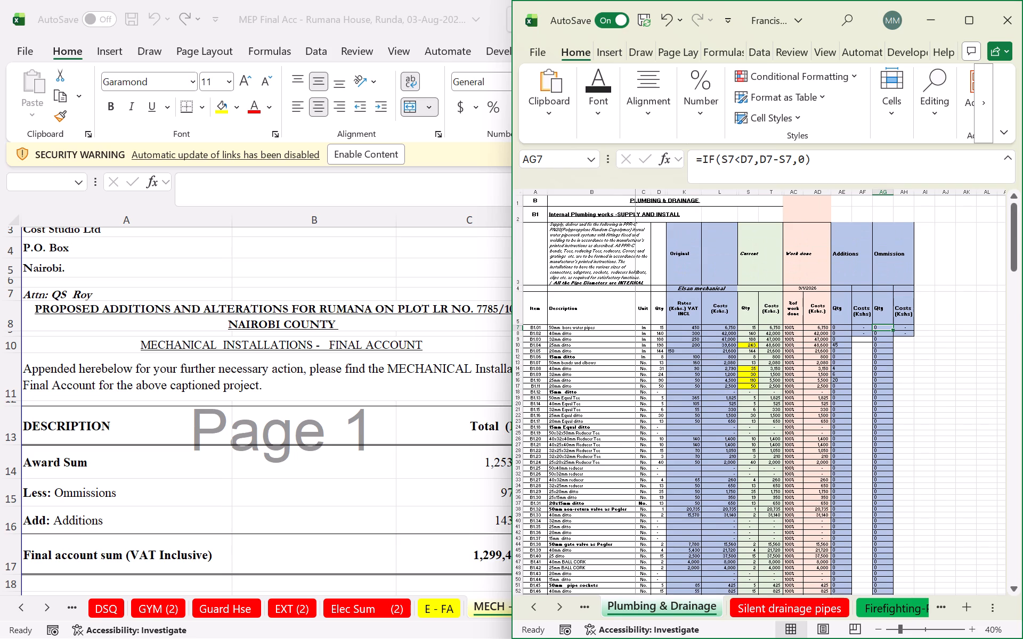
left_click_drag(895, 331, 887, 615)
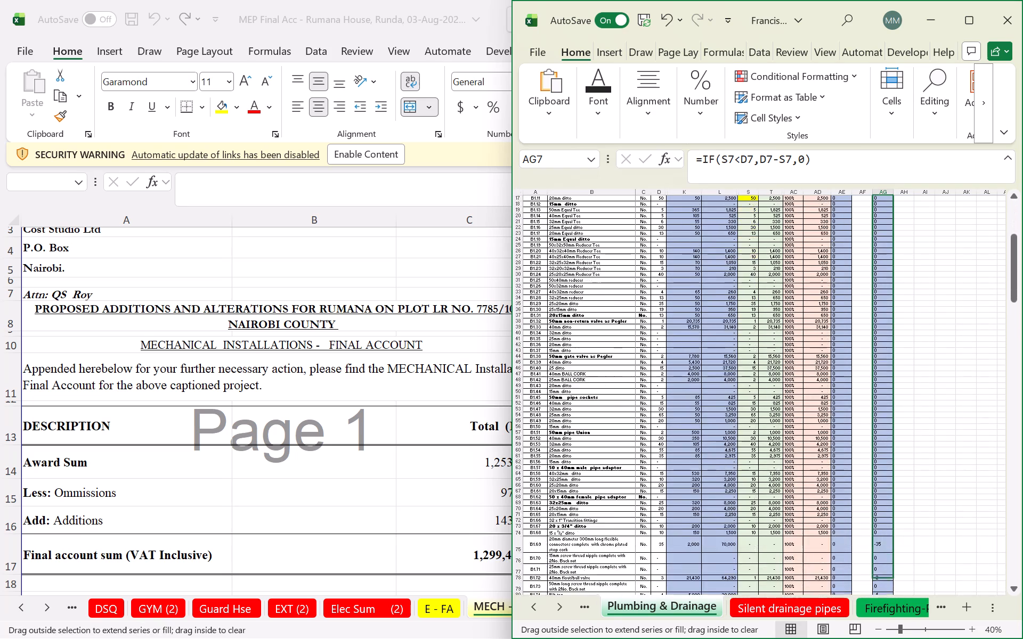
left_click_drag(887, 615, 890, 616)
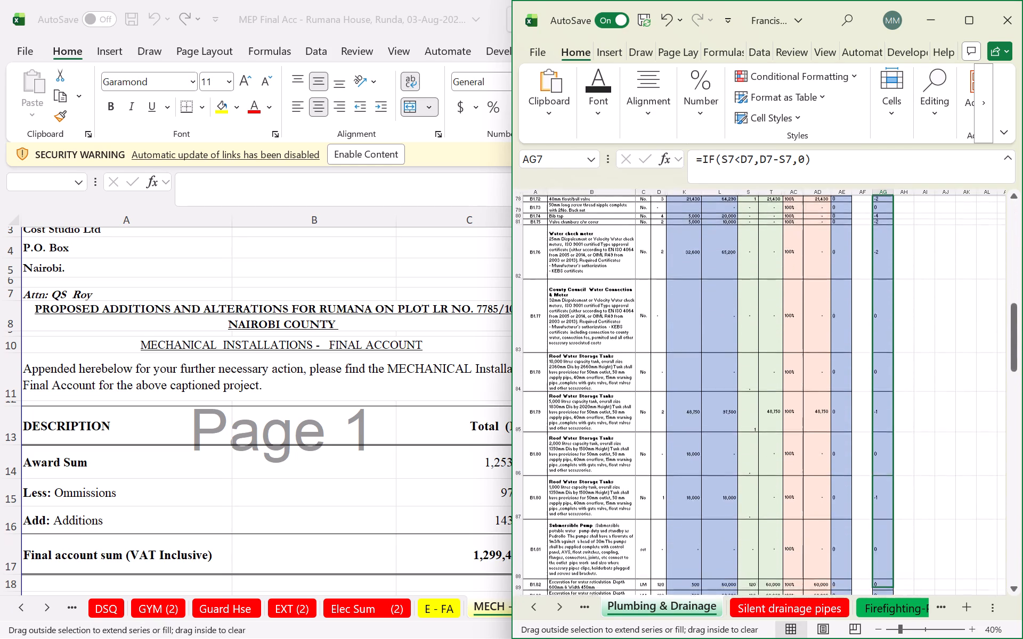
left_click_drag(890, 616, 893, 536)
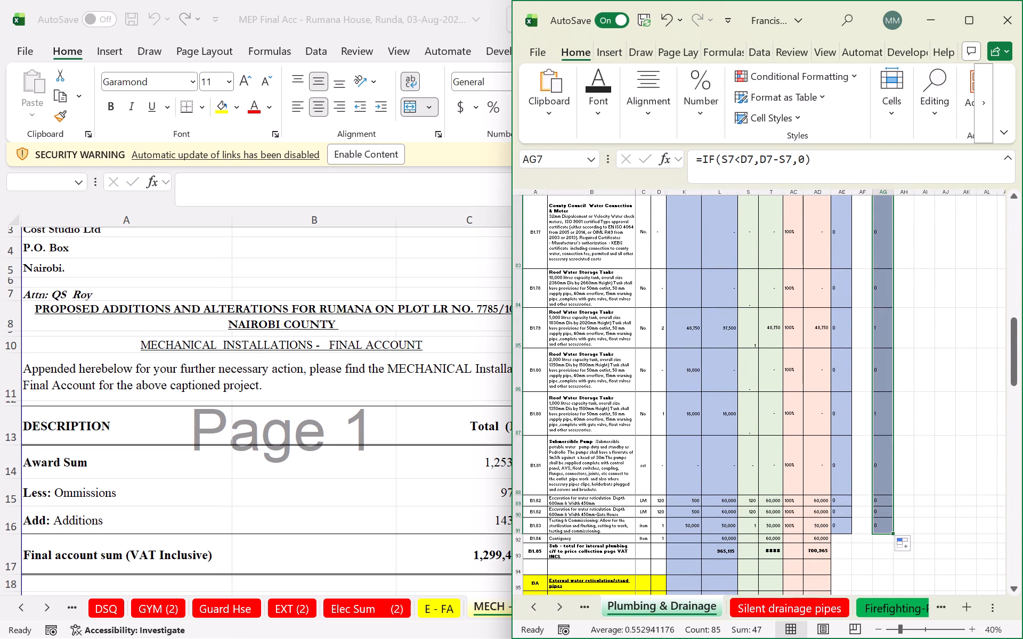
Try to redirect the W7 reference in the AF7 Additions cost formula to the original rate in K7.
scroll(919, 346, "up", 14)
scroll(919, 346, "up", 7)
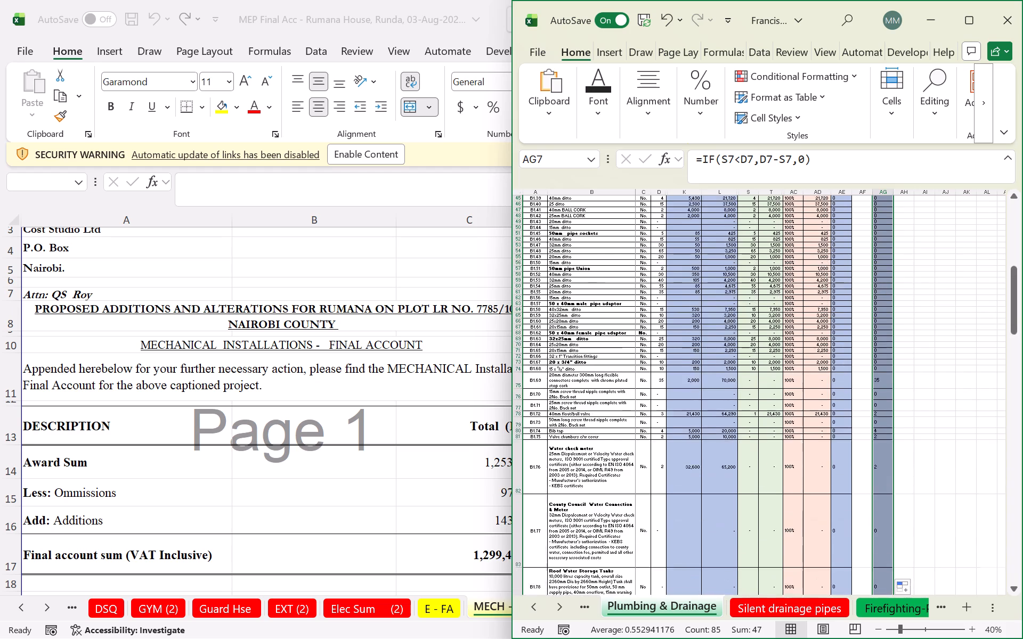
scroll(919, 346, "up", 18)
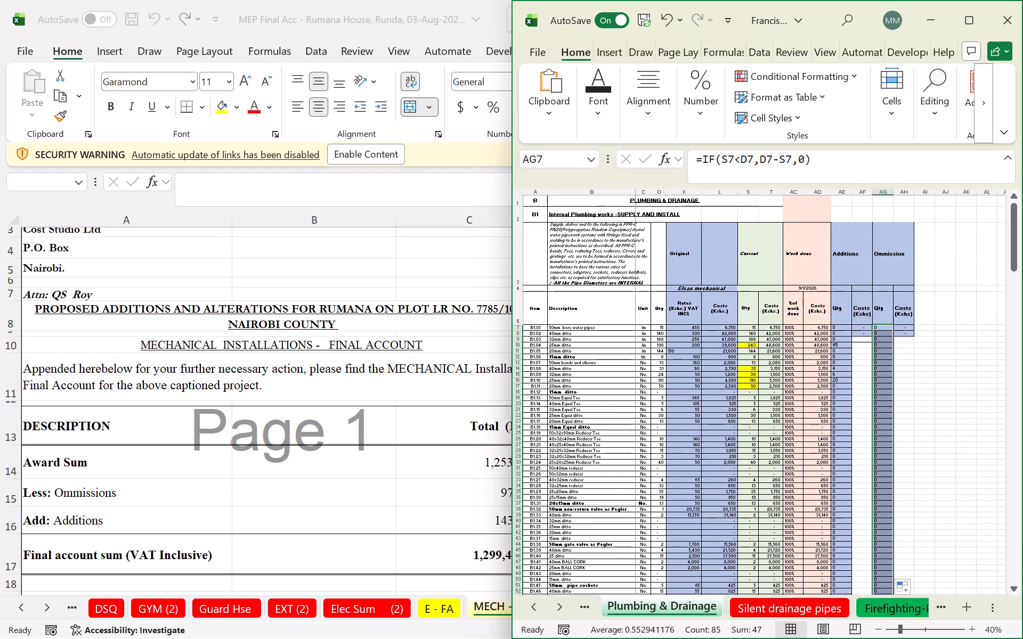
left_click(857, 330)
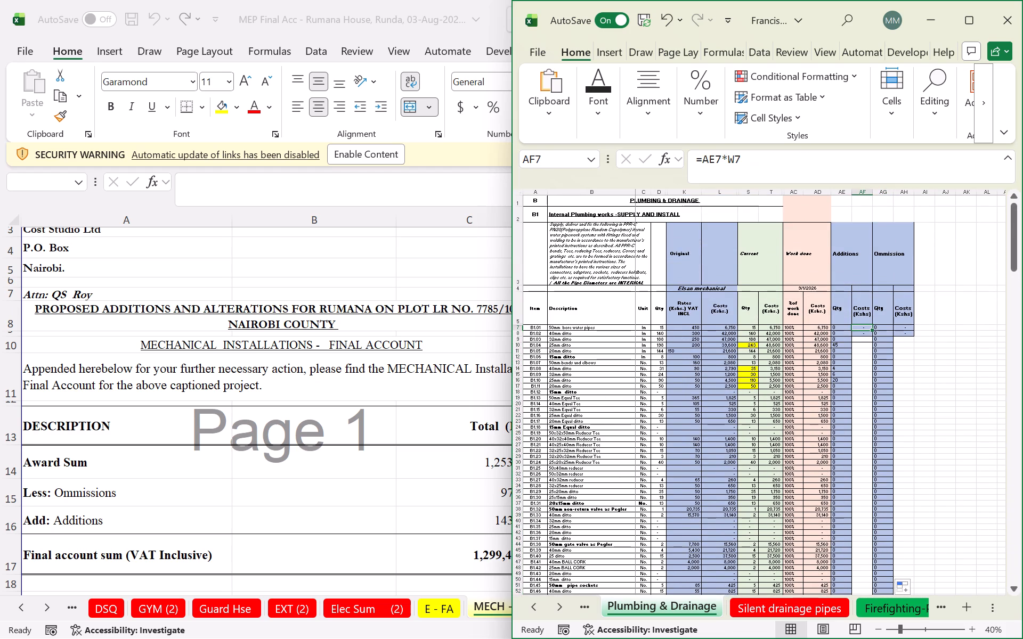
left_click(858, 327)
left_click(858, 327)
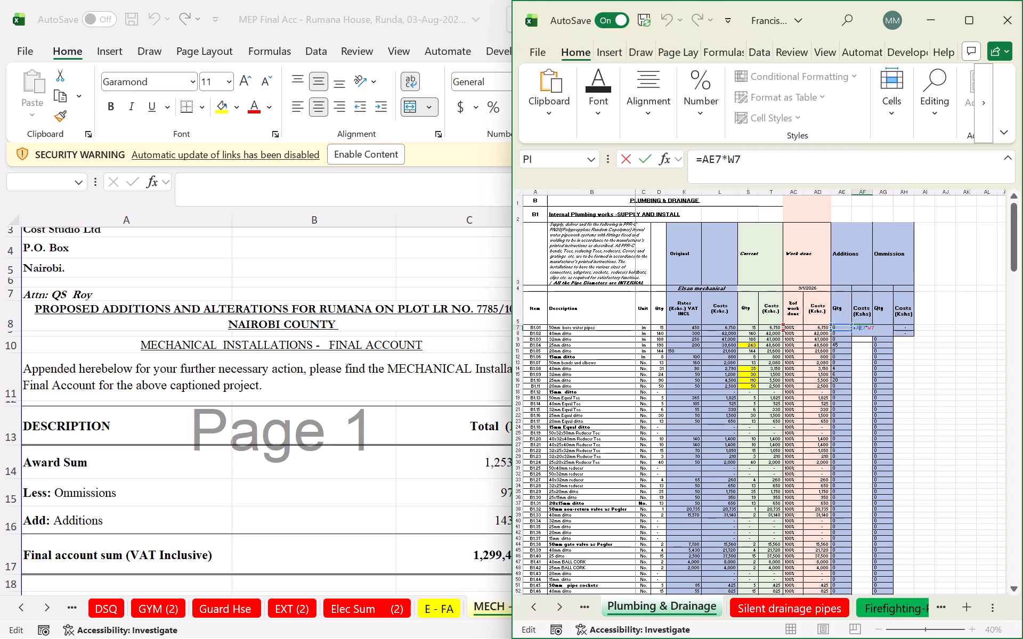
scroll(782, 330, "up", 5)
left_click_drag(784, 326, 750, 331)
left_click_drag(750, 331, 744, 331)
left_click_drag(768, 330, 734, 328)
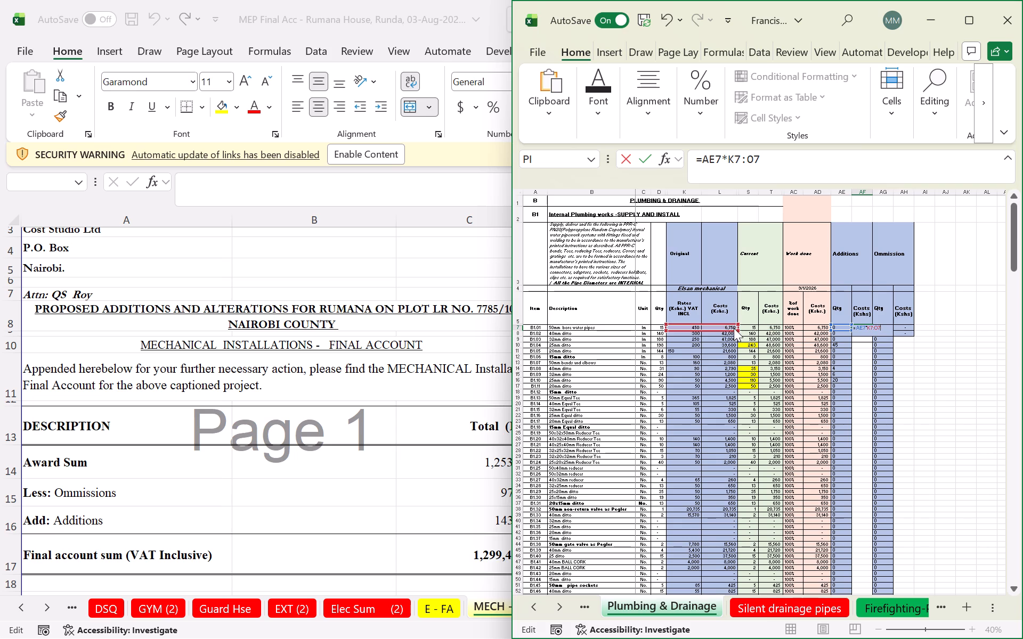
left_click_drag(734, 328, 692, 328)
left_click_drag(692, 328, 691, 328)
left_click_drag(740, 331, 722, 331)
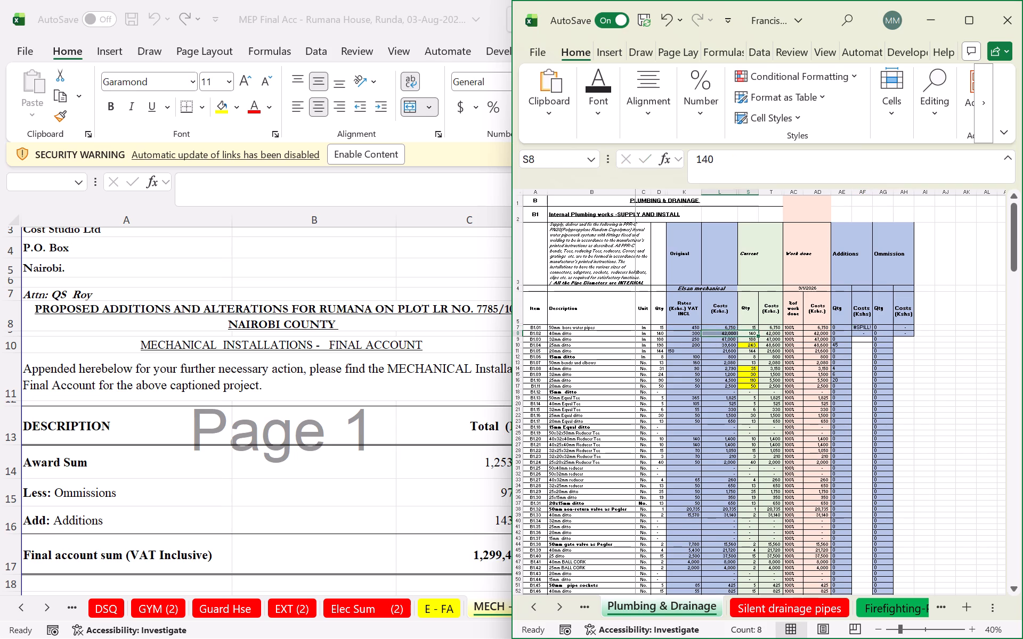
Correct the AF7 Additions cost formula to =AE7*K7, multiplying the added quantity by the original rate.
double_click(865, 327)
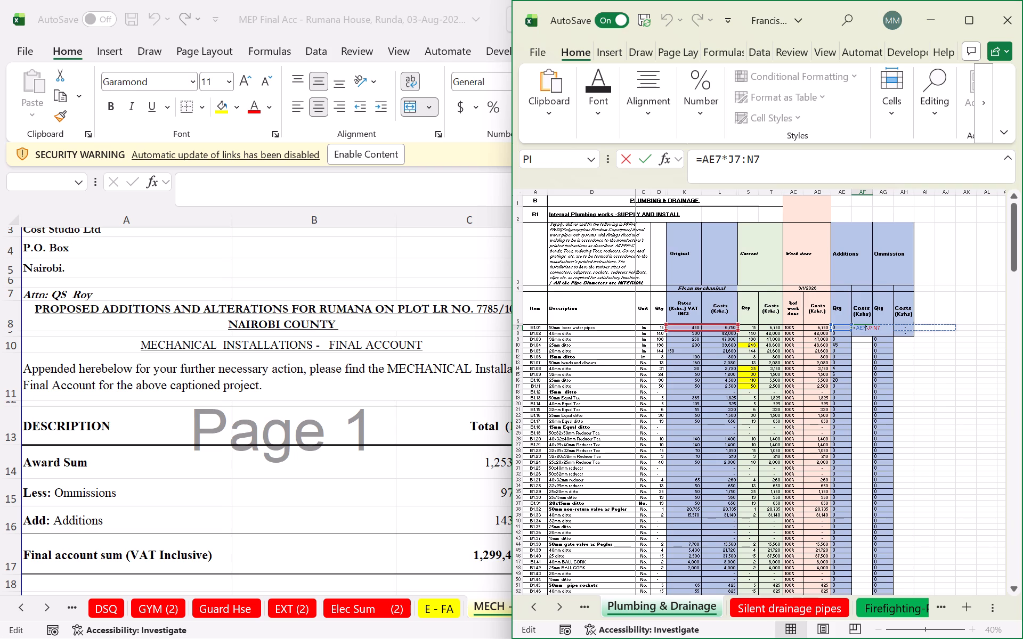
left_click_drag(737, 328, 708, 332)
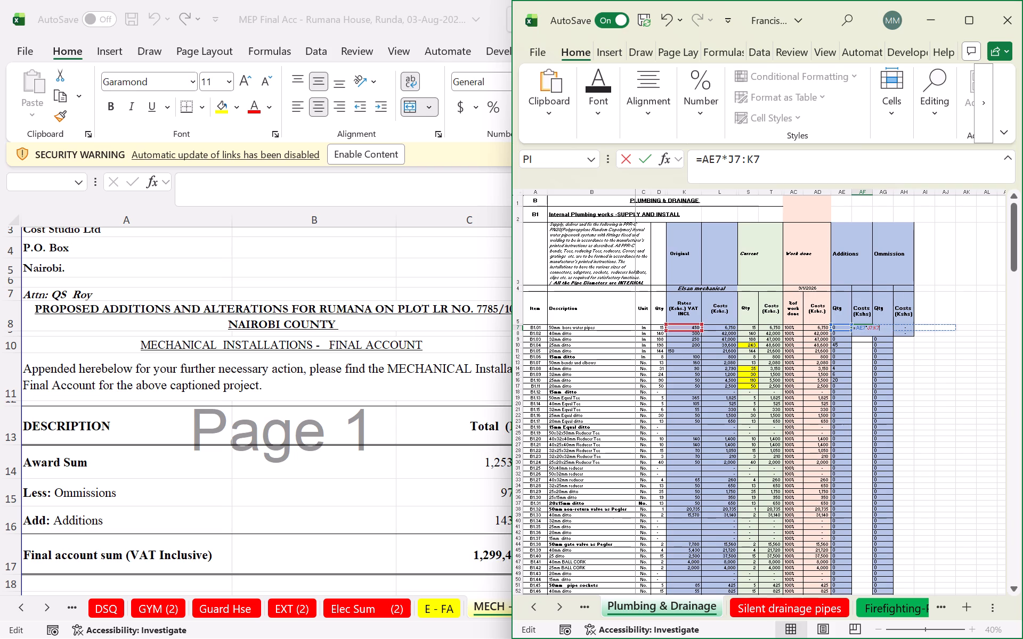
scroll(674, 330, "up", 9)
left_click_drag(667, 330, 691, 329)
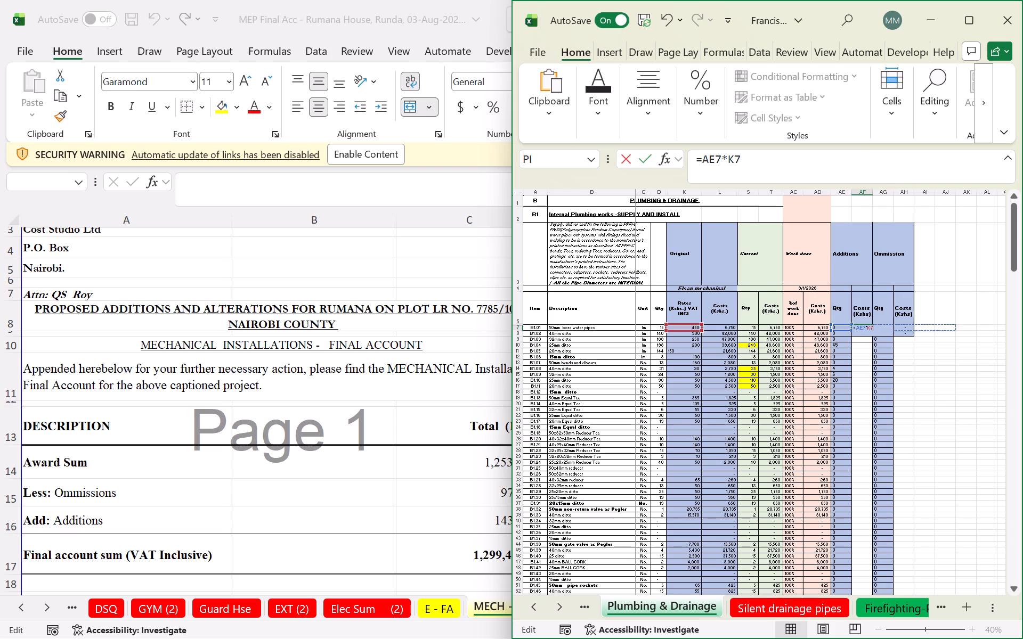
left_click_drag(691, 329, 691, 329)
left_click(692, 329)
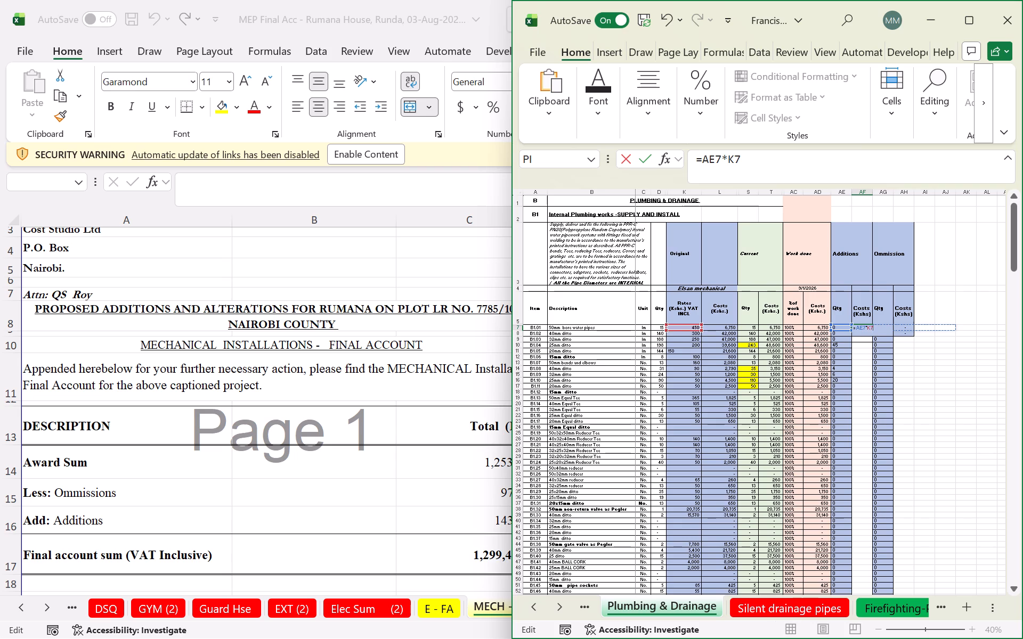
key("Return")
left_click(864, 327)
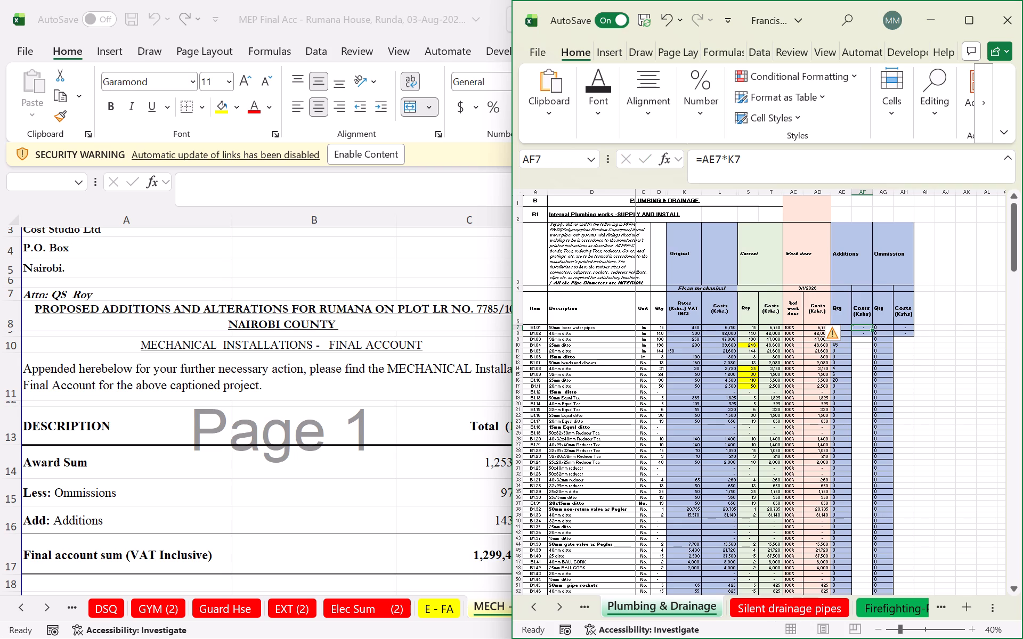
double_click(864, 327)
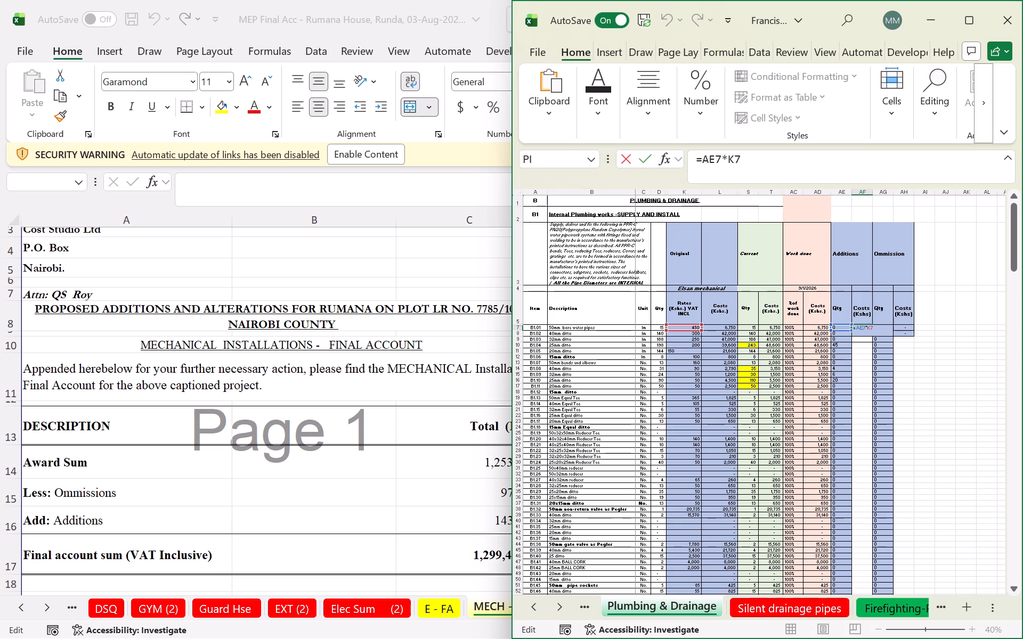
key("Return")
Fill the AF7 Additions cost formula down to row 91, the Testing & Commissioning item.
left_click(866, 325)
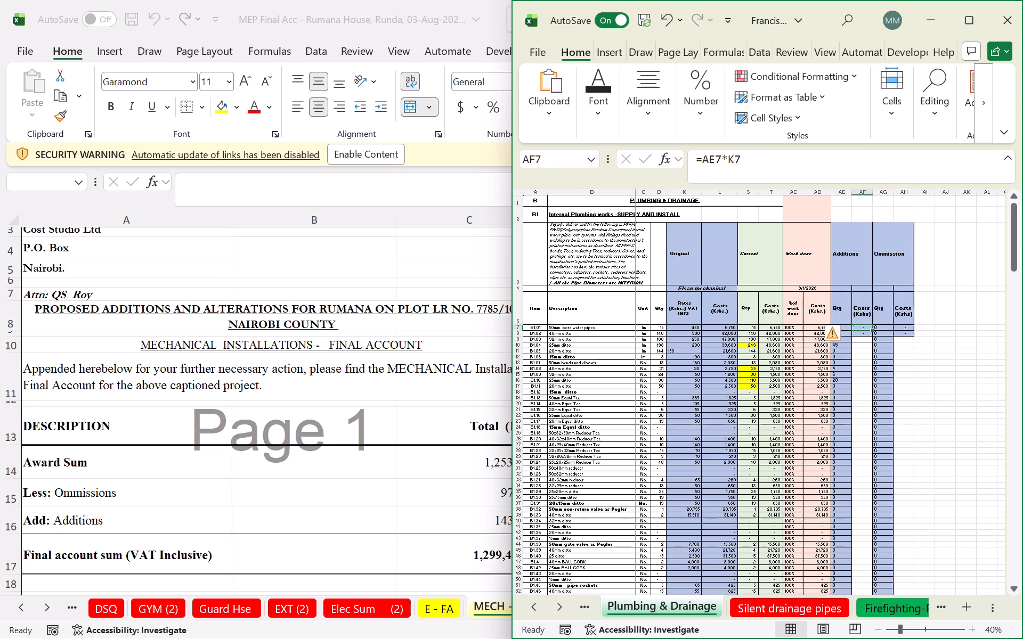
left_click_drag(868, 330, 869, 627)
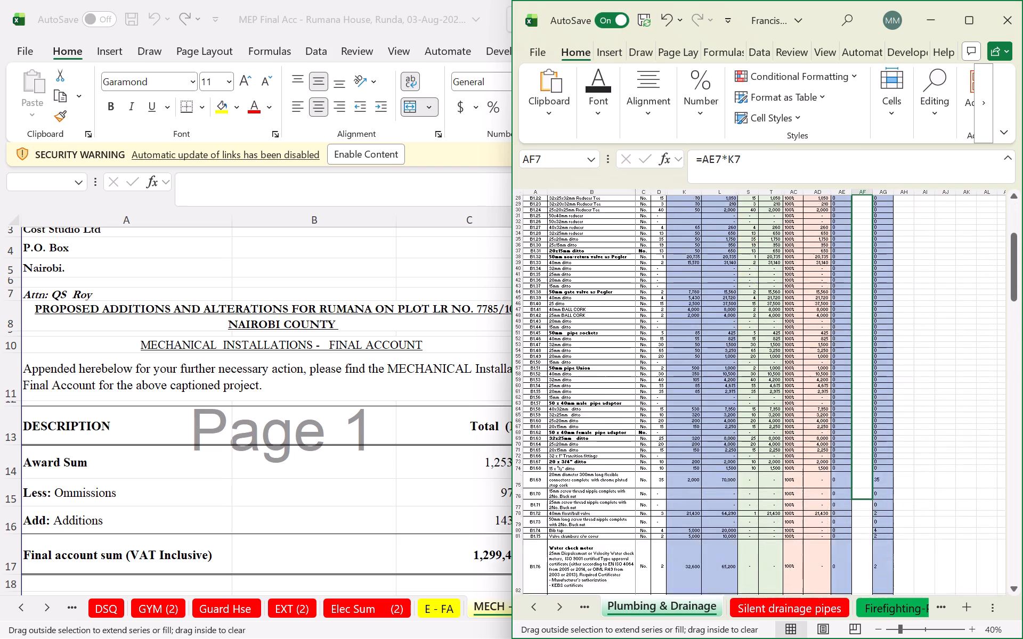
left_click_drag(869, 627, 866, 526)
Change the AH7 Ommission cost formula for the 50mm bore water pipes to =AG7*K7.
scroll(935, 349, "up", 3)
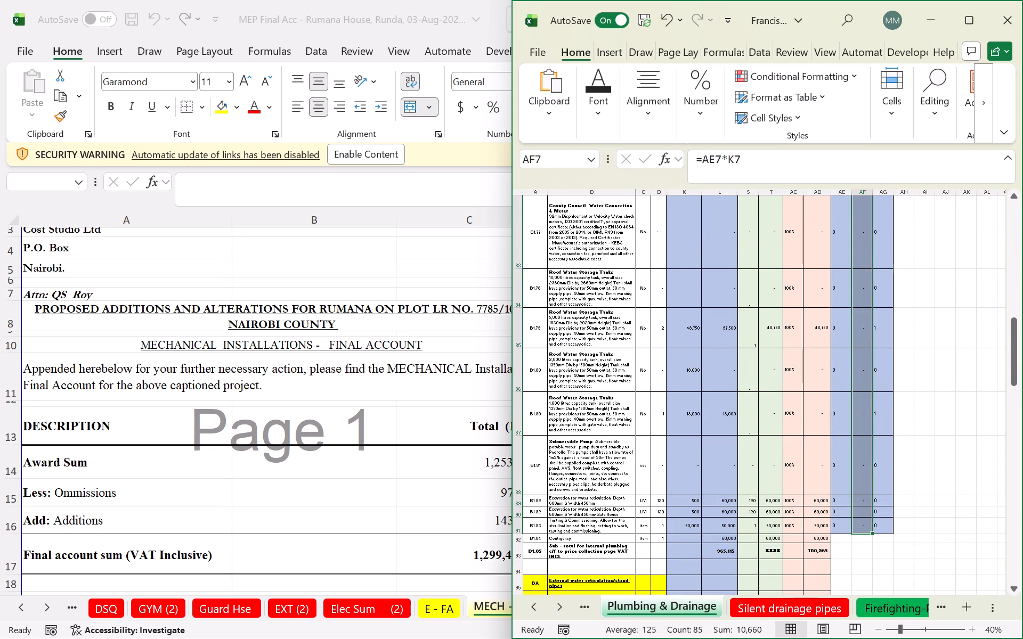
scroll(935, 349, "up", 17)
scroll(934, 348, "up", 13)
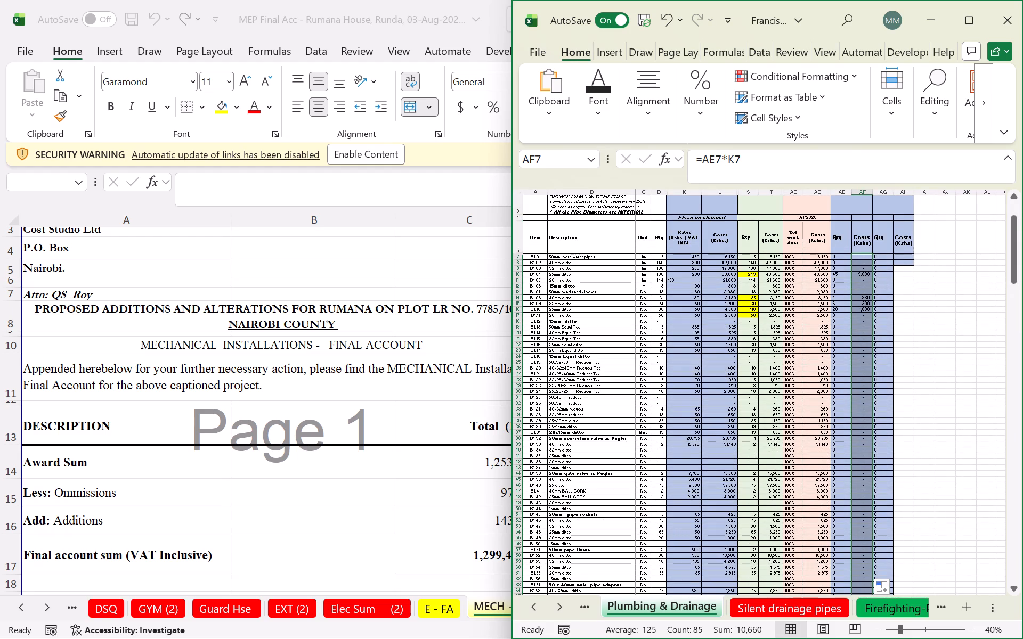
double_click(907, 257)
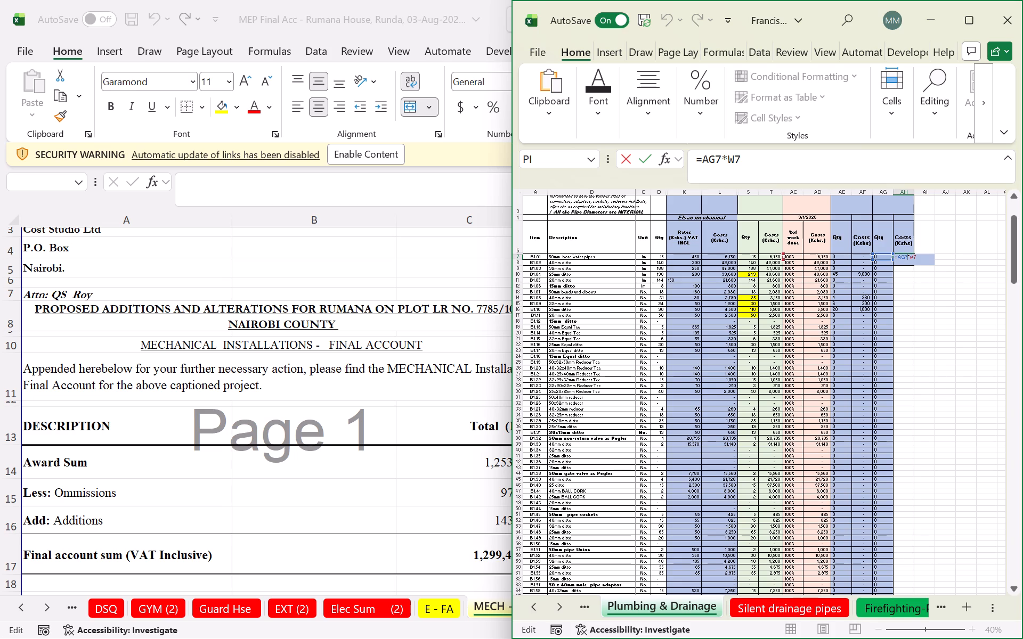
left_click(734, 159)
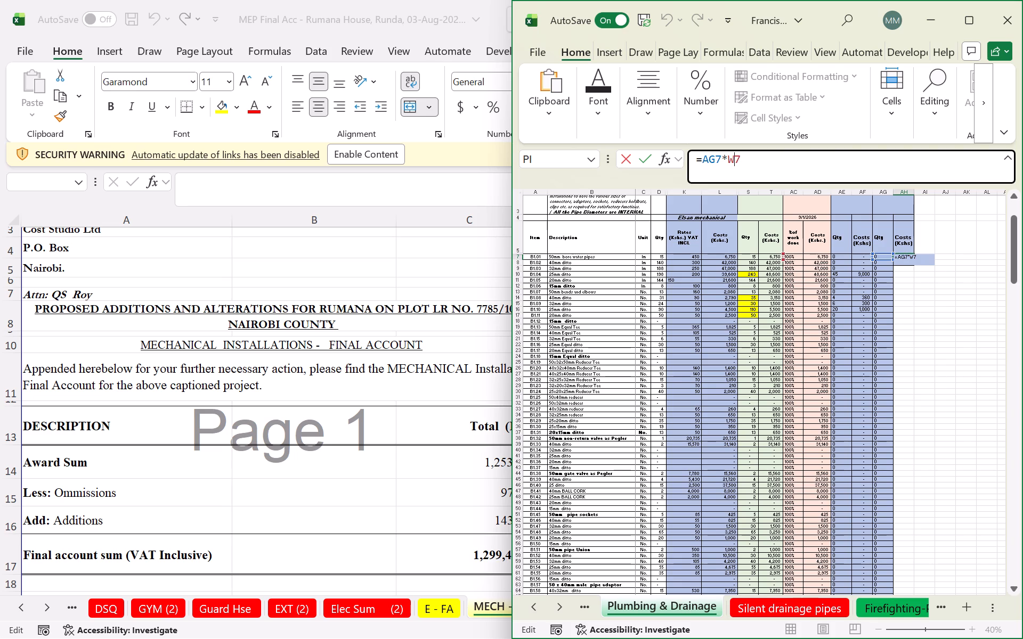
key("BackSpace")
key("k")
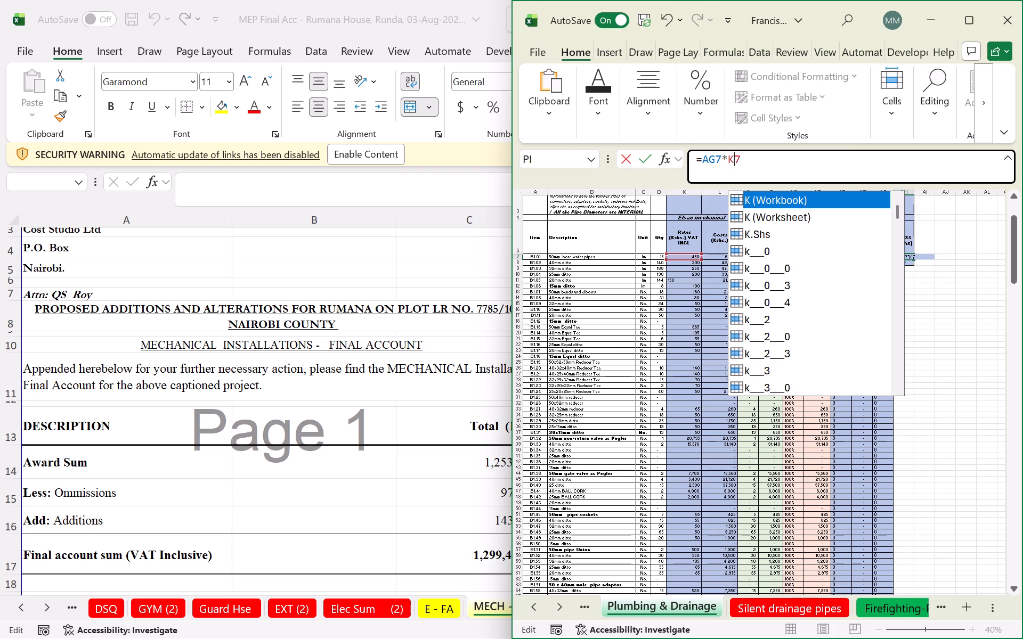
key("Return")
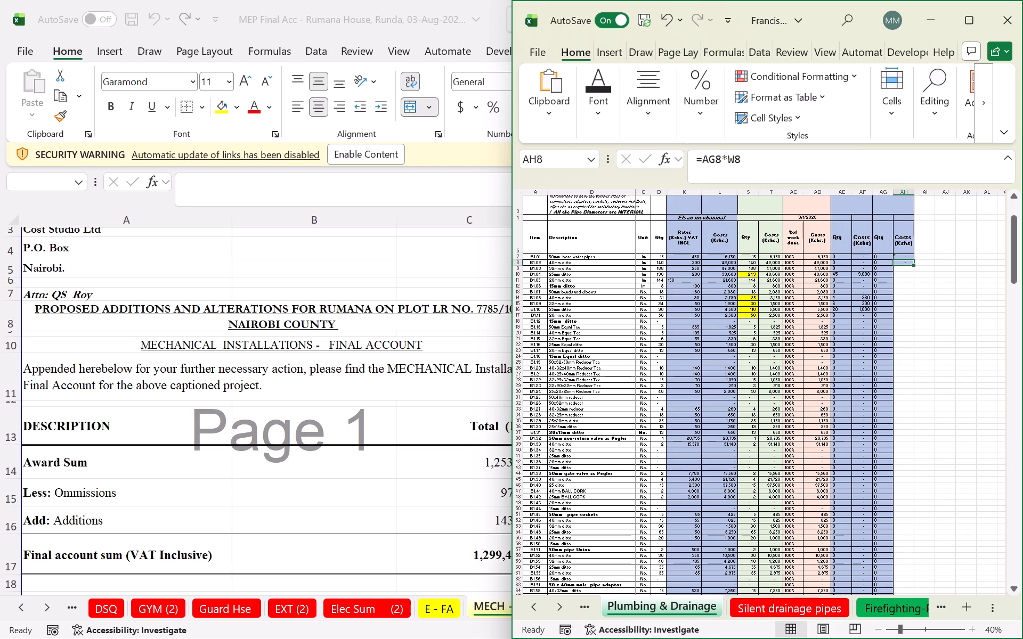
Fill the AH7 Ommission cost formula down to row 91, the Testing & Commissioning item.
left_click(910, 256)
left_click_drag(915, 256, 917, 358)
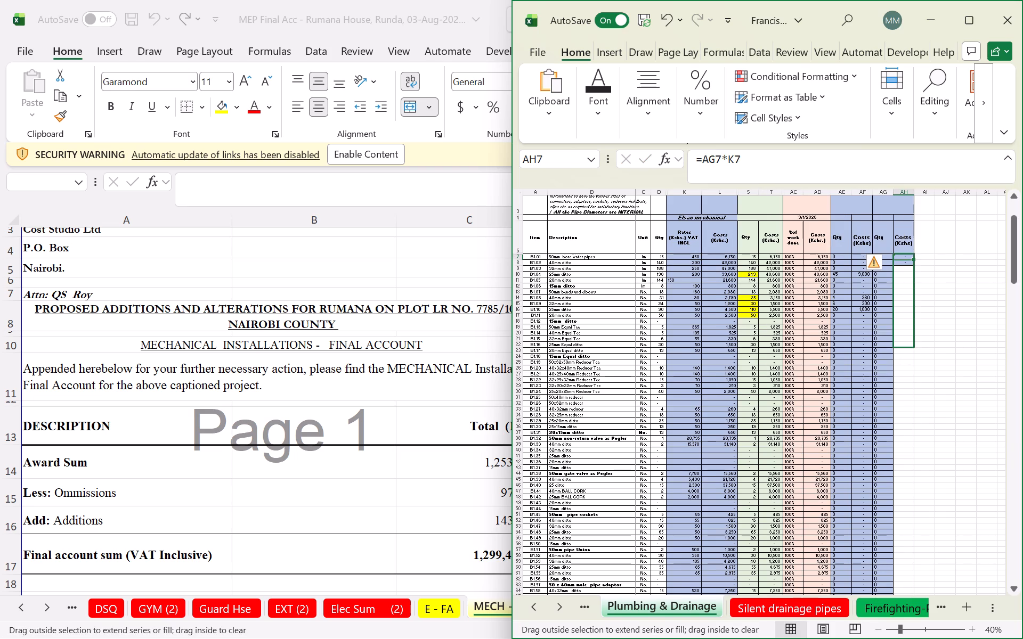
left_click_drag(917, 358, 941, 630)
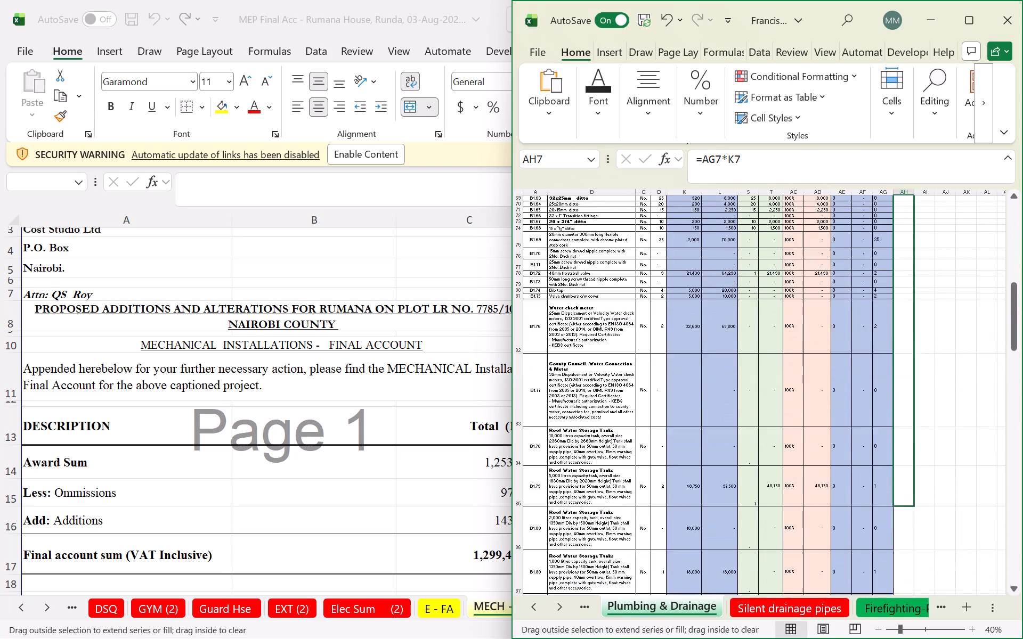
left_click_drag(941, 630, 934, 534)
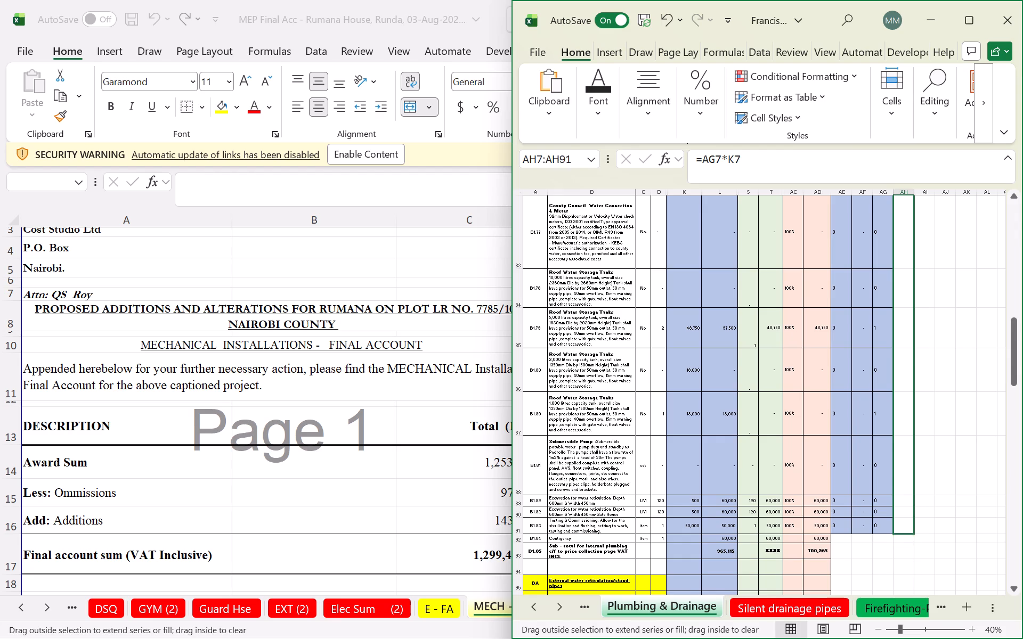
left_click(932, 464)
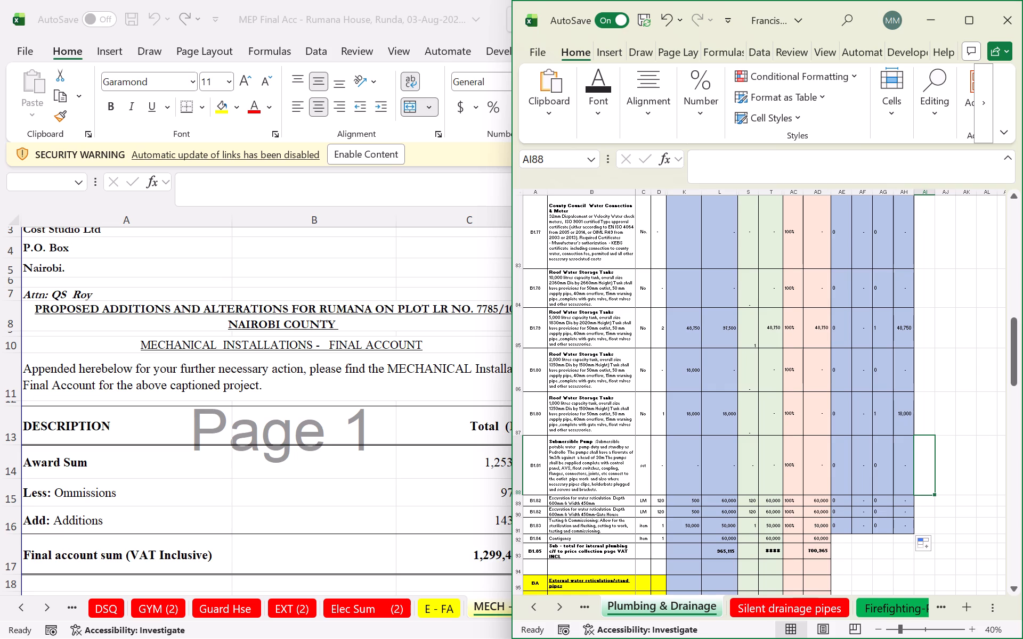
Extend the internal plumbing sub-total formula from AD93 across the Additions and Ommission columns to AH93.
left_click(826, 552)
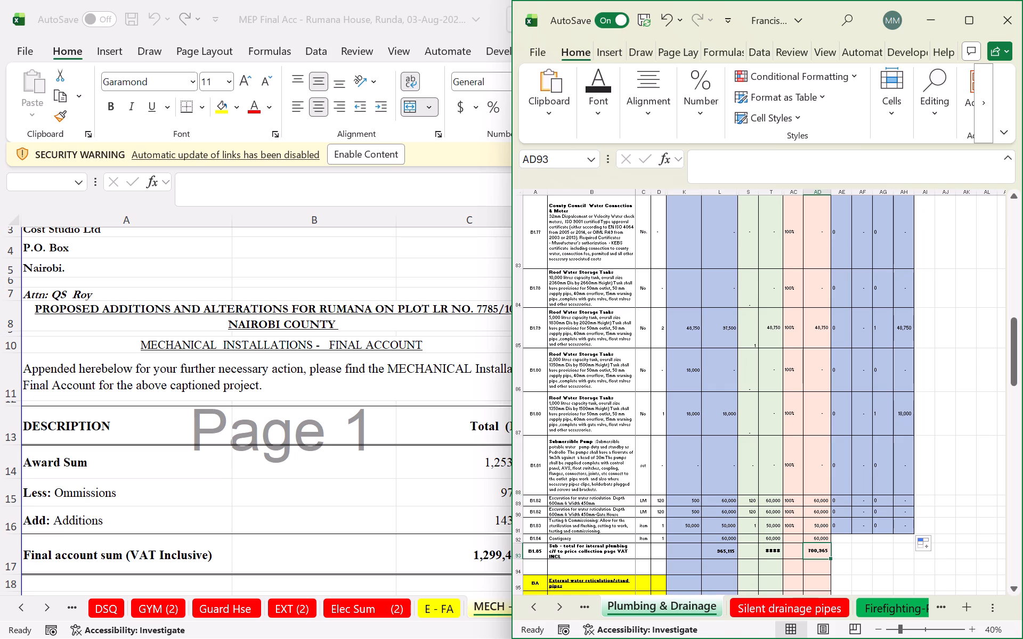
left_click_drag(832, 556, 905, 553)
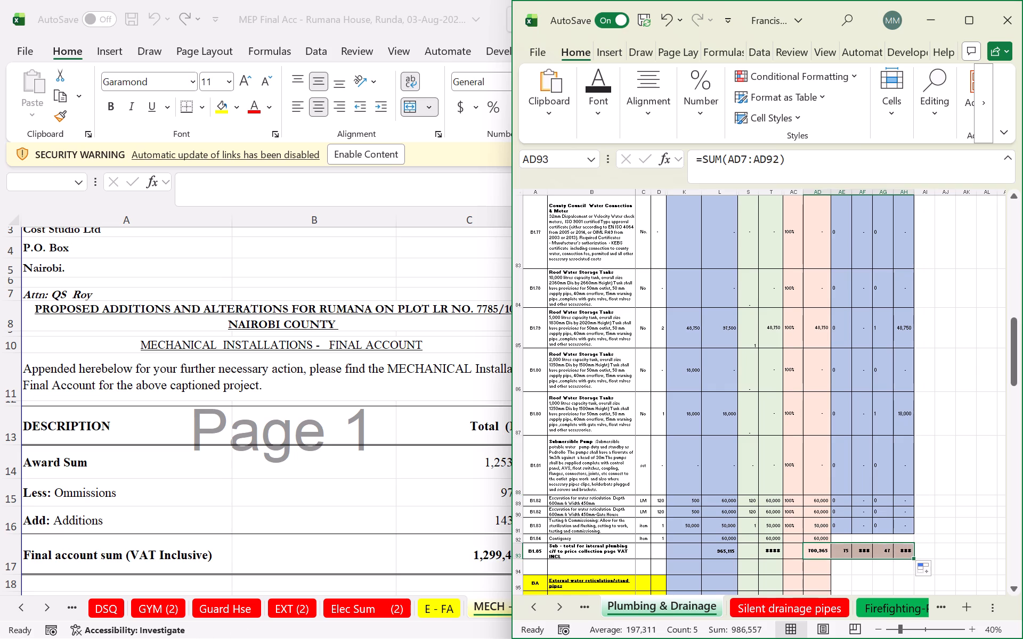
Clear the sub-total cells AE93 and AG93 in the Additions and Ommission Qty columns.
left_click(846, 550)
key("Delete")
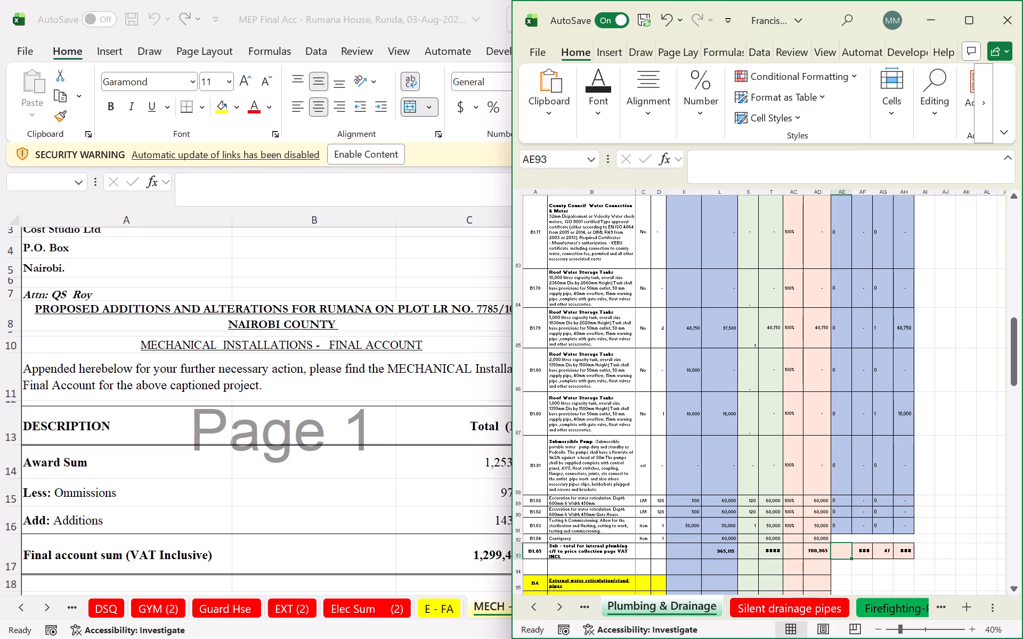
left_click(889, 553)
key("Delete")
left_click(928, 562)
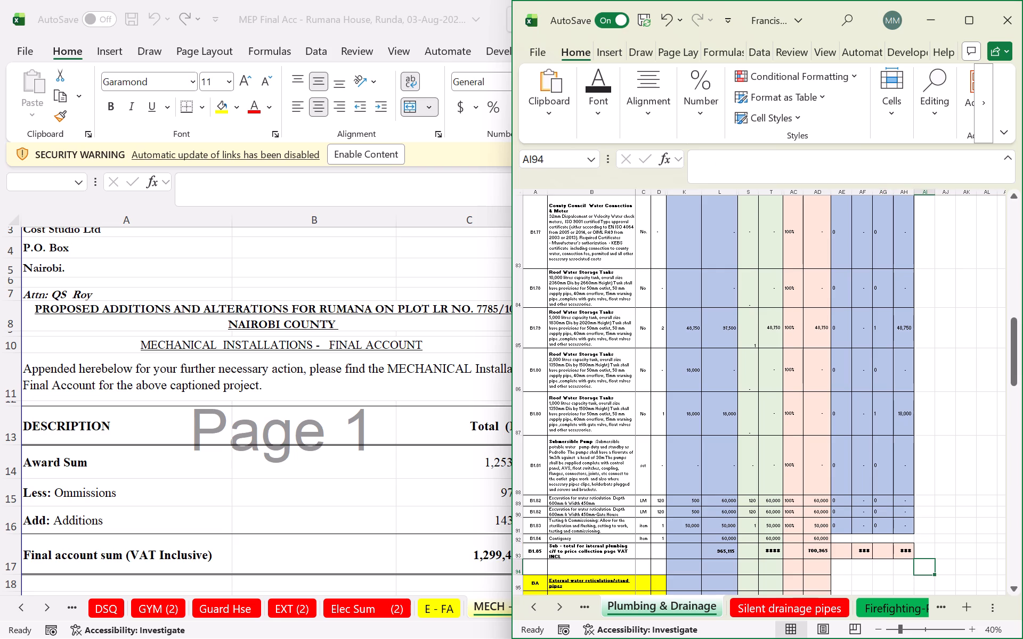
Widen the Ommission and Additions cost columns, AH and AF, so their sub-totals fit.
left_click_drag(917, 191, 926, 193)
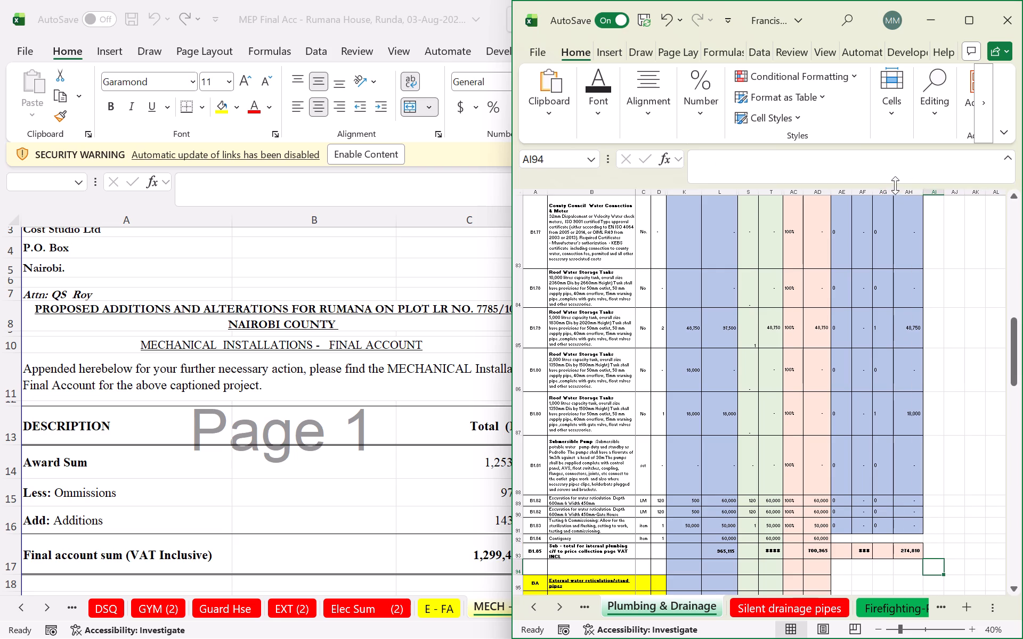
left_click_drag(871, 191, 878, 191)
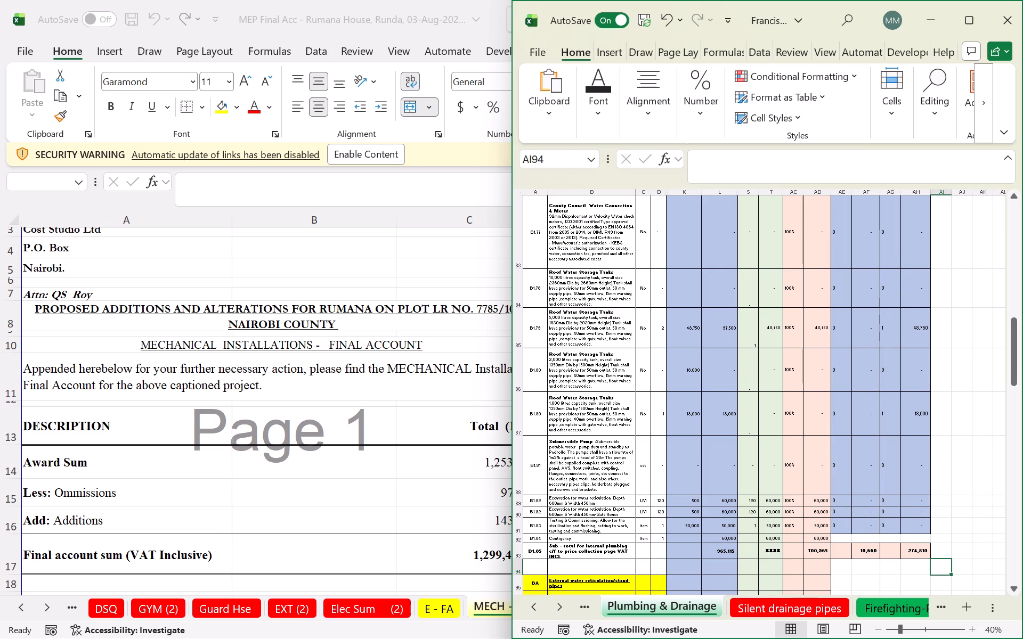
left_click(879, 192)
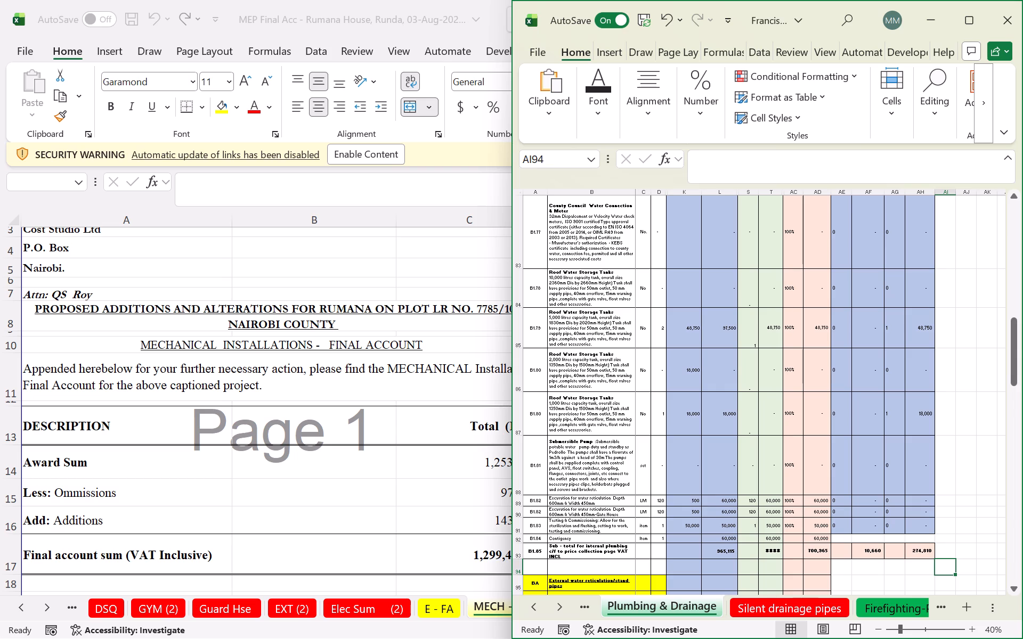
Check the Additions and Ommissions costs on the Mech Price Summary Page, and return to the Plumbing & Drainage sheet.
triple_click(566, 609)
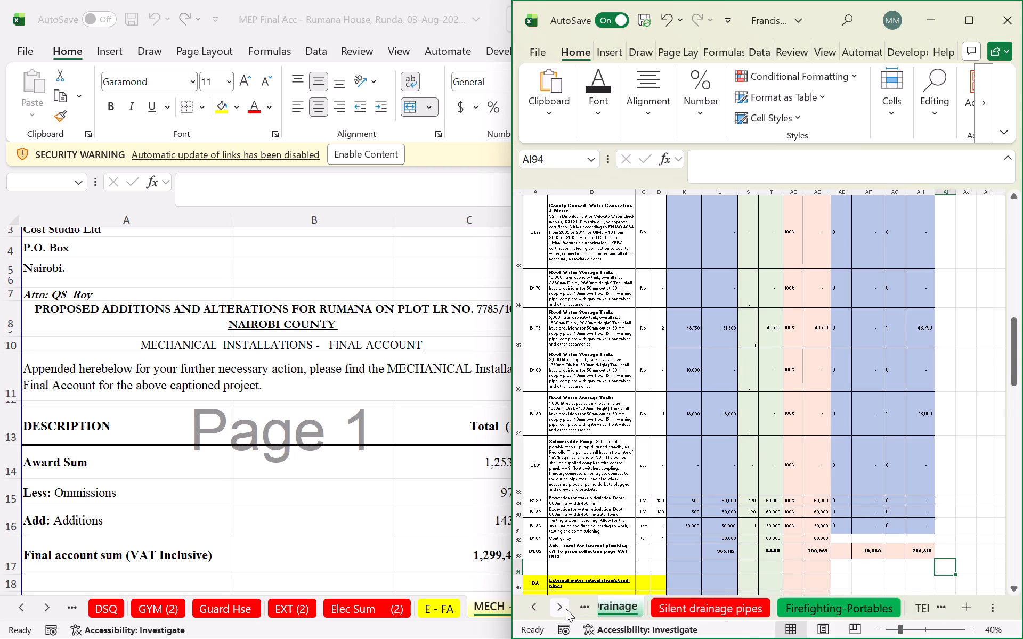
double_click(566, 609)
left_click(566, 609)
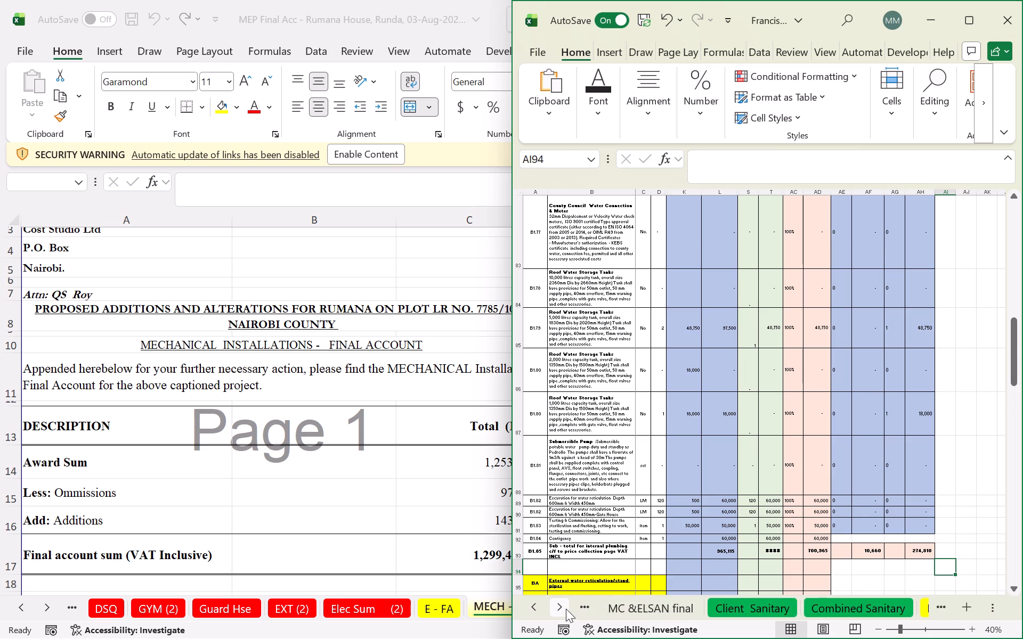
double_click(566, 609)
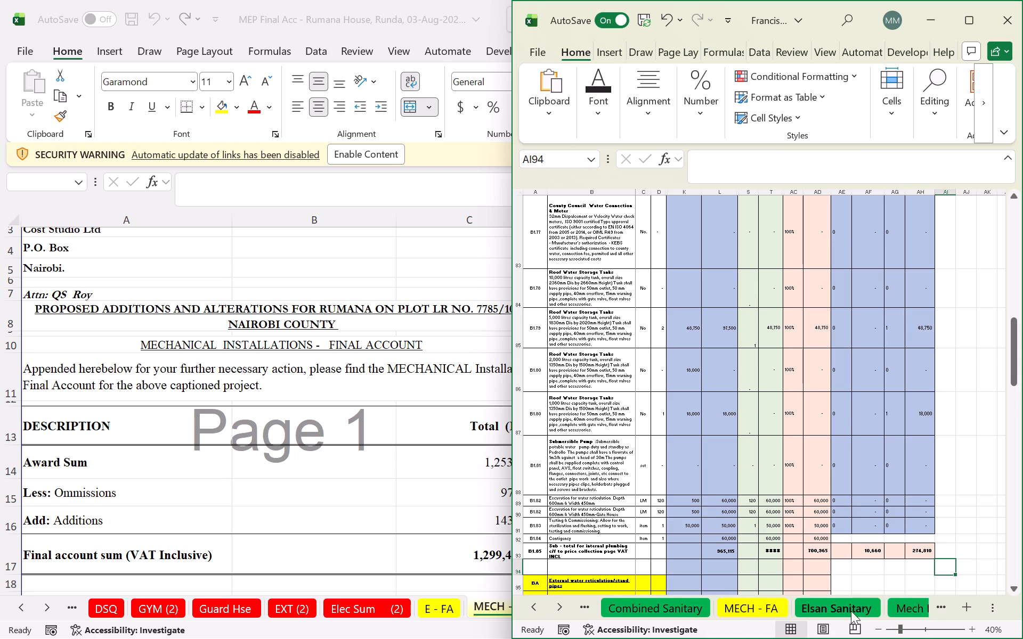
double_click(563, 605)
left_click(563, 605)
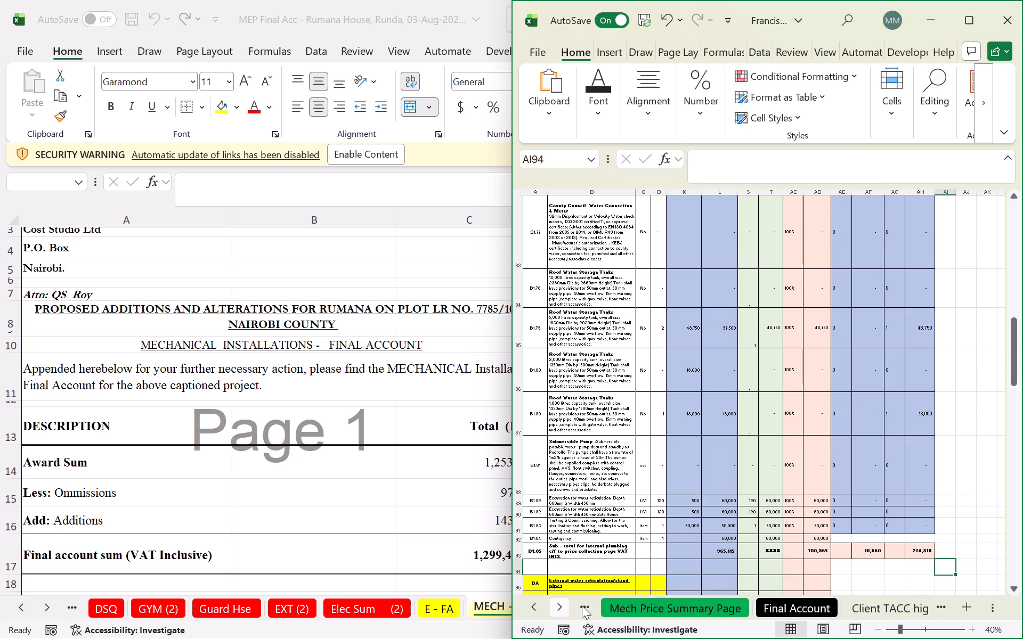
left_click(800, 615)
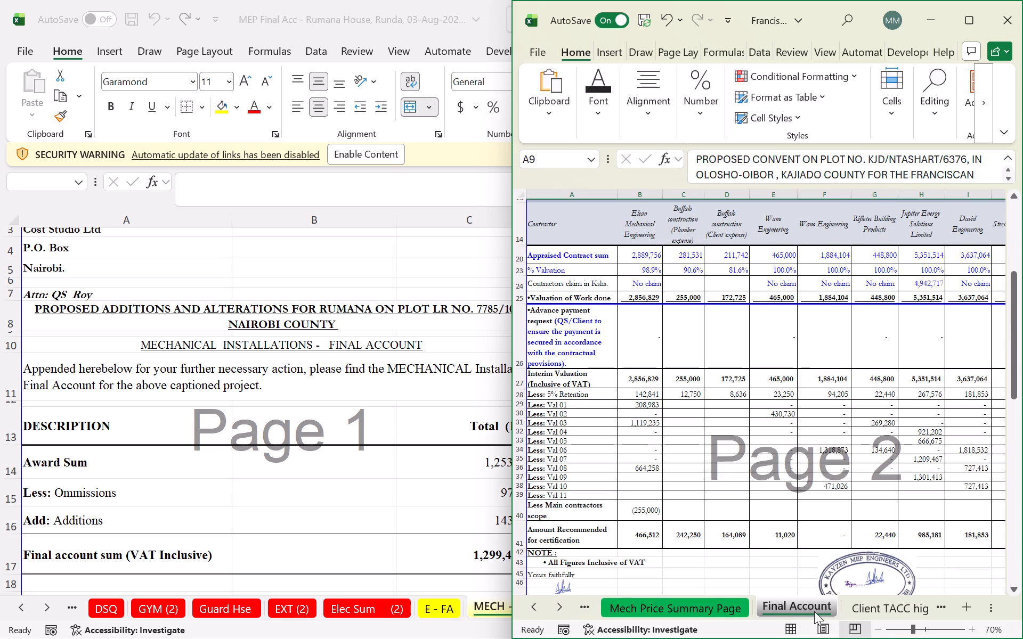
left_click(741, 609)
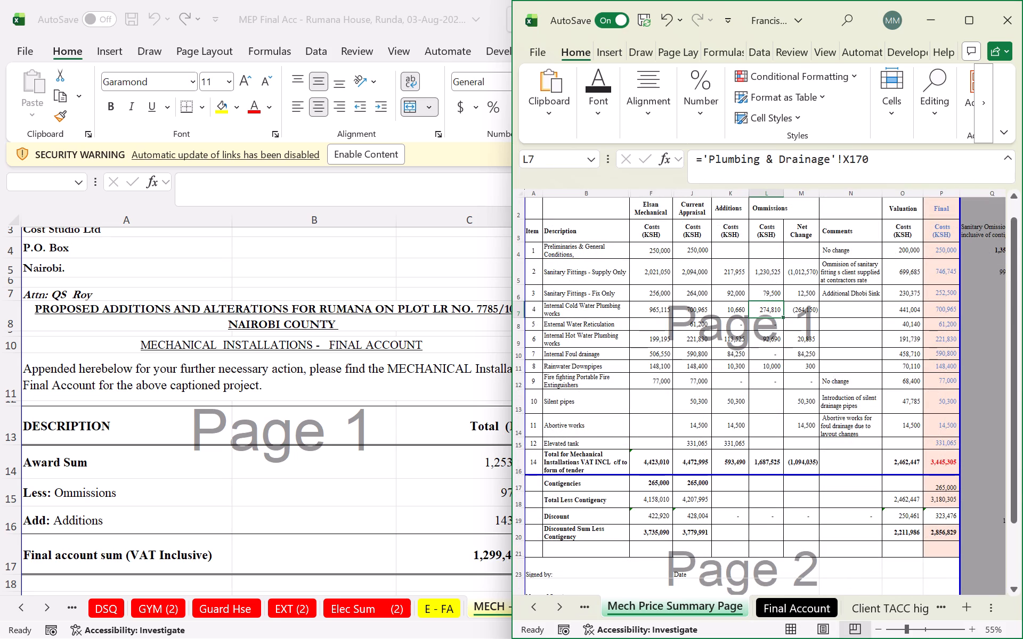
triple_click(542, 604)
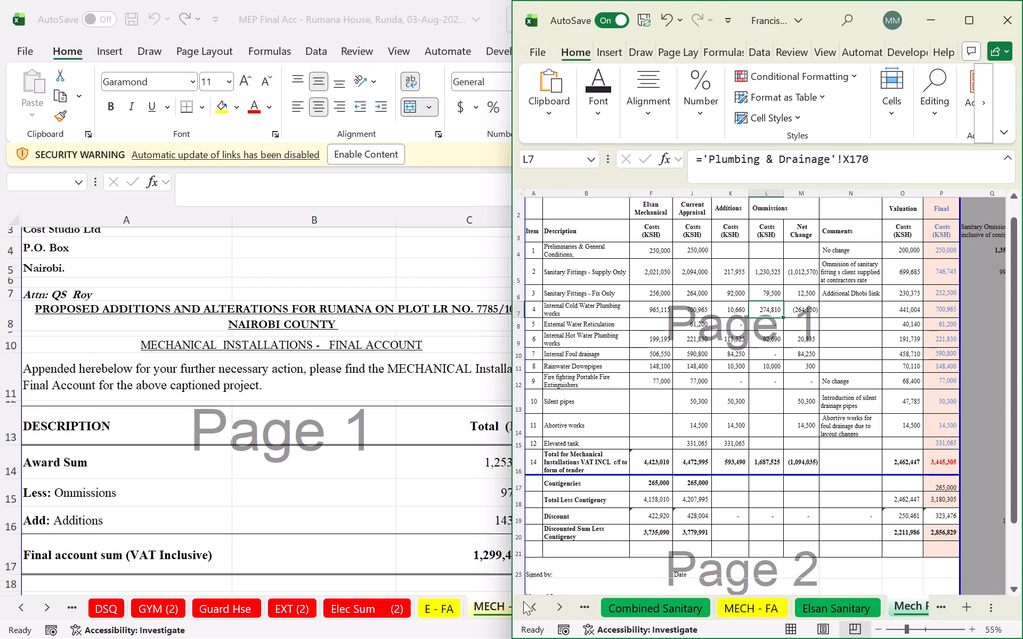
left_click(523, 601)
triple_click(529, 607)
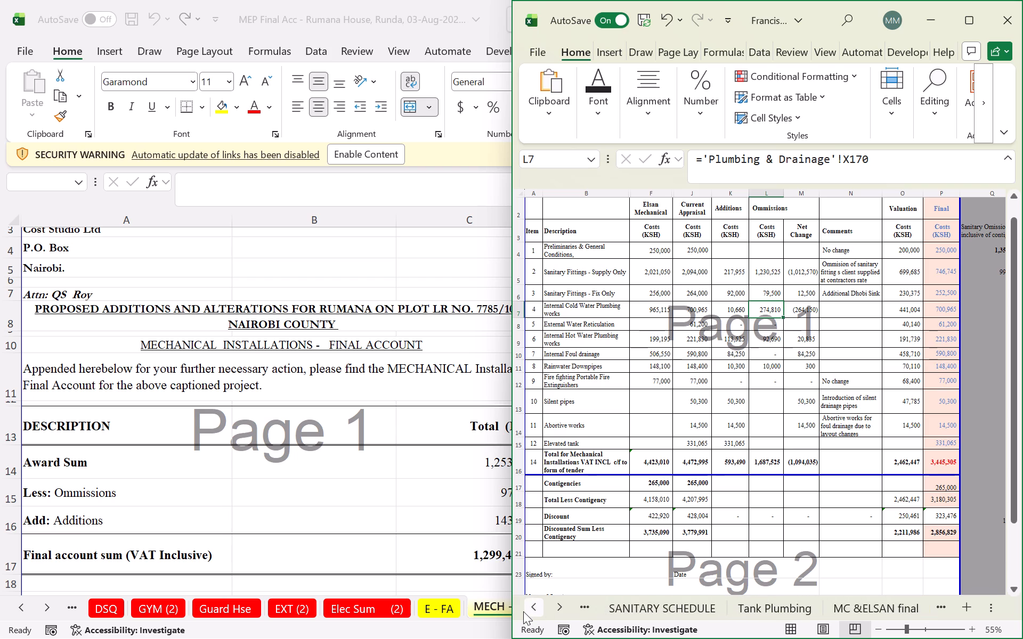
left_click(523, 611)
left_click(523, 611)
left_click(523, 611)
left_click(523, 611)
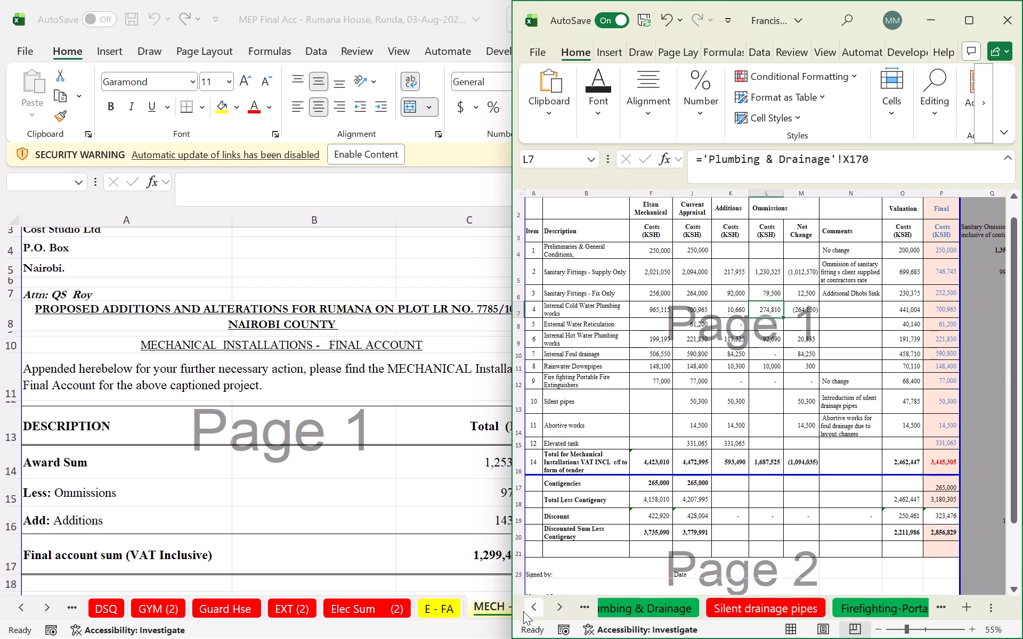
left_click(523, 611)
left_click(672, 612)
Copy the Additions and Ommission formulas AE88:AH88 to row 96 and fill them down to row 100 for external water reticulation.
scroll(856, 369, "down", 2)
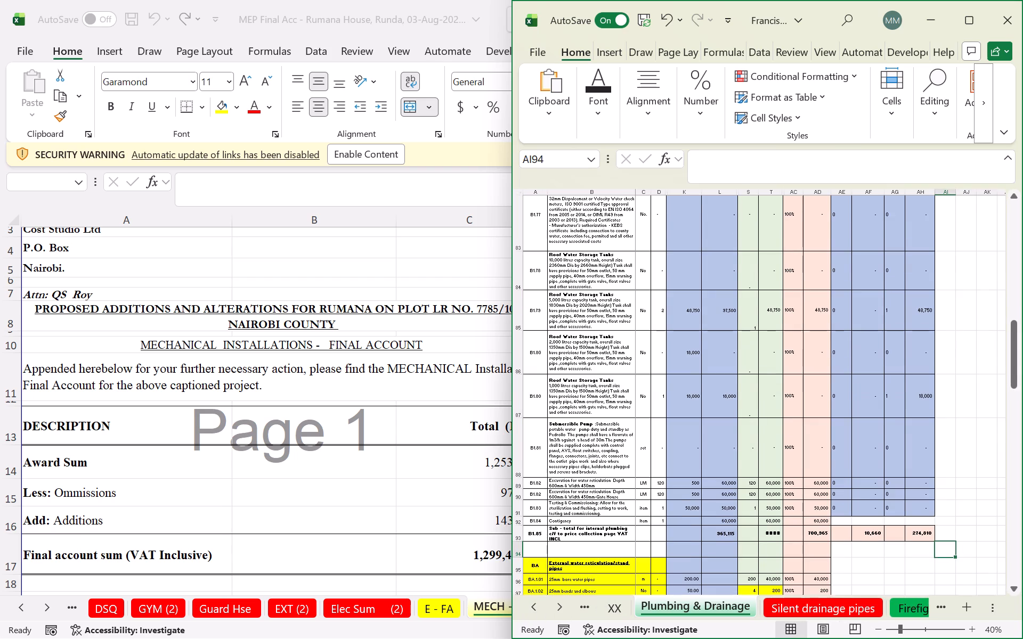
left_click_drag(840, 412, 904, 422)
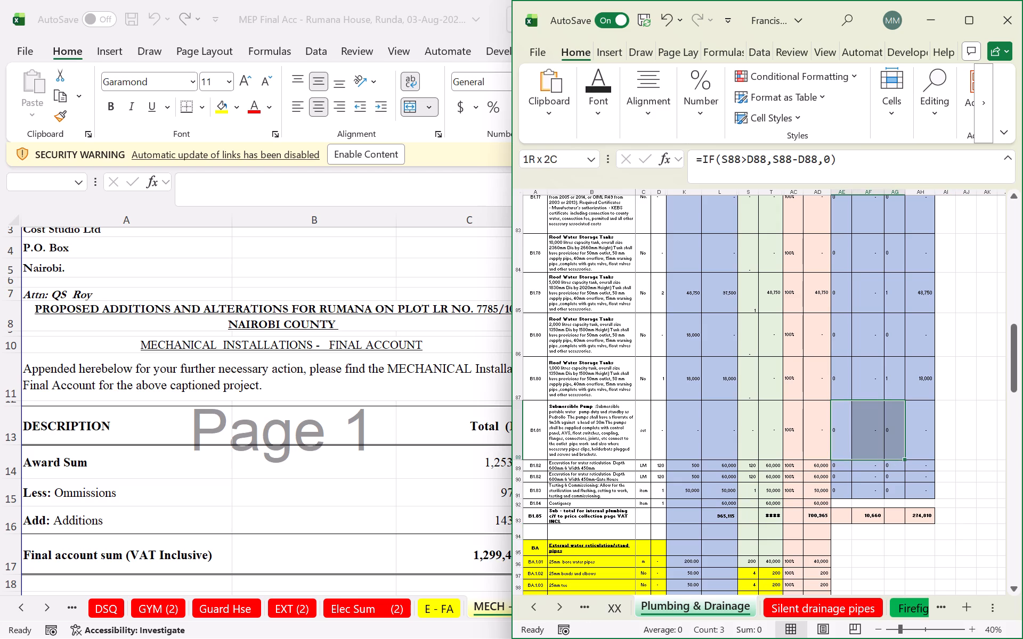
left_click_drag(904, 422, 916, 422)
key("ctrl+c")
scroll(911, 377, "down", 2)
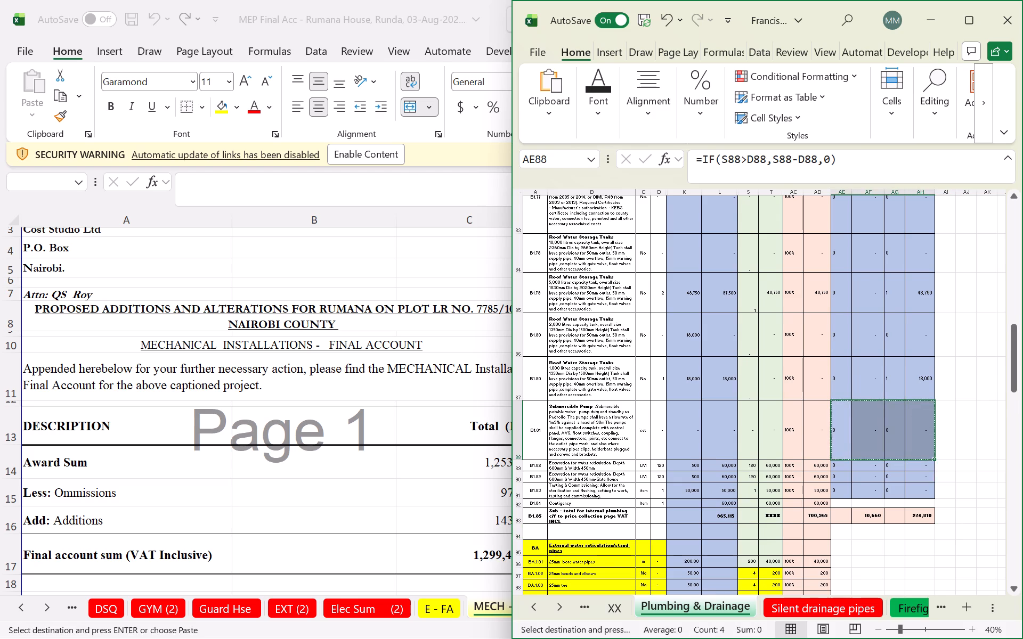
scroll(911, 377, "down", 6)
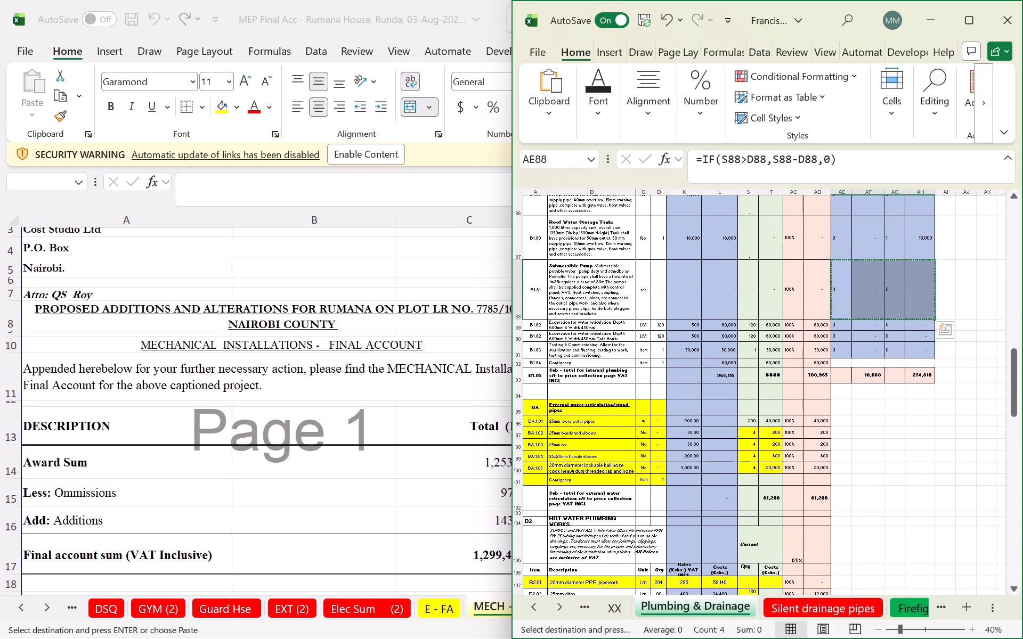
left_click(841, 415)
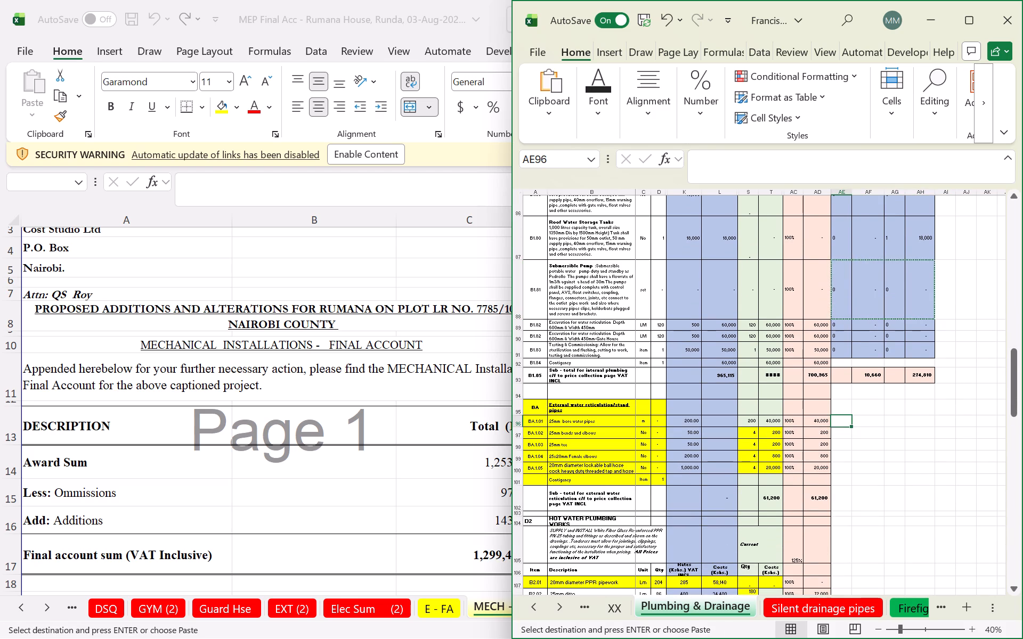
key("ctrl+v")
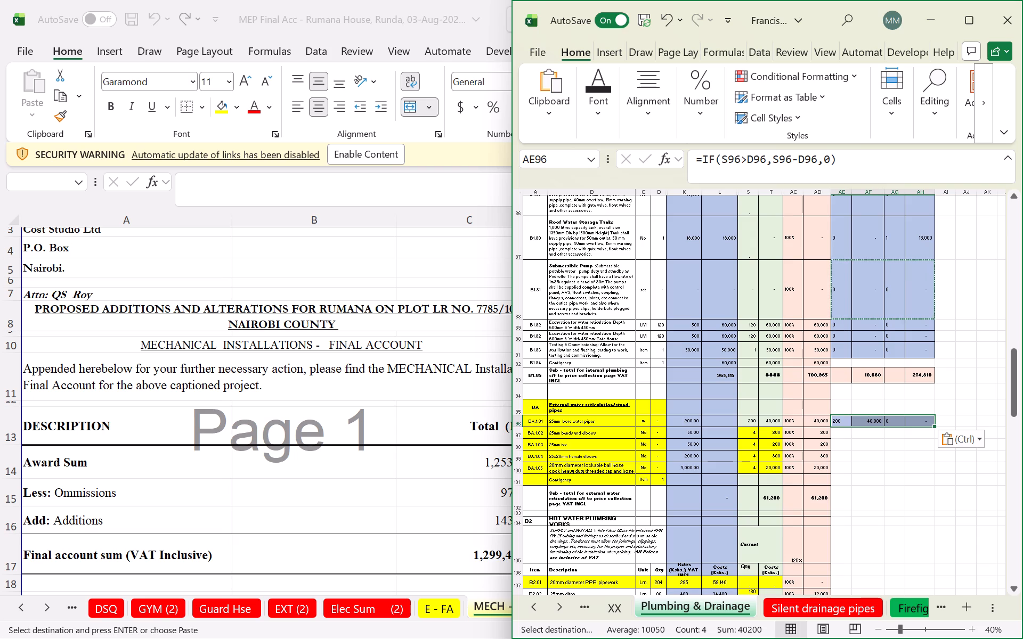
left_click_drag(933, 424, 929, 472)
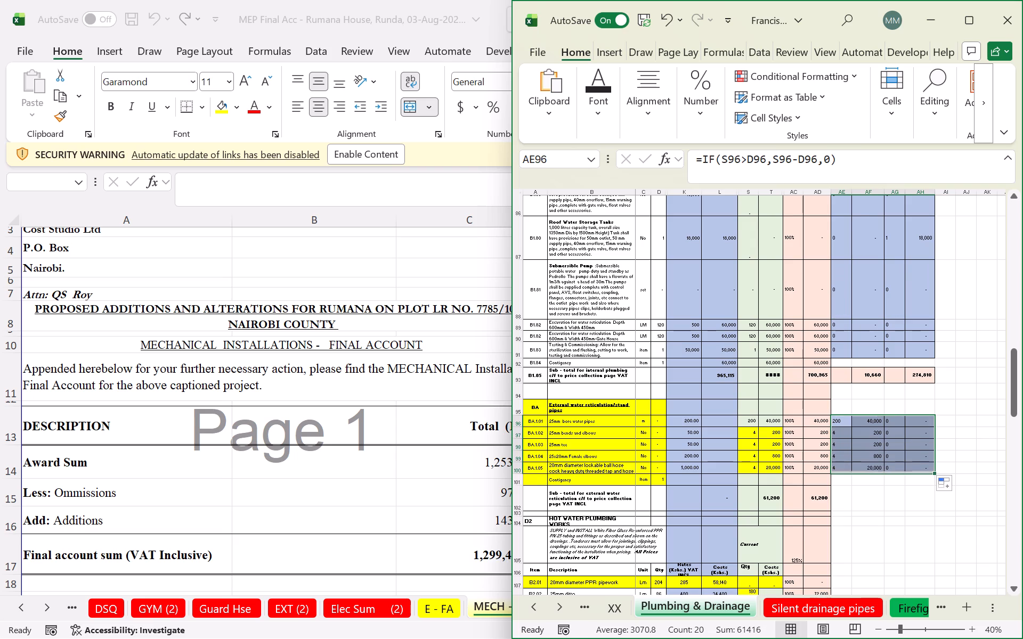
Copy the AE96:AH96 formulas to row 107 and fill them down to row 128 for the hot water plumbing items.
scroll(884, 411, "down", 4)
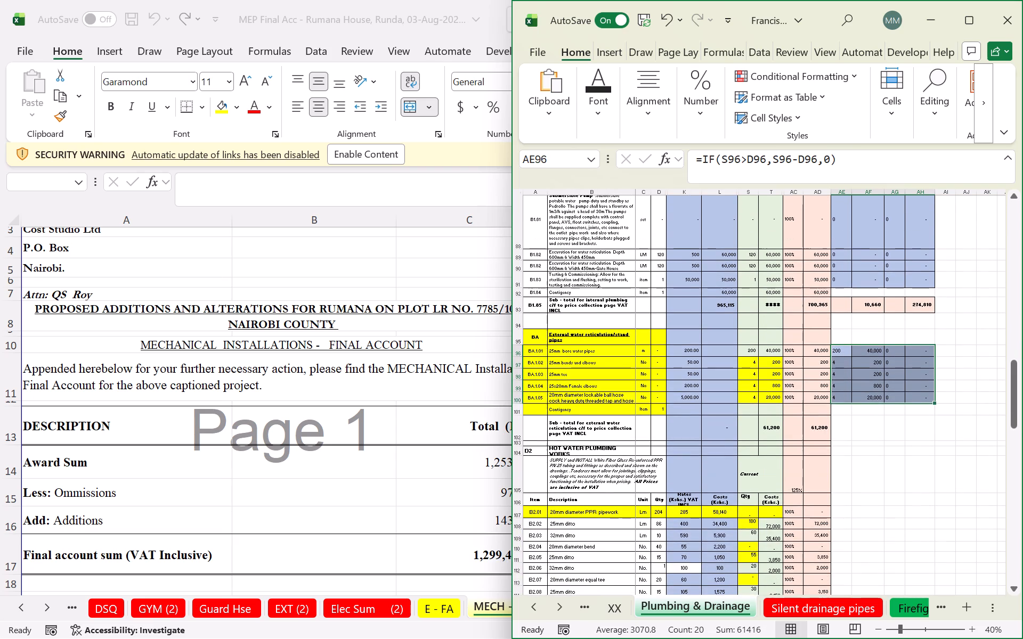
left_click(845, 515)
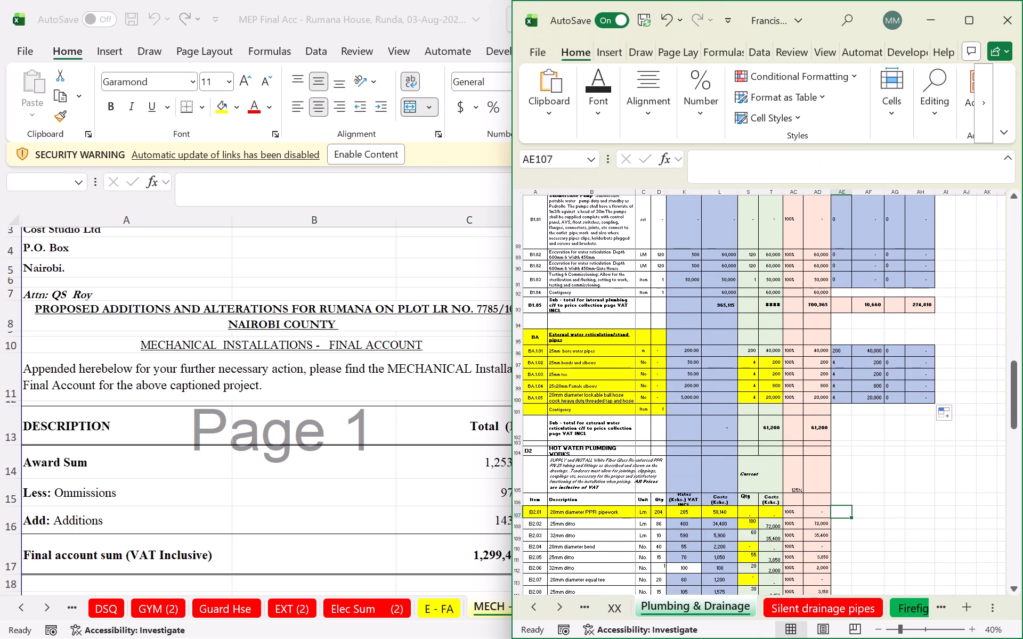
key("ctrl+v")
left_click_drag(838, 351, 926, 348)
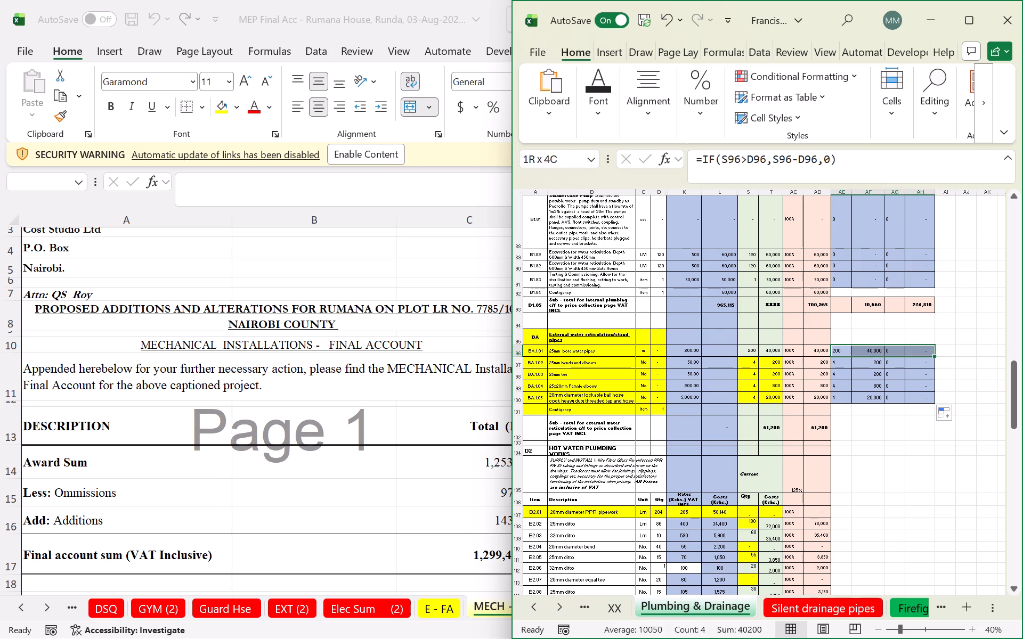
left_click_drag(926, 348, 928, 348)
key("ctrl+c")
left_click(843, 509)
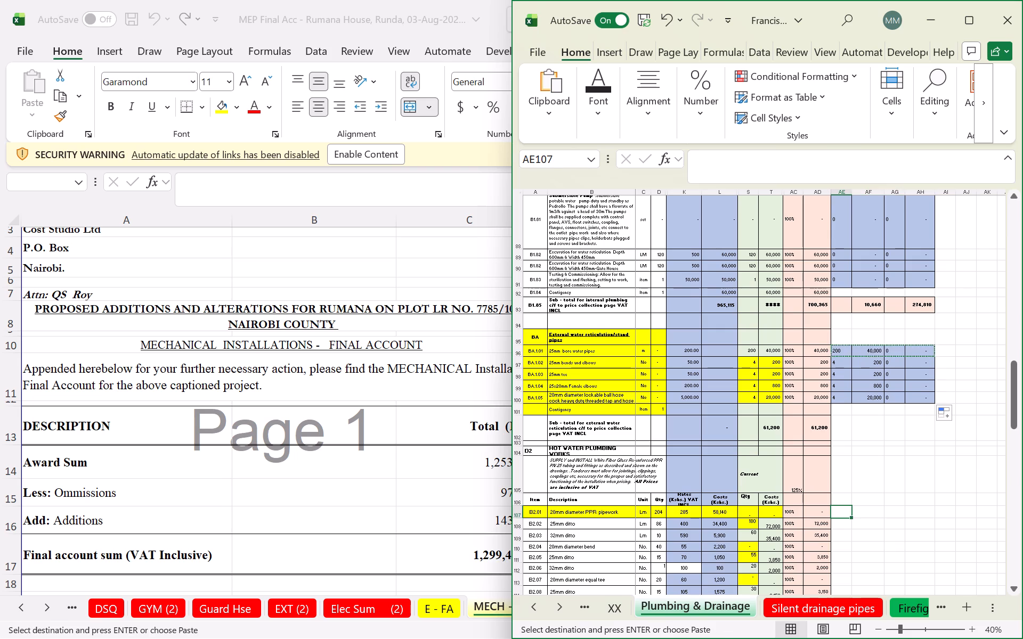
key("ctrl+v")
scroll(856, 431, "down", 3)
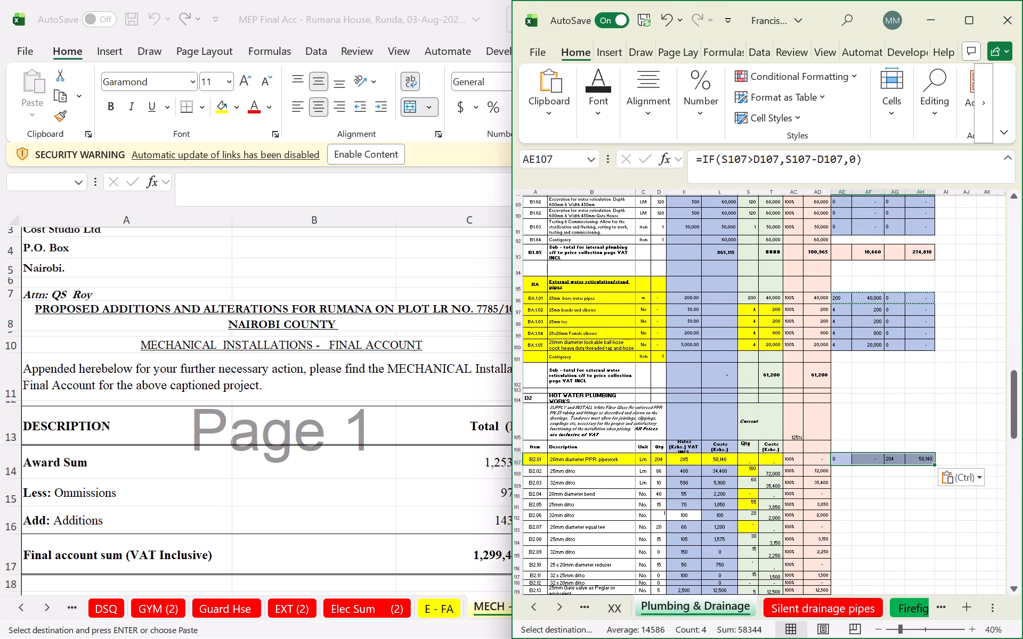
left_click_drag(931, 463, 932, 550)
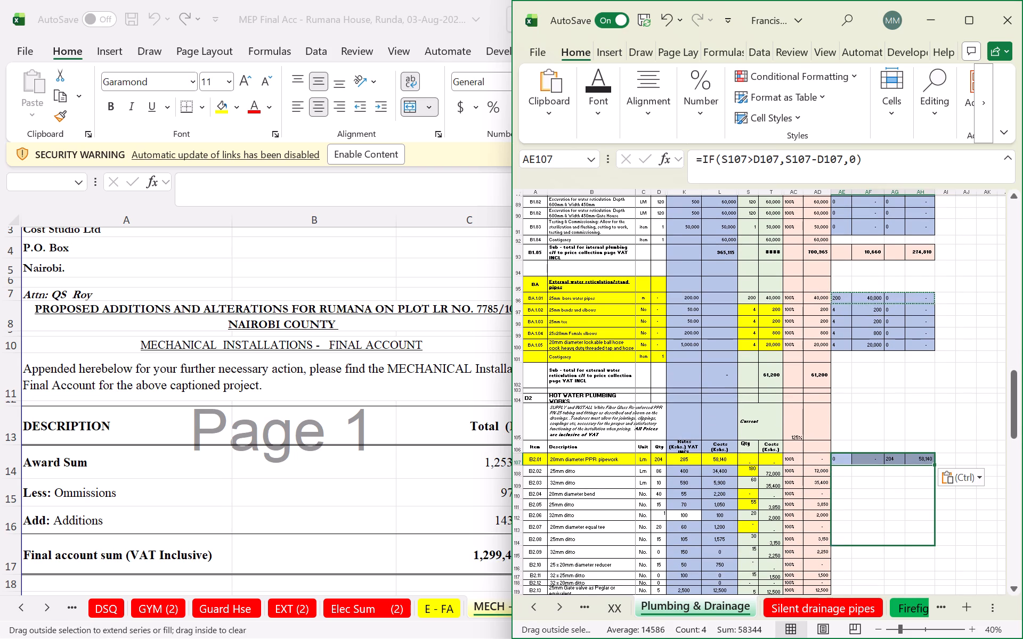
left_click_drag(932, 550, 929, 604)
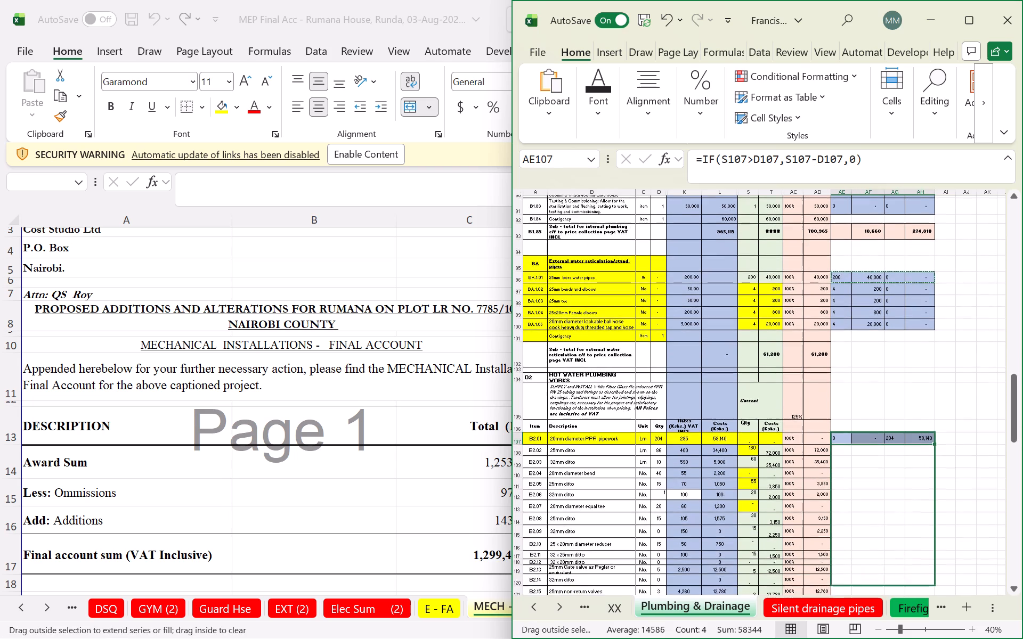
left_click_drag(929, 604, 926, 555)
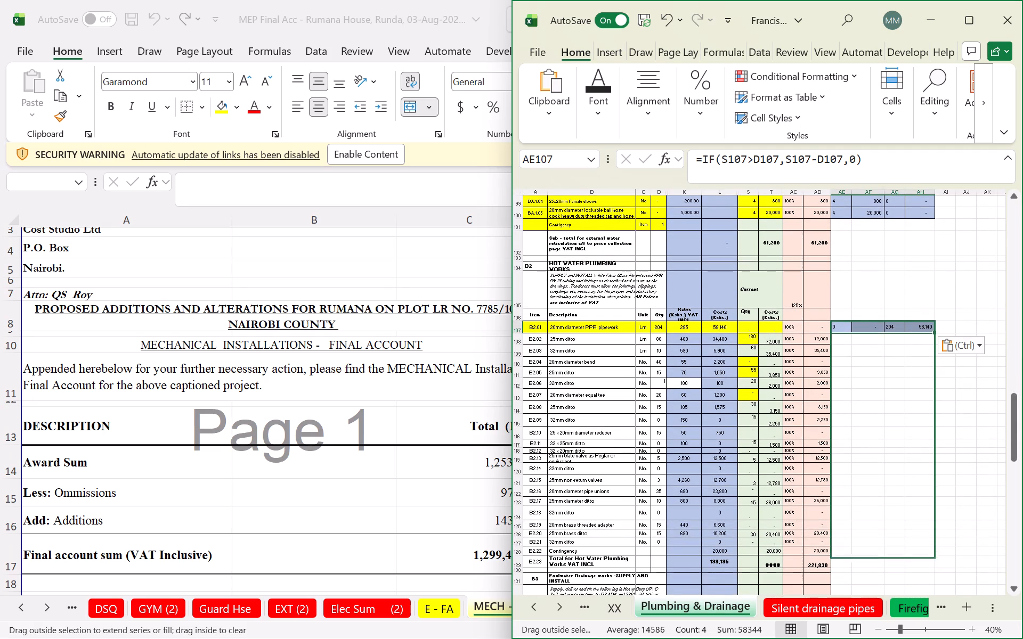
left_click_drag(926, 555, 923, 556)
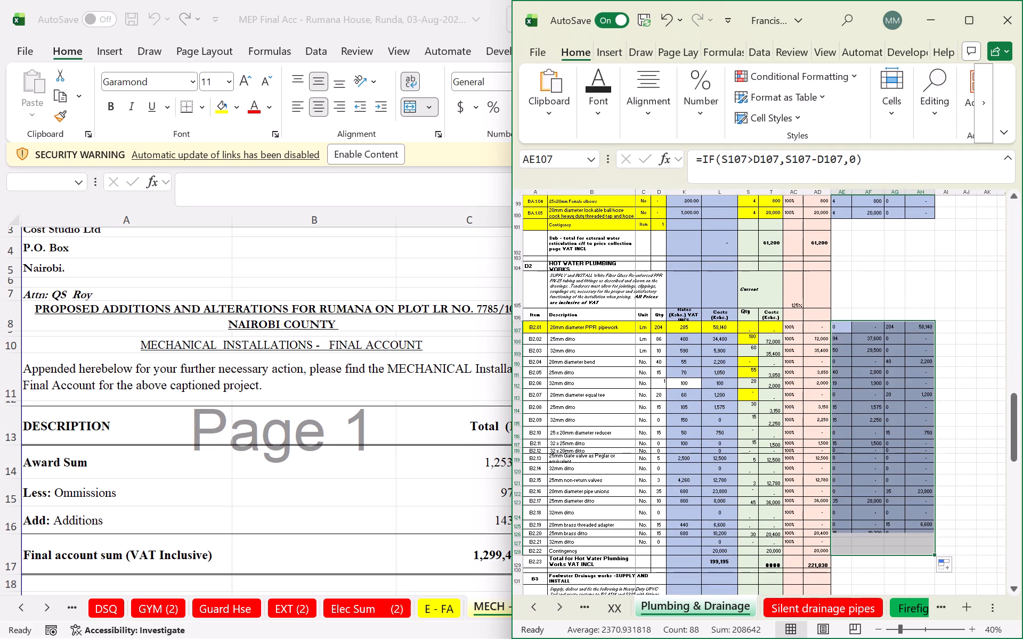
Extend the hot water plumbing total formula from AD129 across the Additions and Ommission columns to AH129.
left_click(818, 562)
left_click_drag(827, 567, 924, 562)
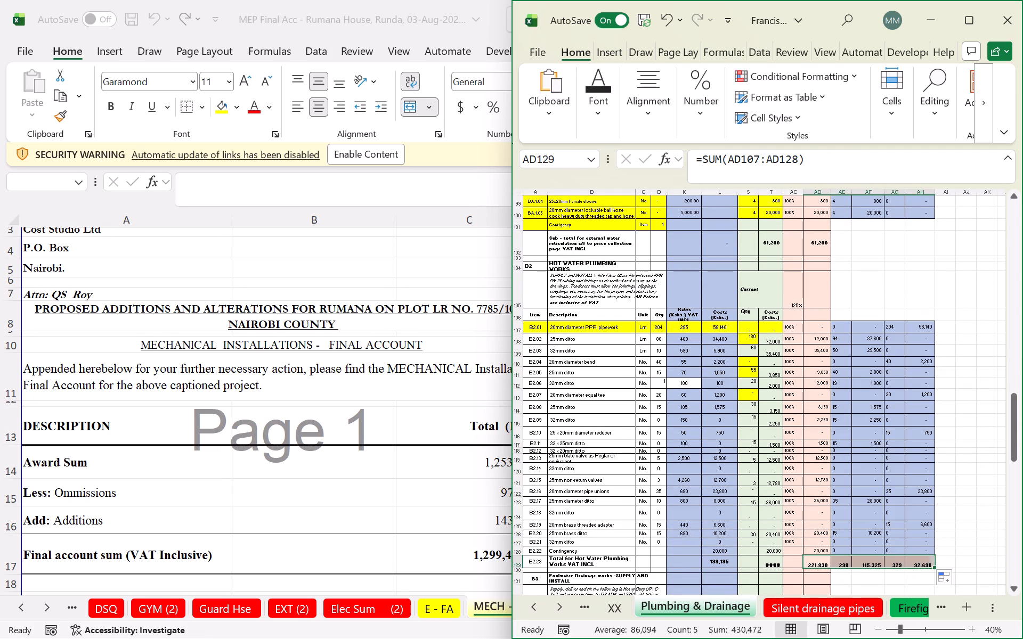
Clear the total cells AE129 and AG129 in the Additions and Ommission Qty columns.
left_click(841, 564)
key("Delete")
left_click(894, 562)
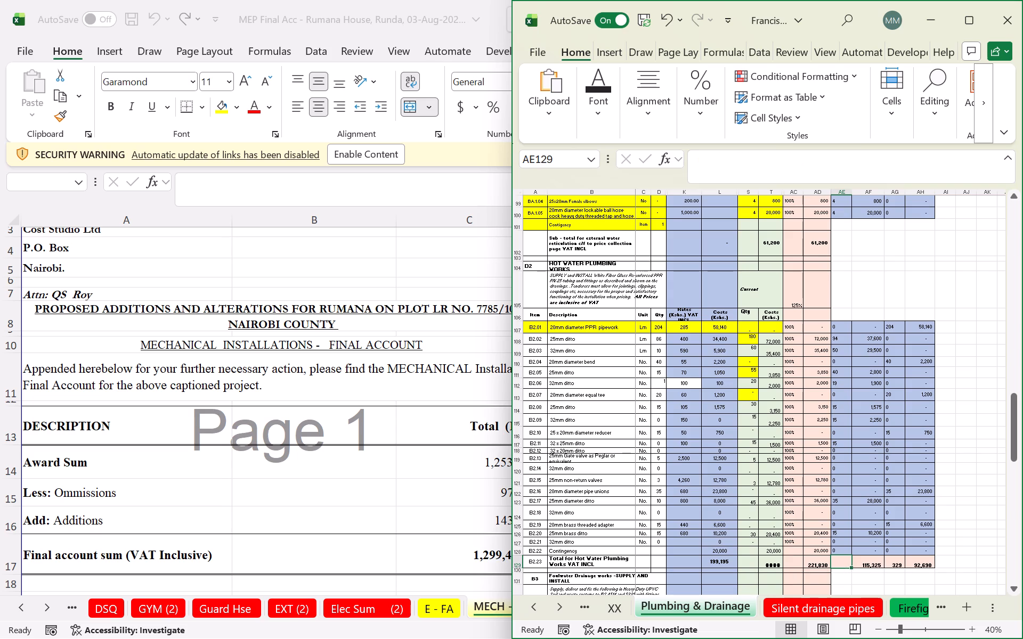
key("Delete")
left_click(975, 487)
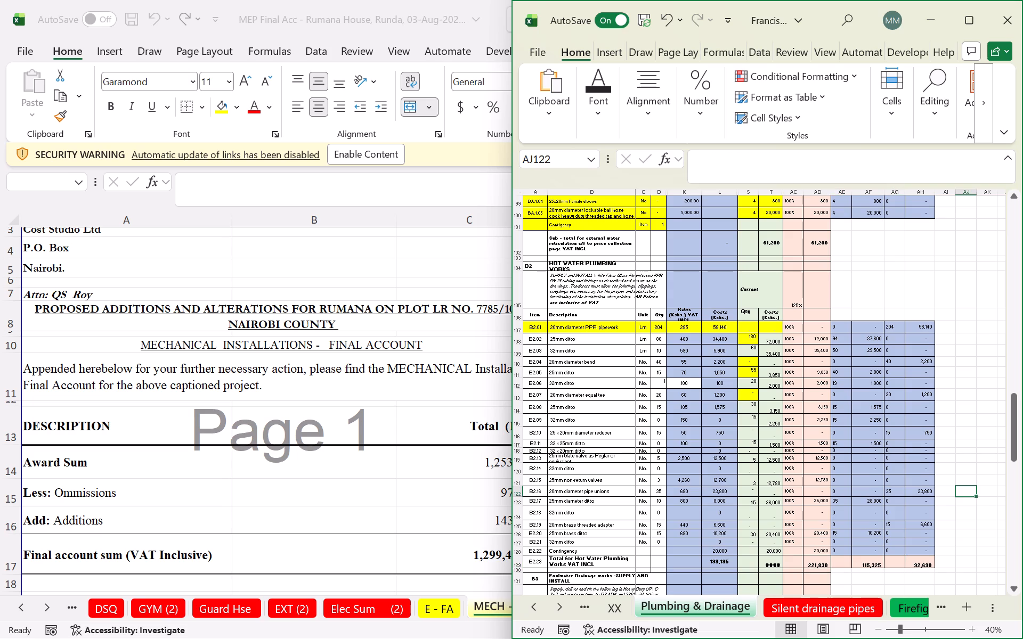
Copy the Additions and Ommission formulas AE128:AH128 to row 134, the 150mm UPVC waste pipes item.
scroll(860, 401, "down", 5)
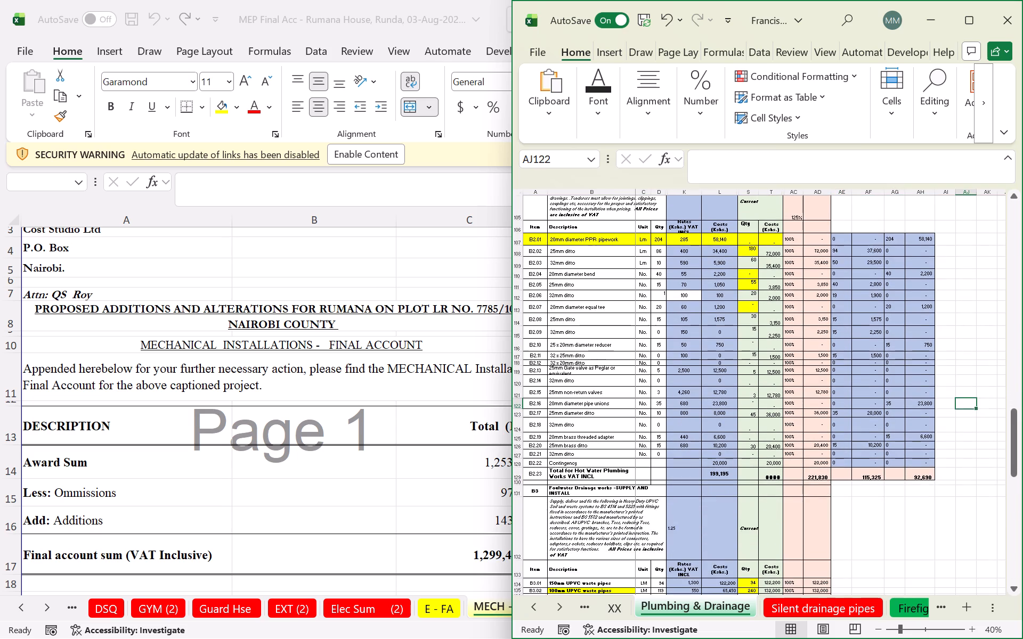
scroll(860, 401, "down", 9)
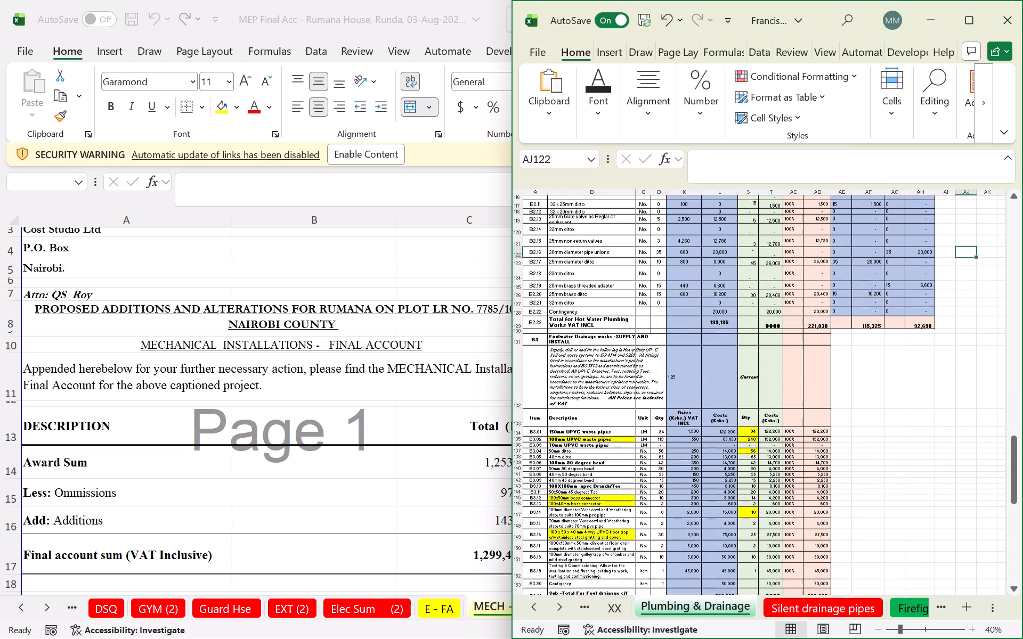
left_click_drag(837, 301, 876, 301)
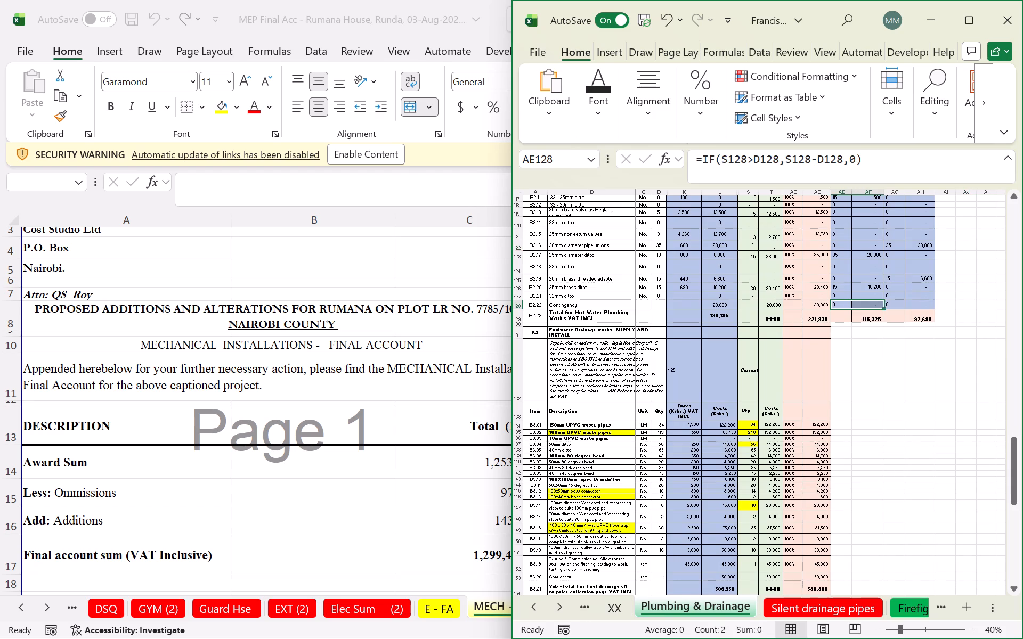
left_click_drag(876, 301, 916, 301)
key("ctrl+c")
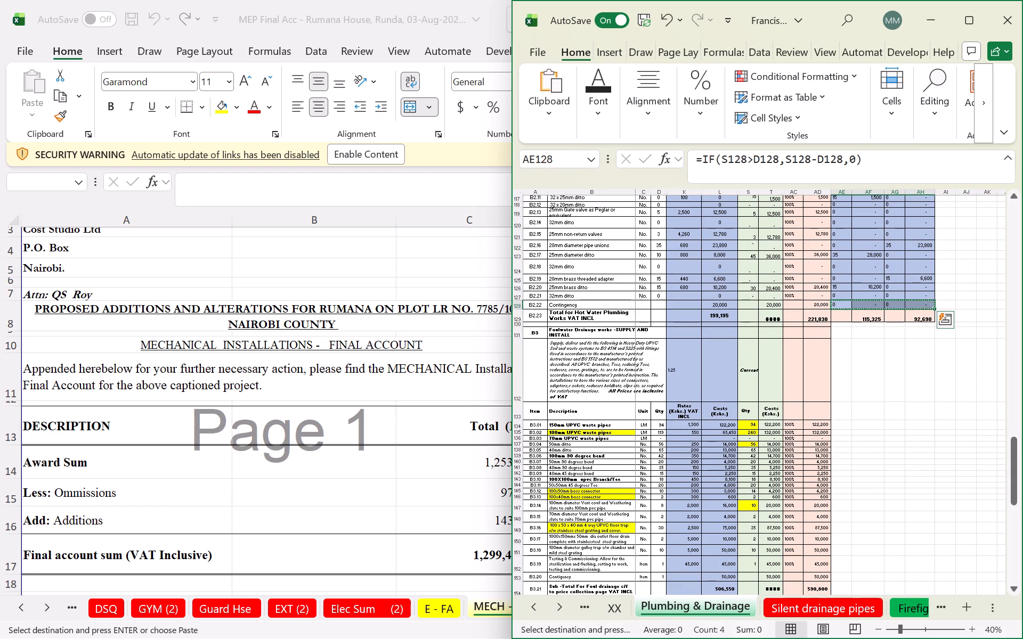
left_click(844, 422)
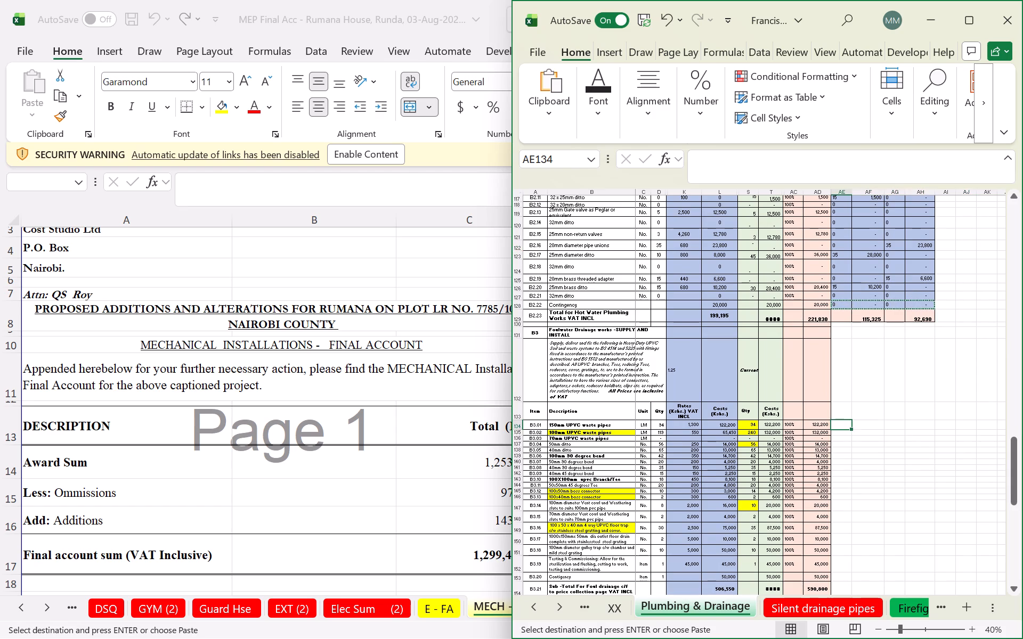
key("ctrl+v")
key("Escape")
key("Escape")
left_click(864, 453)
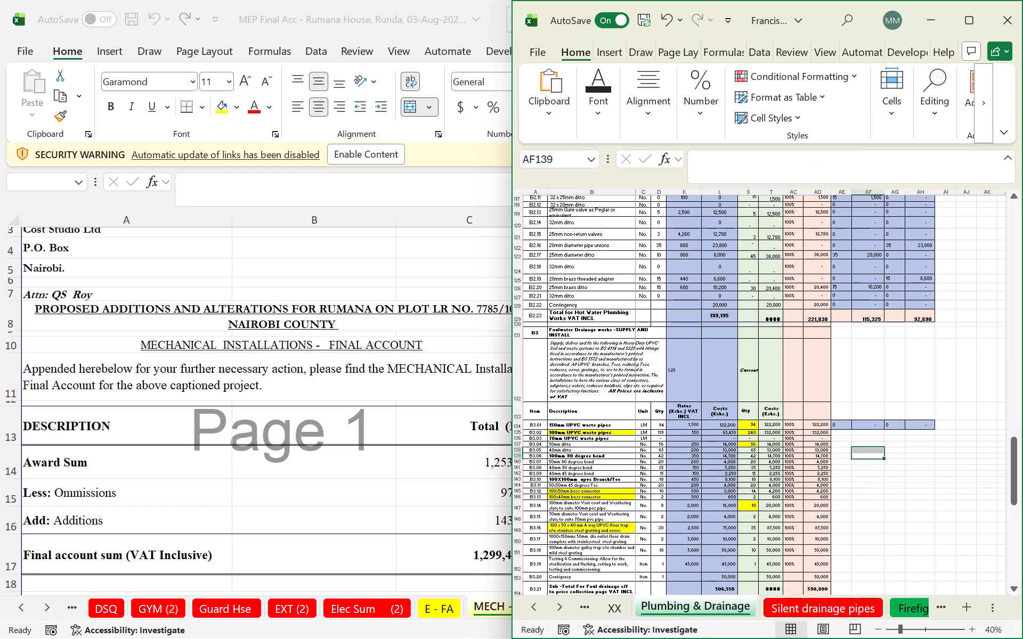
Fill the Additions and Ommission formulas AE134:AH134 down to row 153 for the foulwater drainage items.
left_click_drag(844, 423, 920, 427)
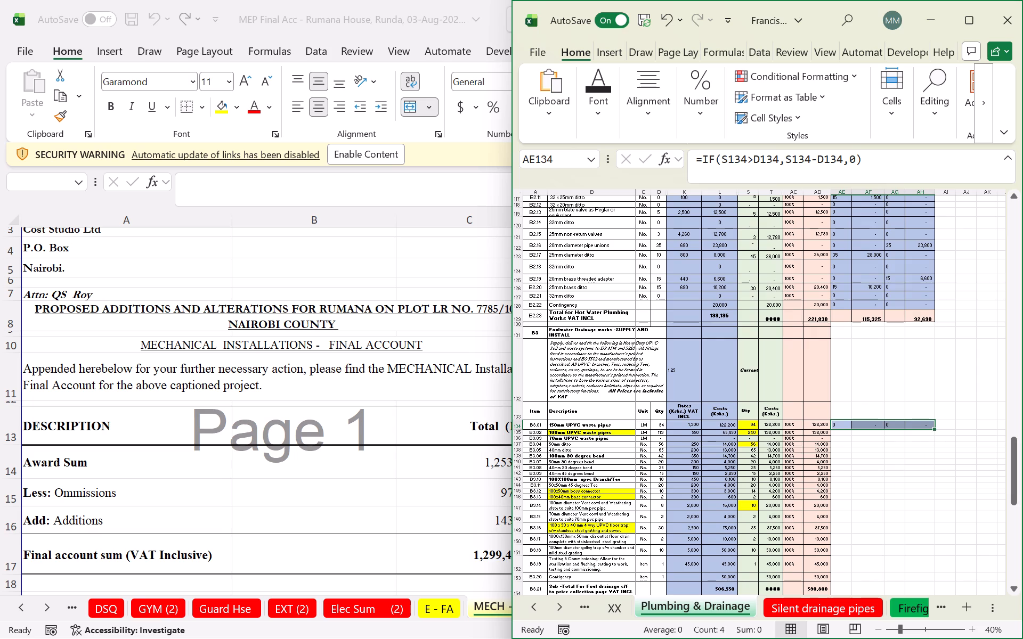
left_click_drag(936, 429, 930, 566)
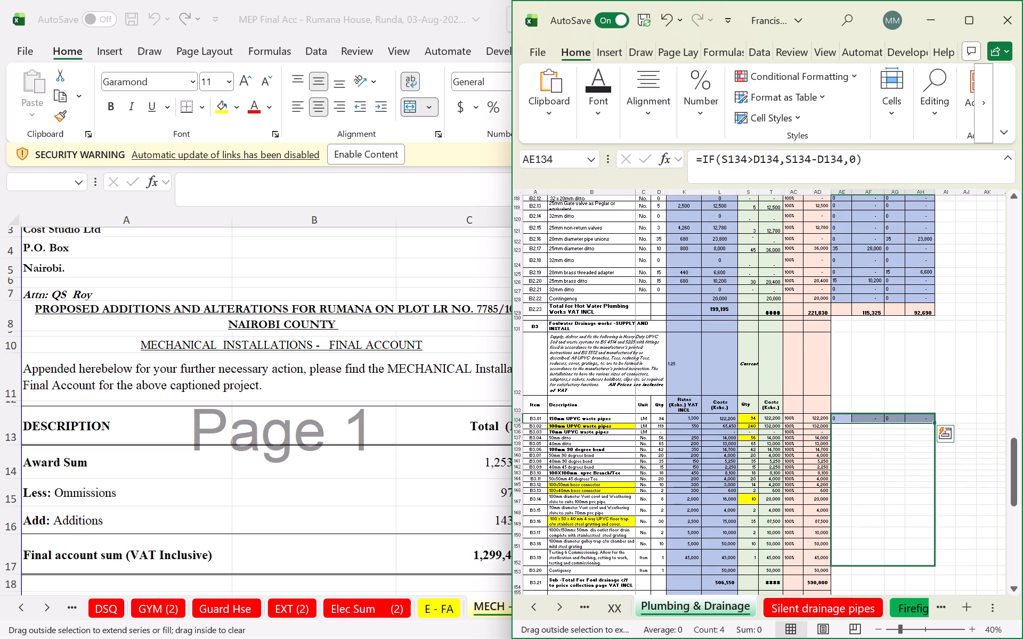
left_click_drag(930, 566, 930, 572)
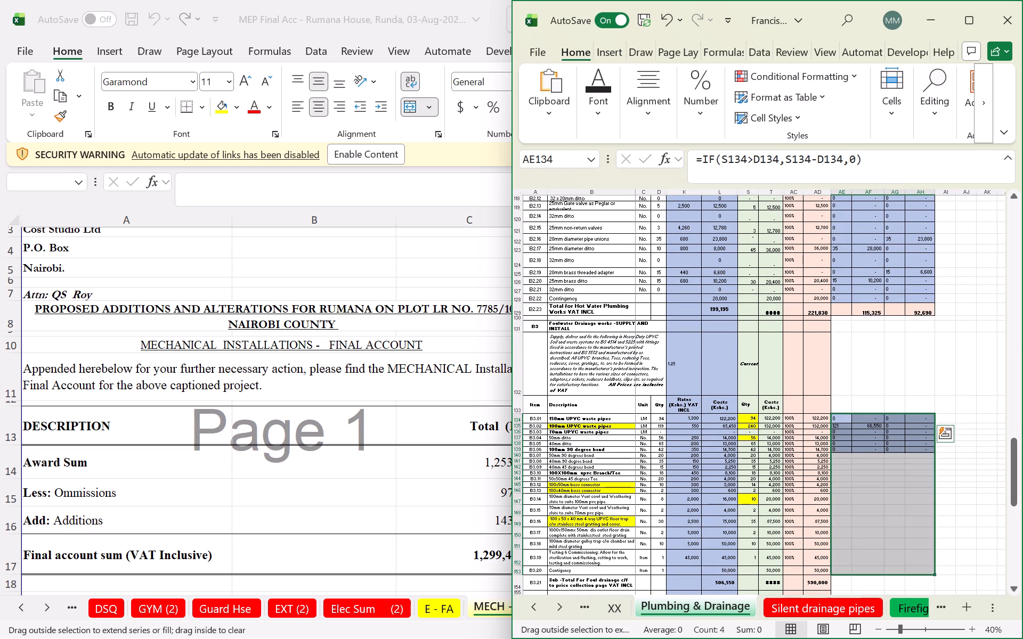
Extend the foul drainage sub-total formula from AD154 across the Additions and Ommission columns to AH154.
scroll(847, 347, "down", 3)
left_click(821, 531)
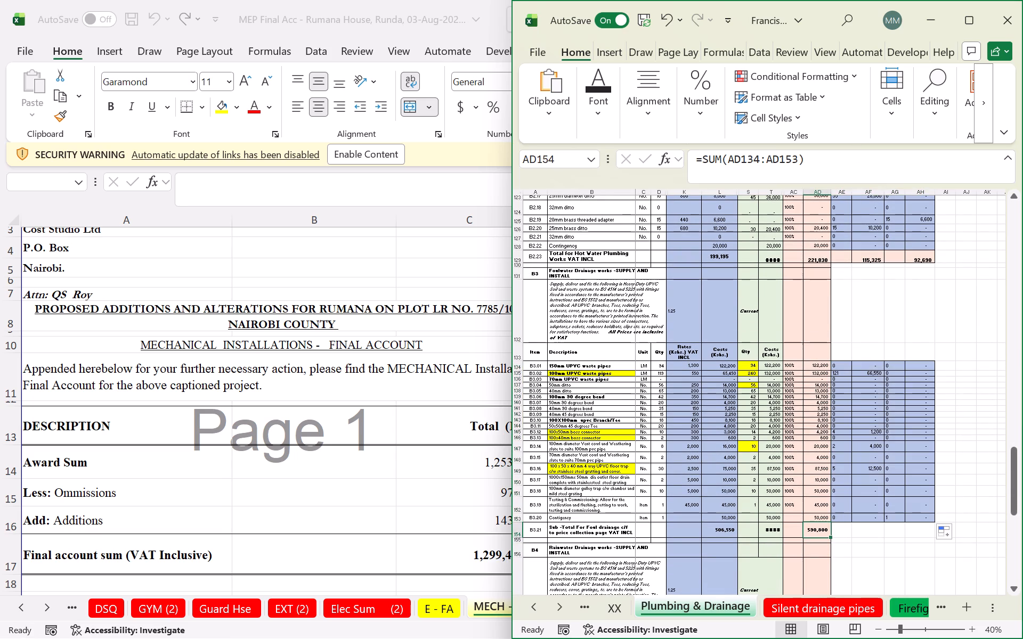
left_click_drag(829, 536, 932, 534)
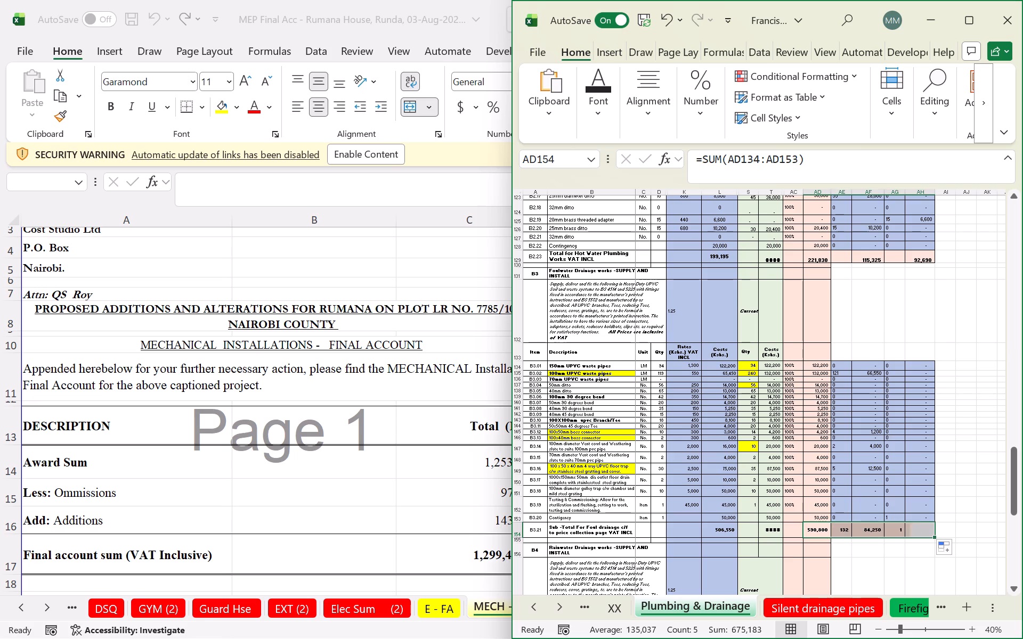
Clear the sub-total cells AE154 and AG154 in the Additions and Ommission Qty columns.
left_click(842, 530)
key("Delete")
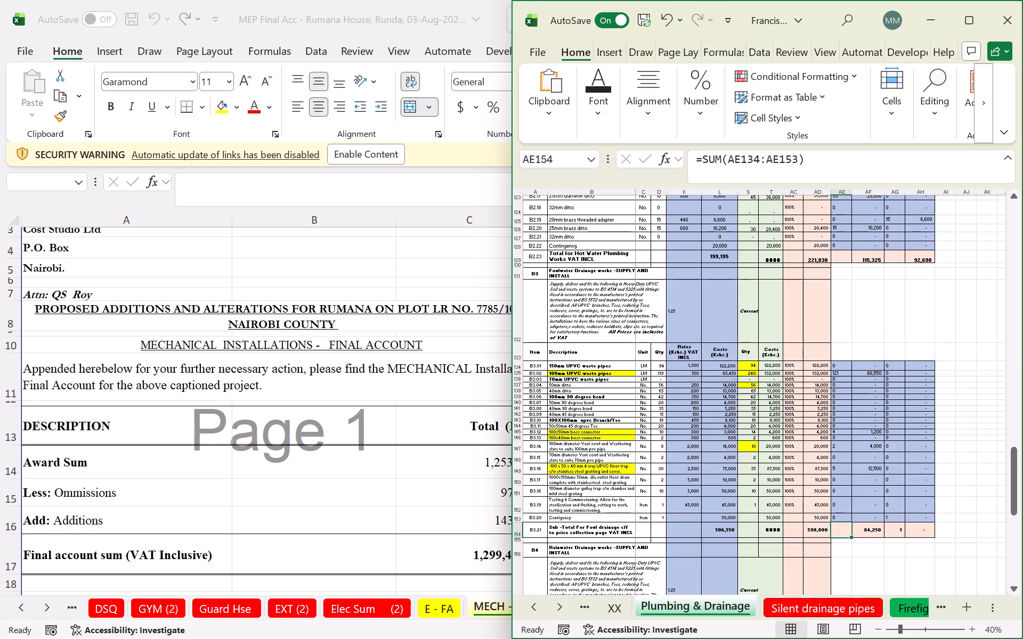
left_click(898, 528)
key("Delete")
left_click(894, 555)
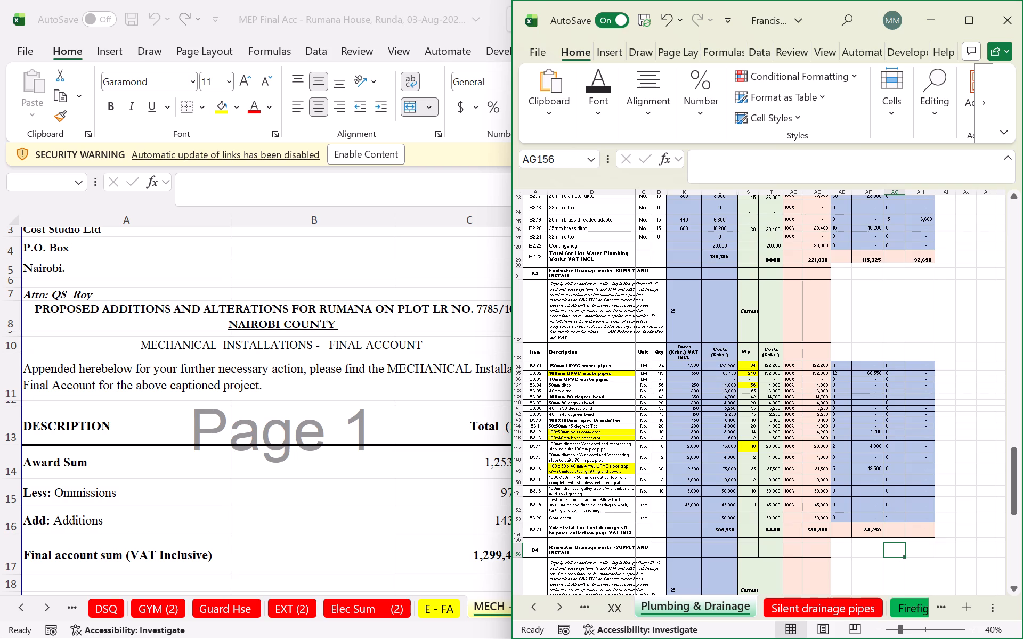
scroll(881, 339, "down", 6)
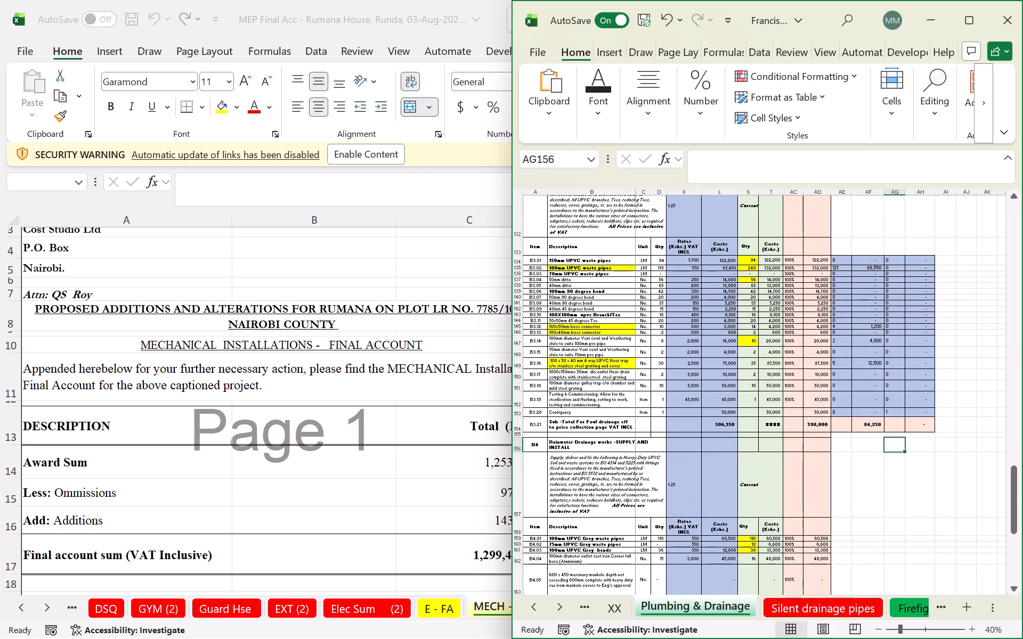
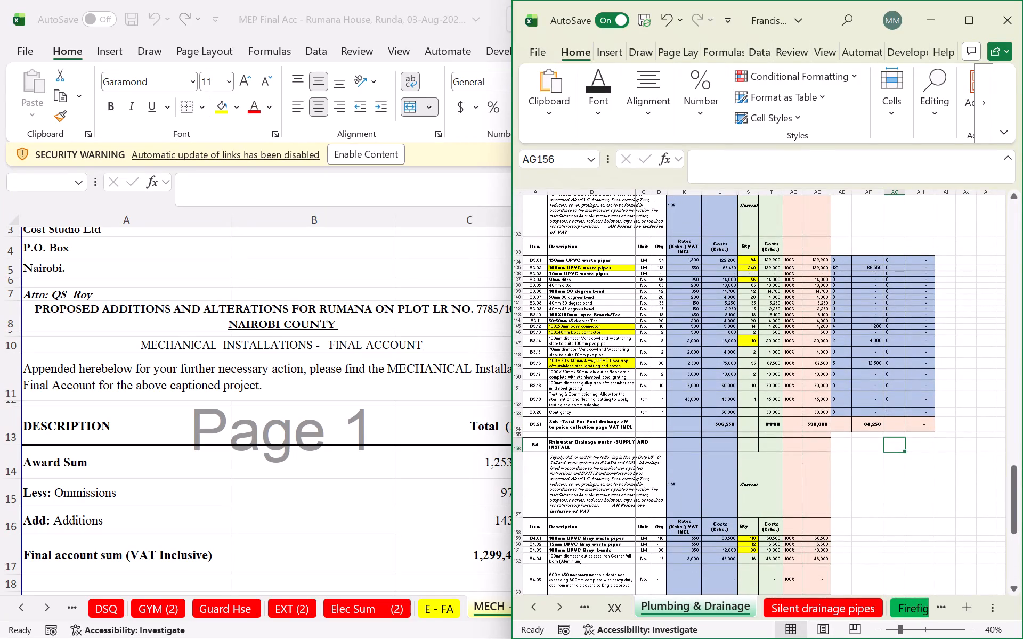
Copy the Additions and Ommission formulas AE134:AH134 to row 159 and fill them down to row 165 for the rainwater drainage items.
left_click_drag(843, 257, 878, 272)
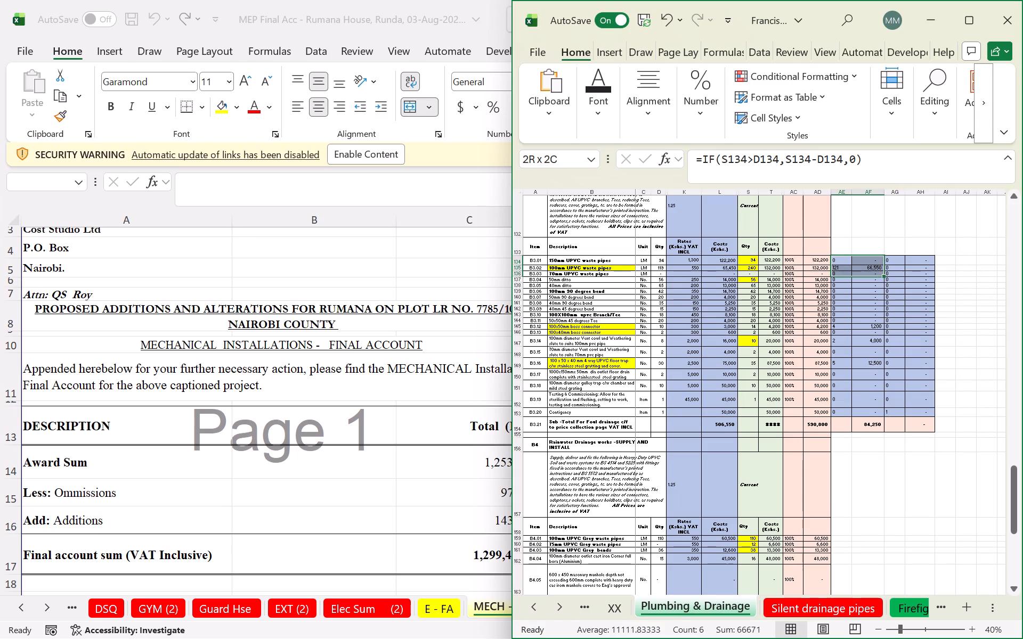
left_click_drag(878, 272, 911, 264)
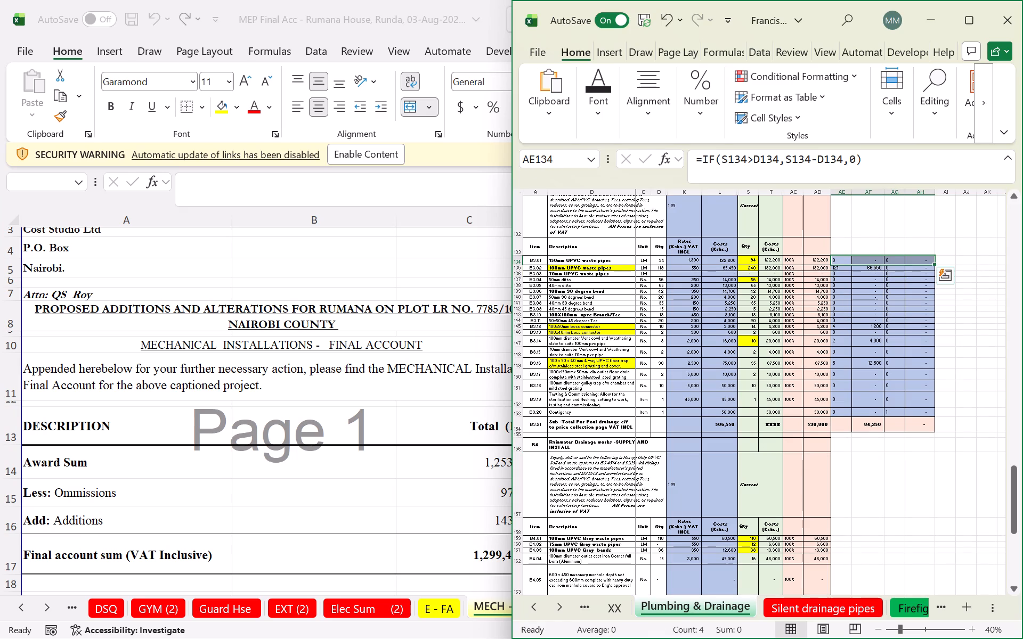
key("ctrl+c")
scroll(908, 263, "down", 5)
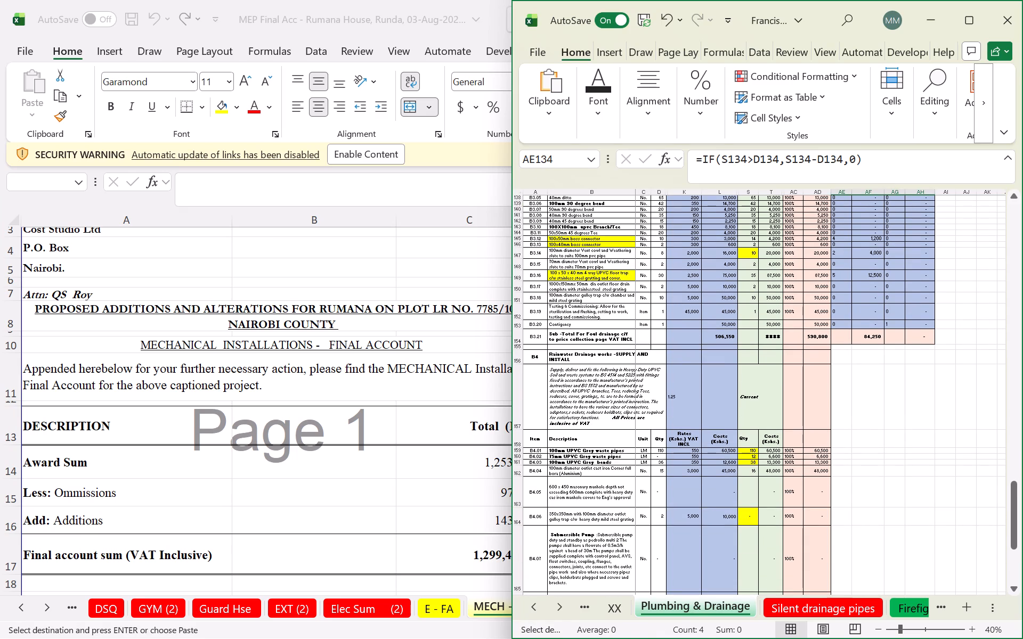
left_click(837, 452)
key("ctrl+v")
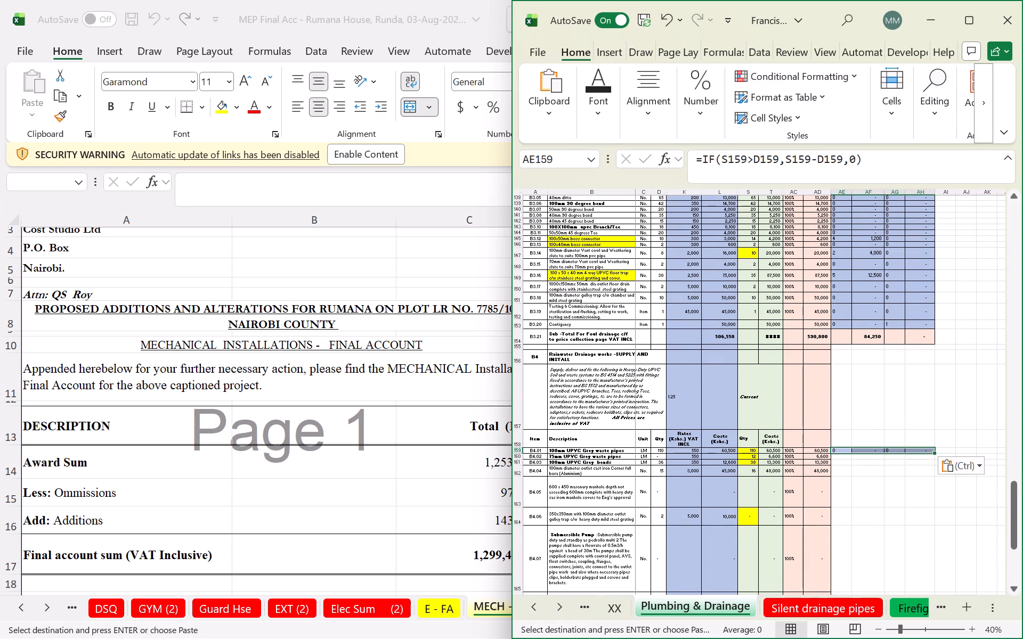
left_click_drag(936, 452, 916, 610)
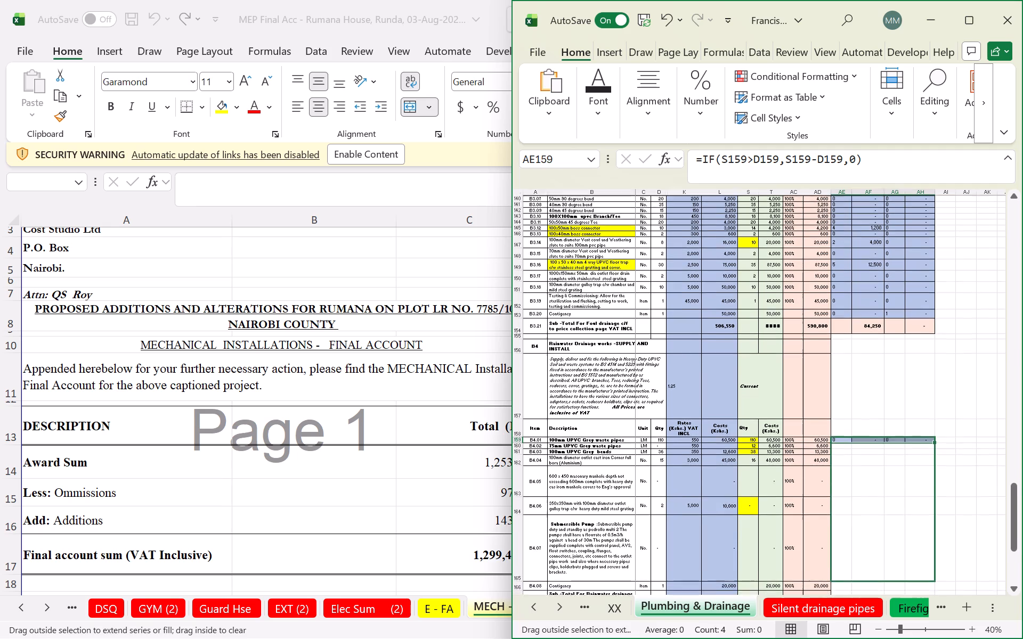
left_click_drag(916, 610, 920, 555)
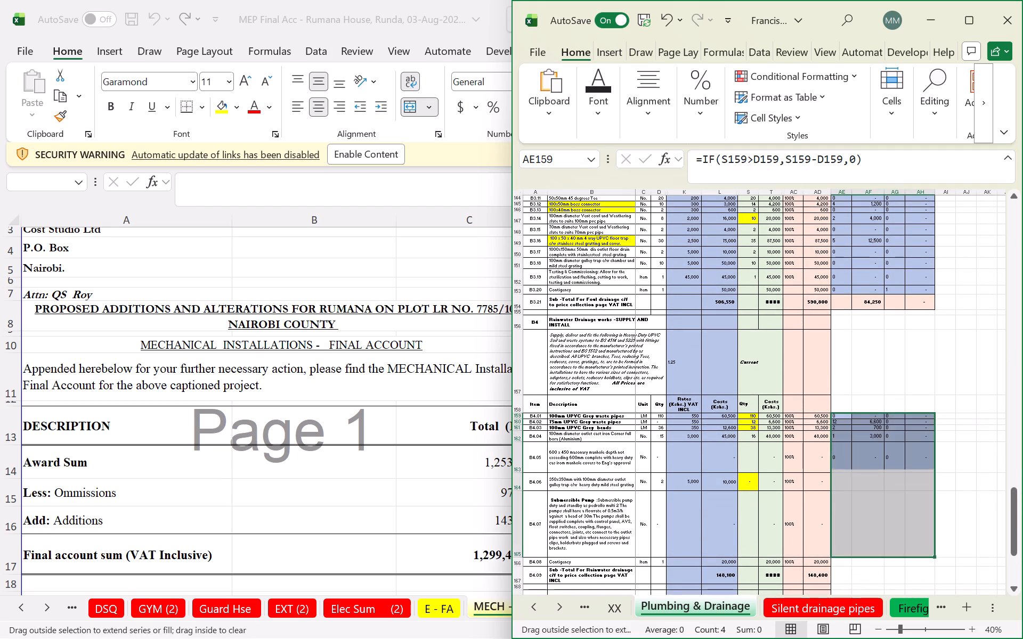
Extend the rainwater drainage sub-total formula from AD167 across to AH167, clearing the Qty cells AE167 and AG167.
left_click(821, 576)
left_click_drag(830, 584, 937, 578)
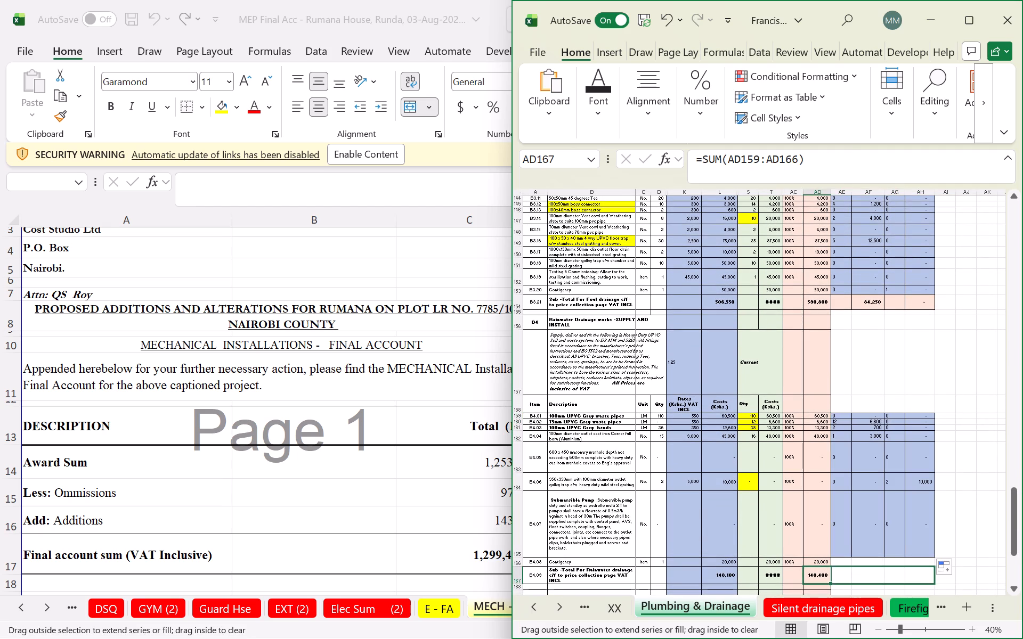
left_click_drag(937, 578, 937, 578)
left_click(842, 572)
key("Delete")
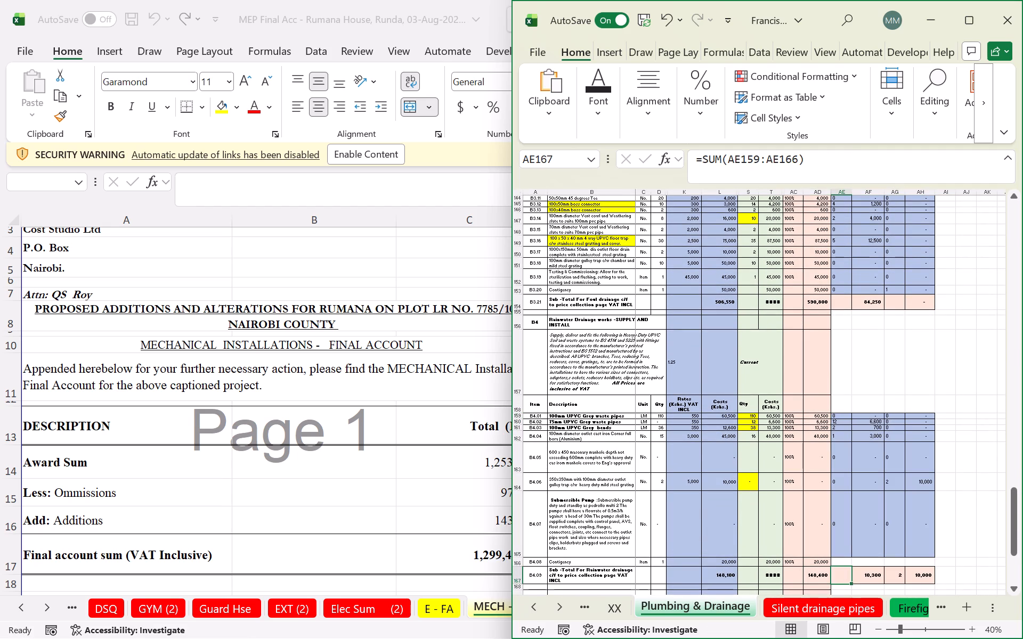
left_click(892, 577)
key("Delete")
Extend the price summary formulas AD170:AD175 across to column AH, clearing the Qty cells in AE170:AE175 and AG170:AG175.
scroll(905, 349, "down", 9)
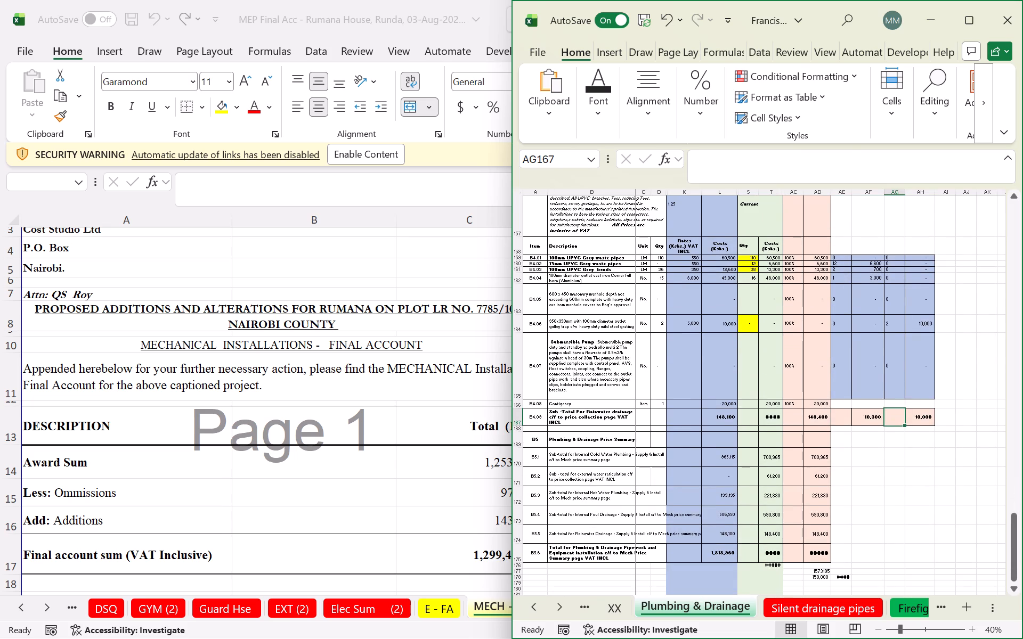
left_click(819, 459)
left_click_drag(818, 455, 810, 530)
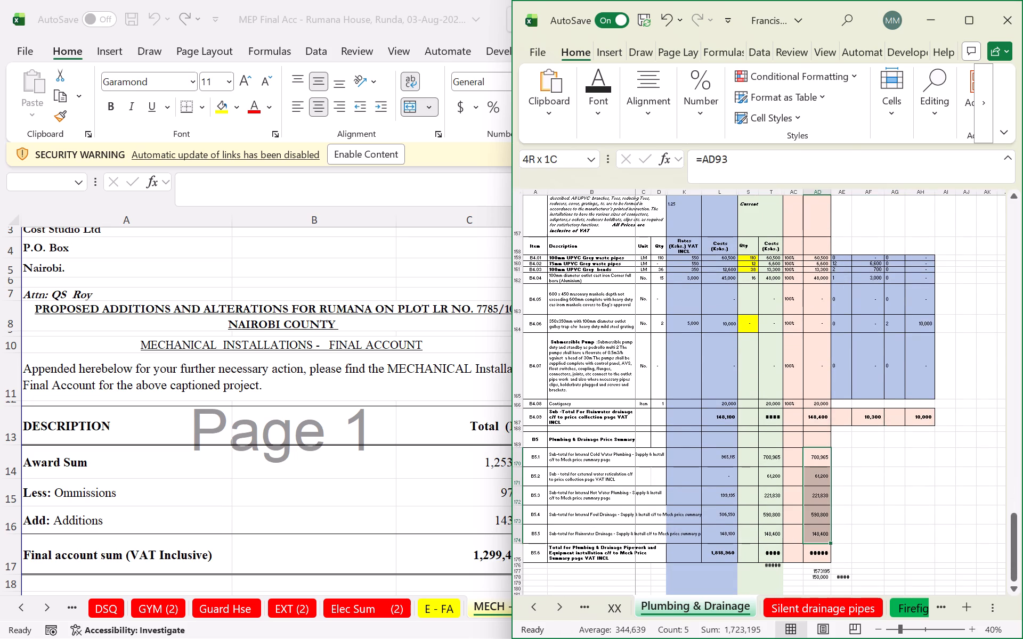
left_click_drag(810, 530, 812, 548)
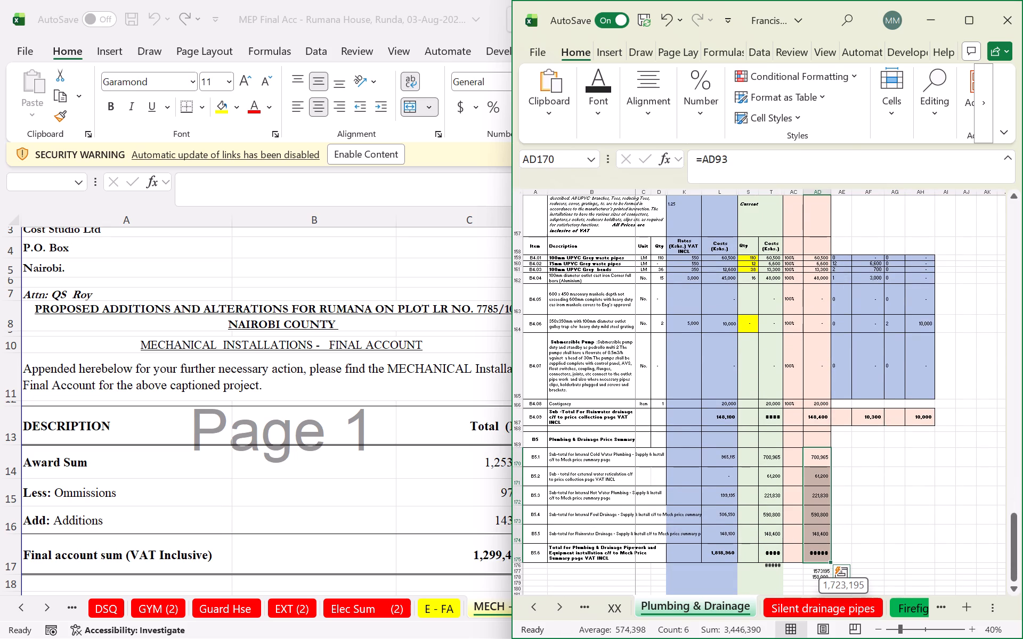
left_click_drag(831, 561, 890, 552)
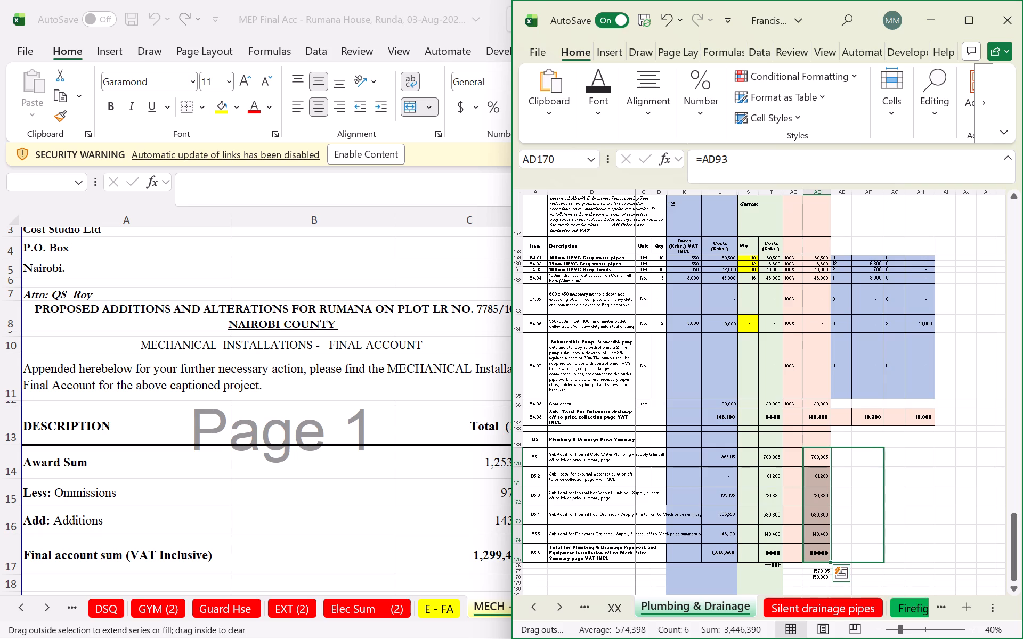
left_click_drag(890, 552, 922, 551)
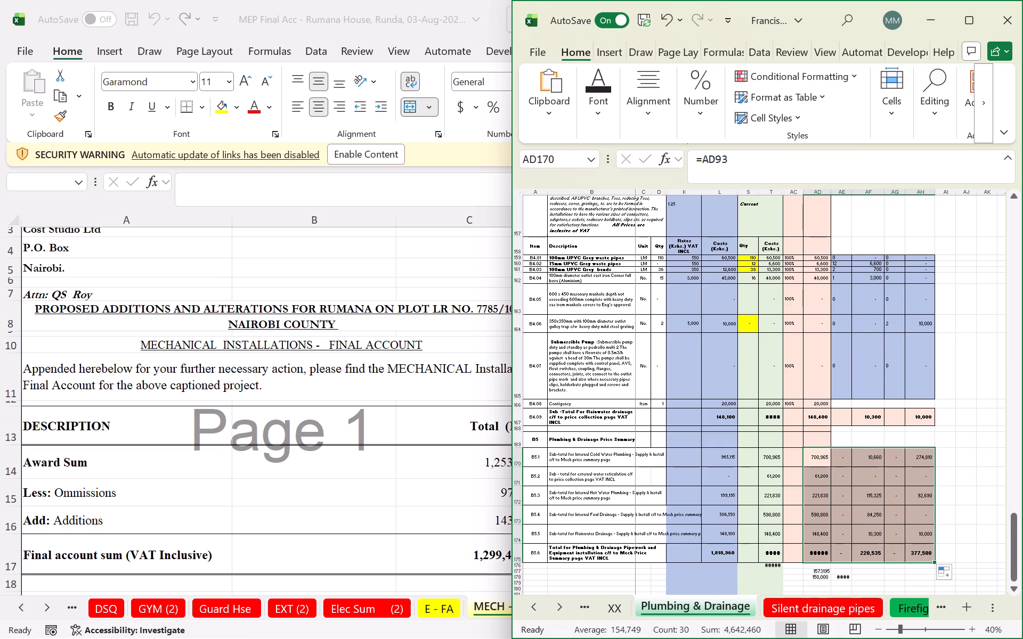
left_click_drag(844, 457, 841, 552)
key("Delete")
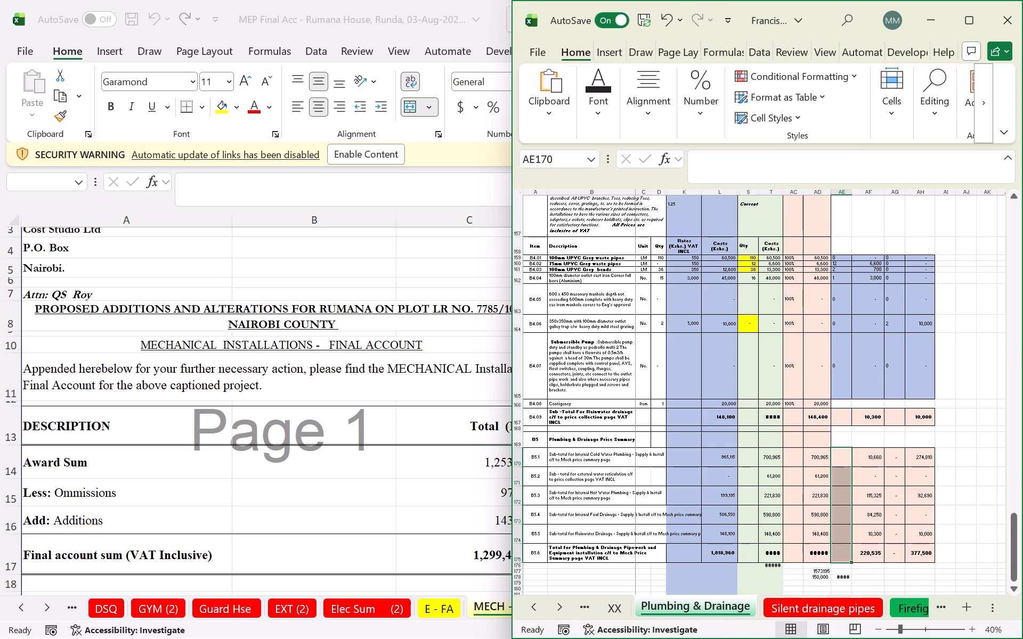
left_click_drag(893, 458, 888, 545)
key("Delete")
left_click(951, 469)
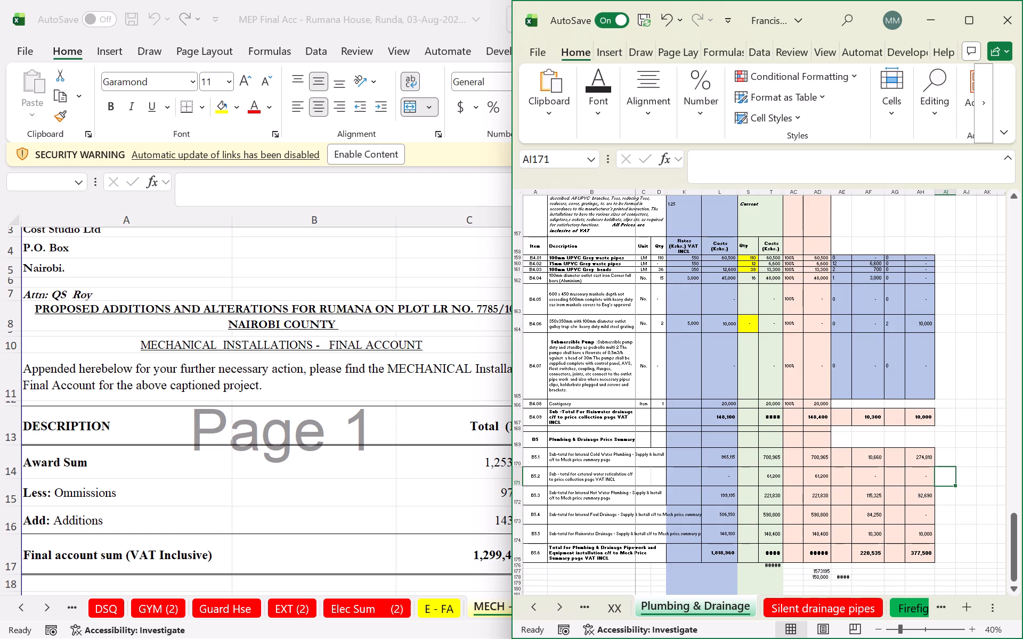
Widen columns T and AD so that their Costs totals display in full.
left_click(783, 189)
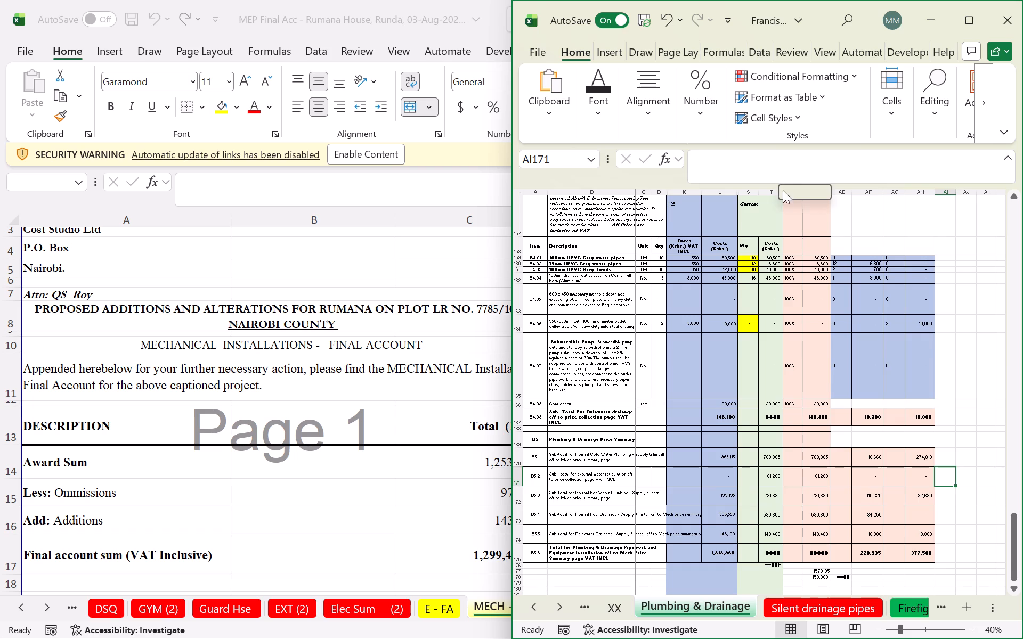
left_click(783, 219)
left_click(784, 193)
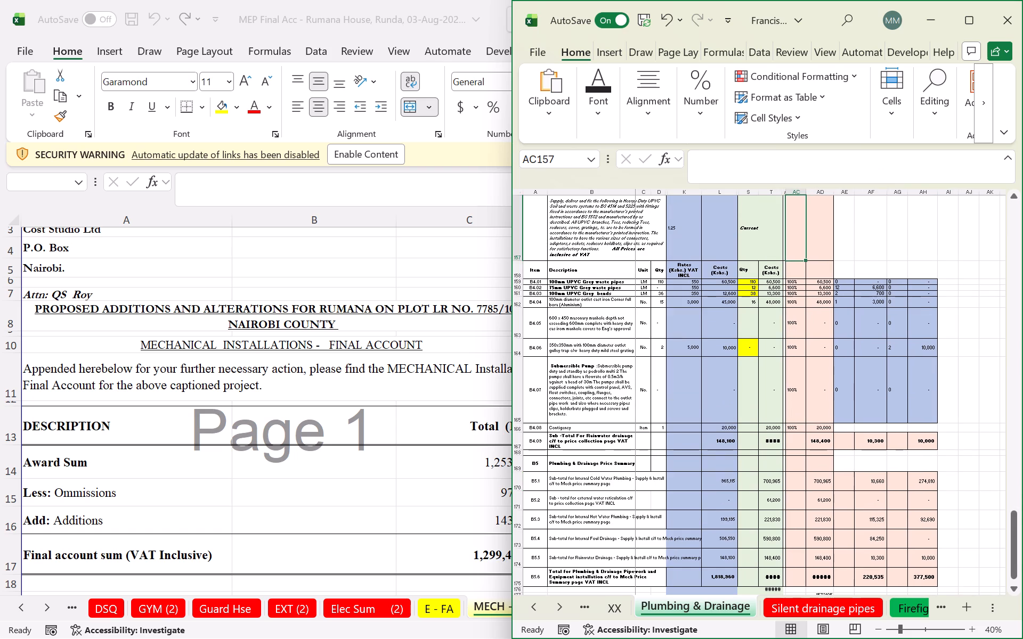
left_click_drag(789, 191, 783, 191)
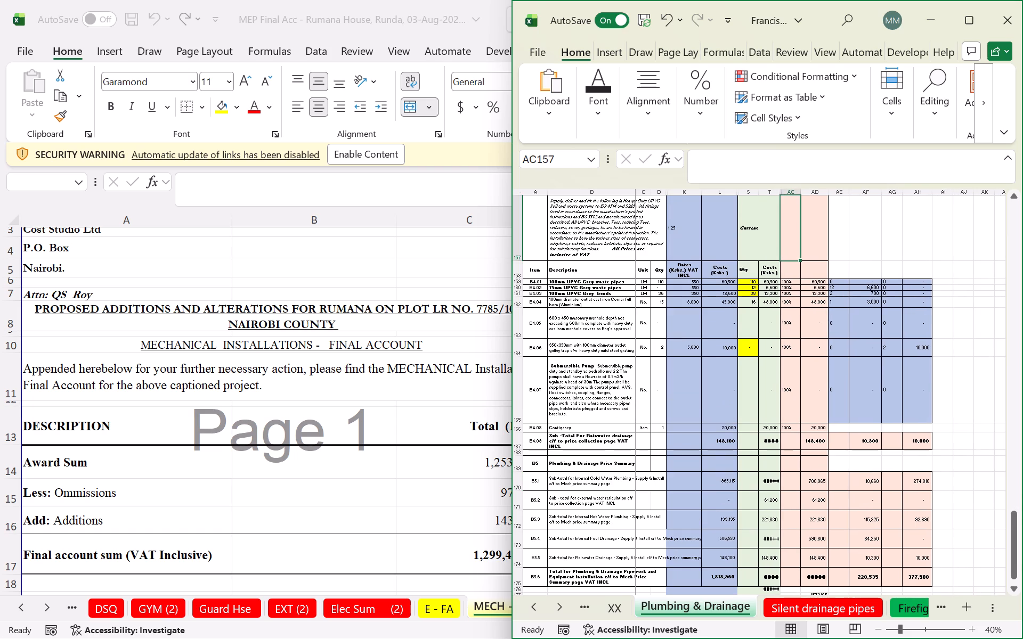
left_click_drag(780, 190, 789, 190)
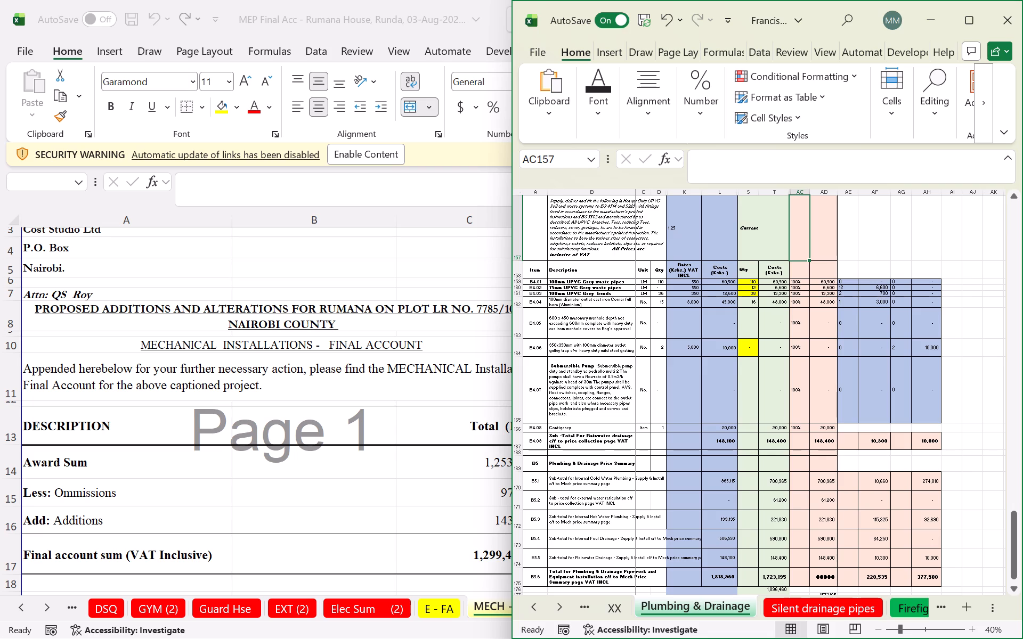
left_click_drag(838, 191, 844, 192)
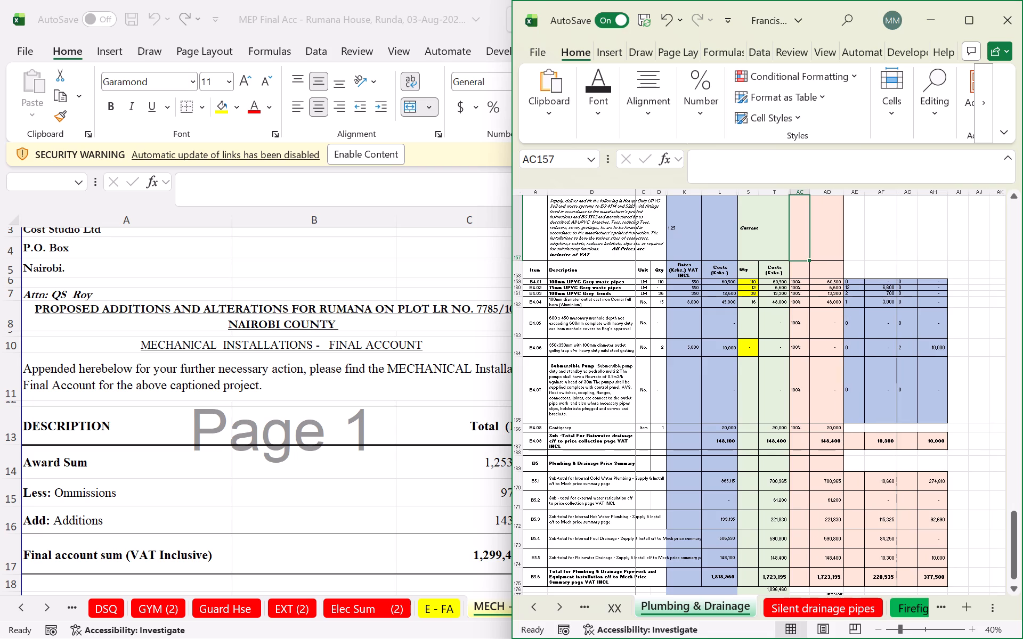
Review the rainwater drainage and price summary rows and inspect the Additions Qty formula in AE159.
scroll(864, 315, "up", 4)
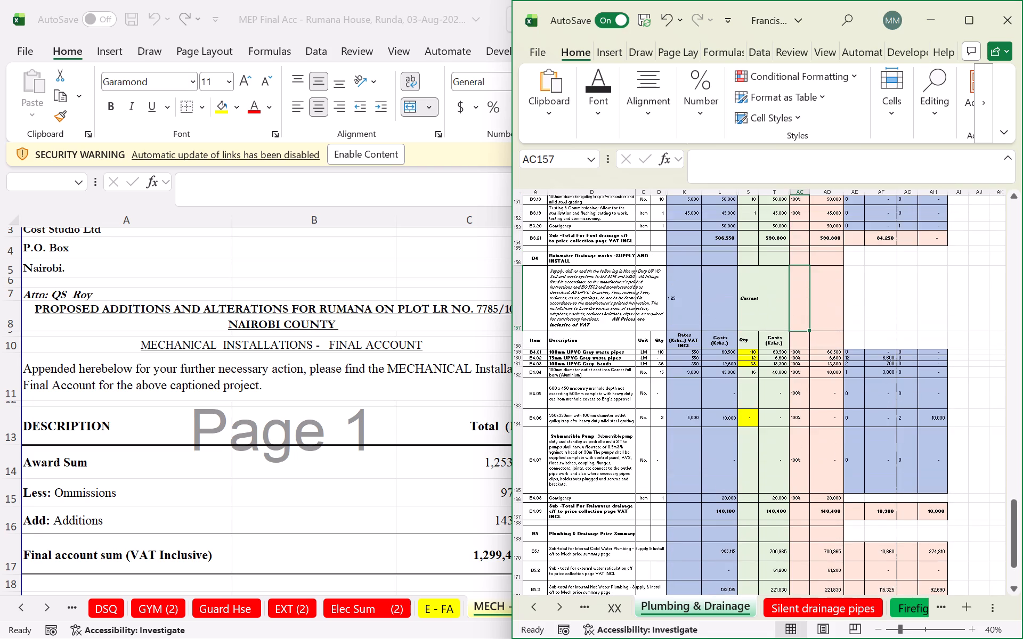
scroll(864, 312, "down", 3)
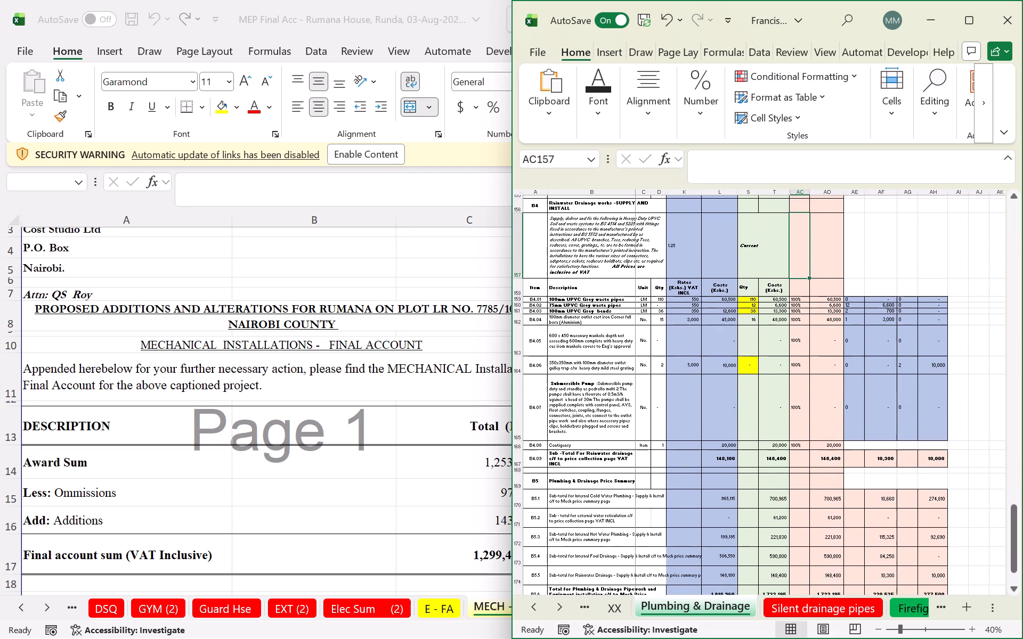
scroll(864, 312, "down", 1)
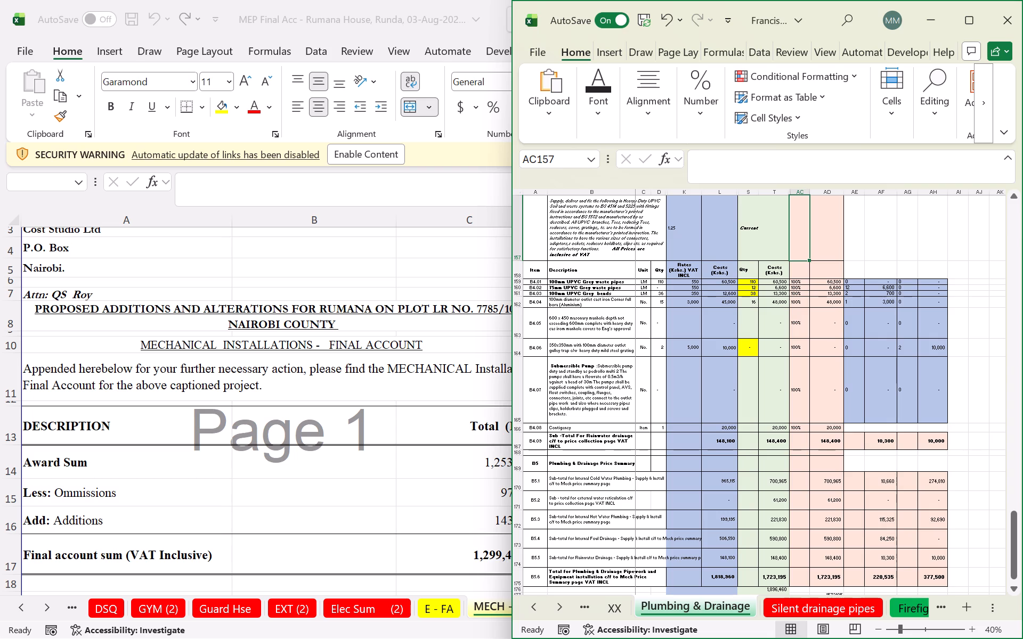
double_click(850, 283)
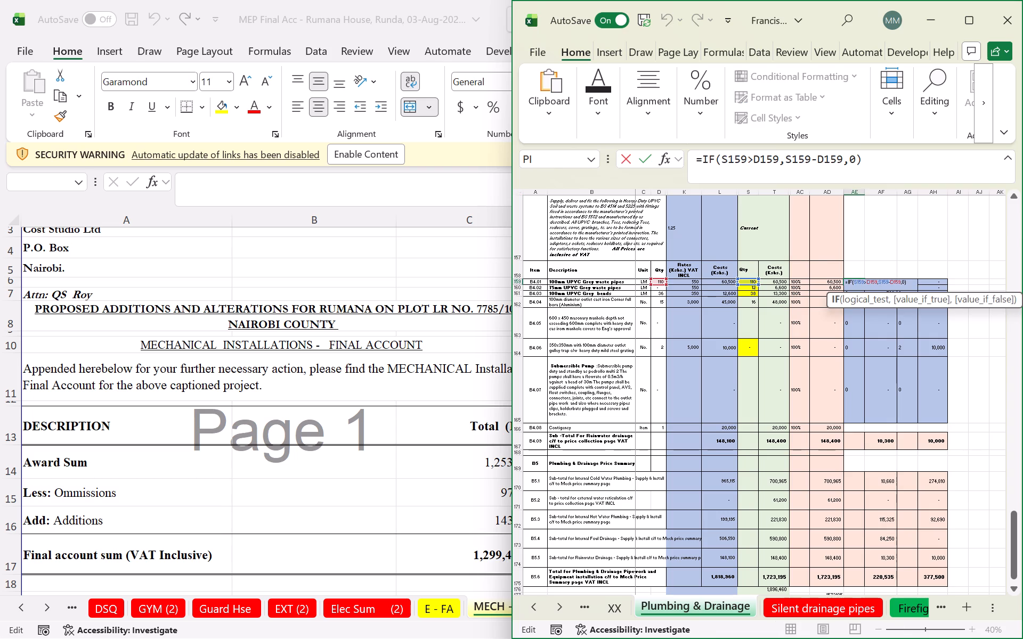
key("Return")
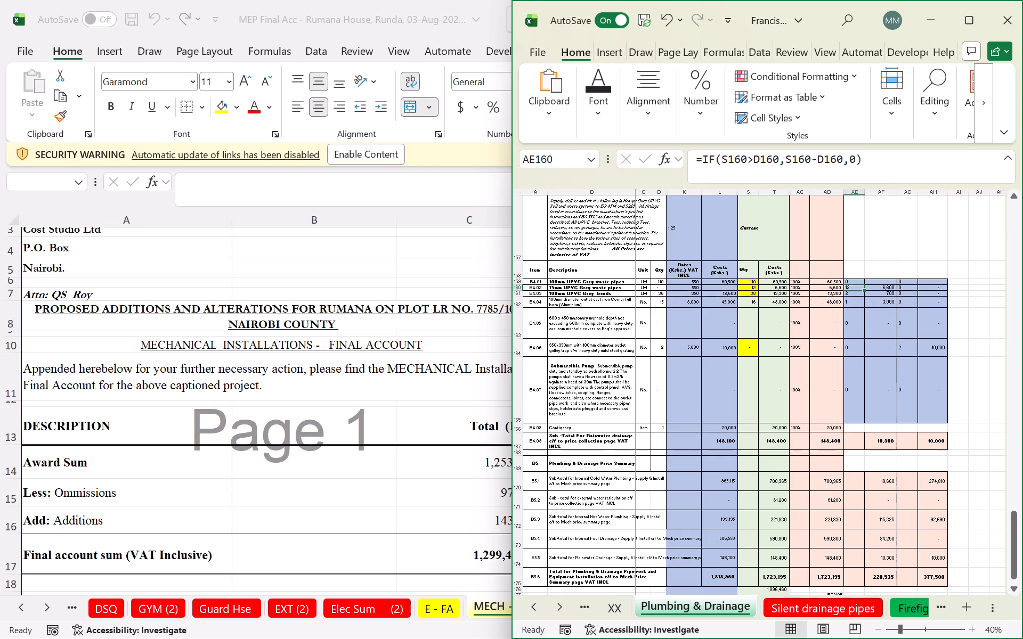
Shade the Ommission columns AG3:AH175 with the lightest gold theme fill colour.
scroll(894, 441, "down", 2)
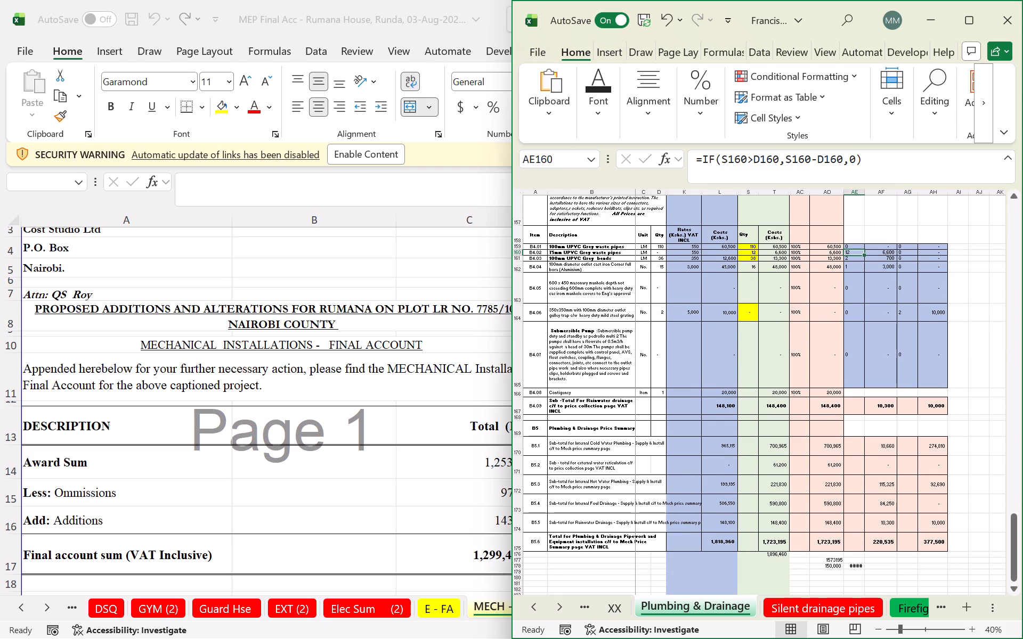
left_click_drag(935, 543, 896, 38)
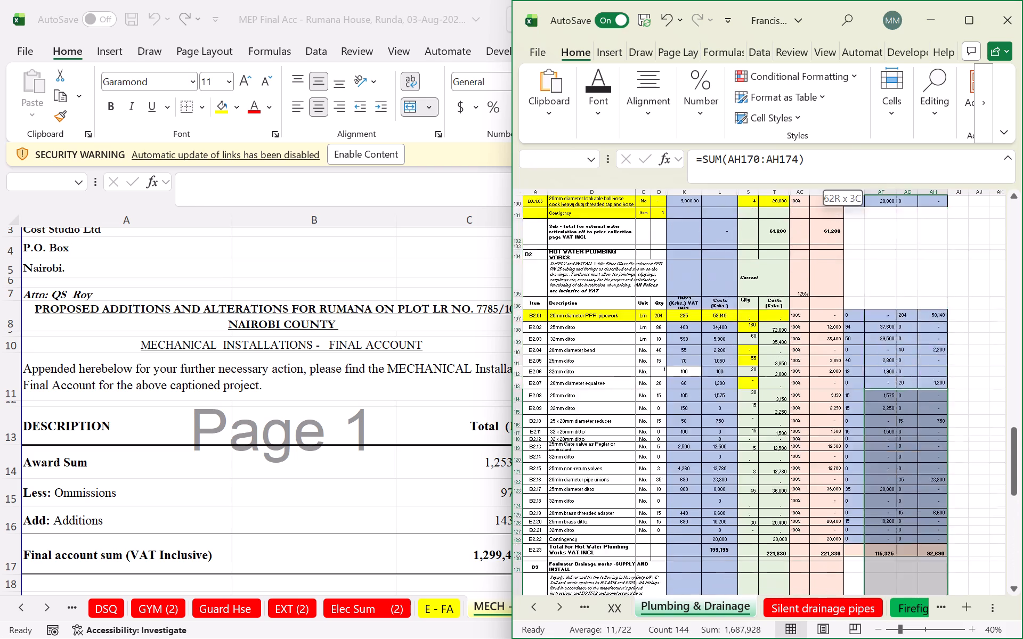
left_click_drag(896, 38, 910, 183)
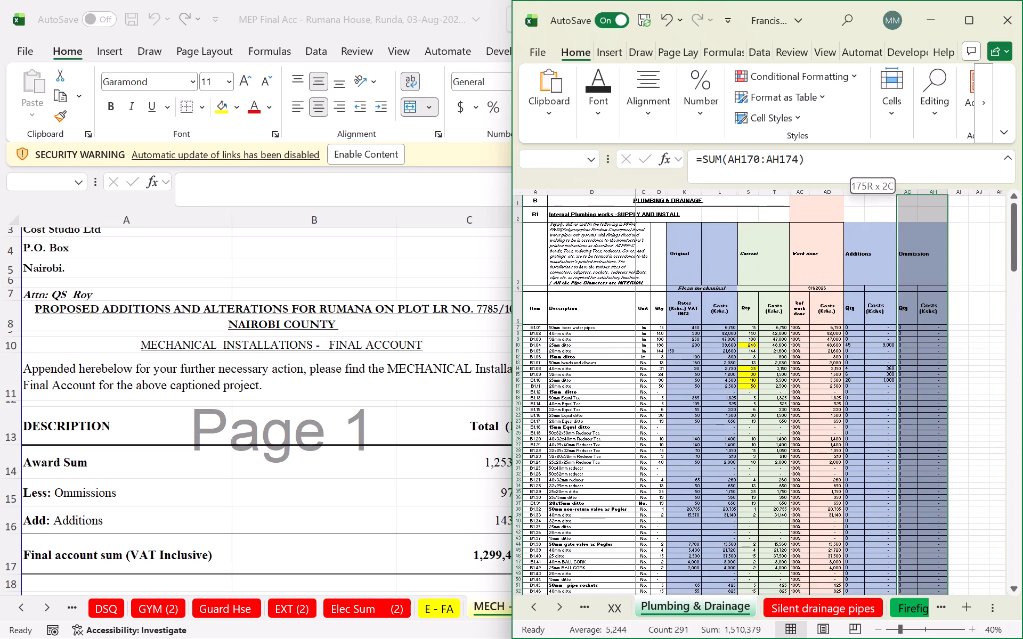
left_click_drag(910, 183, 911, 233)
left_click(612, 116)
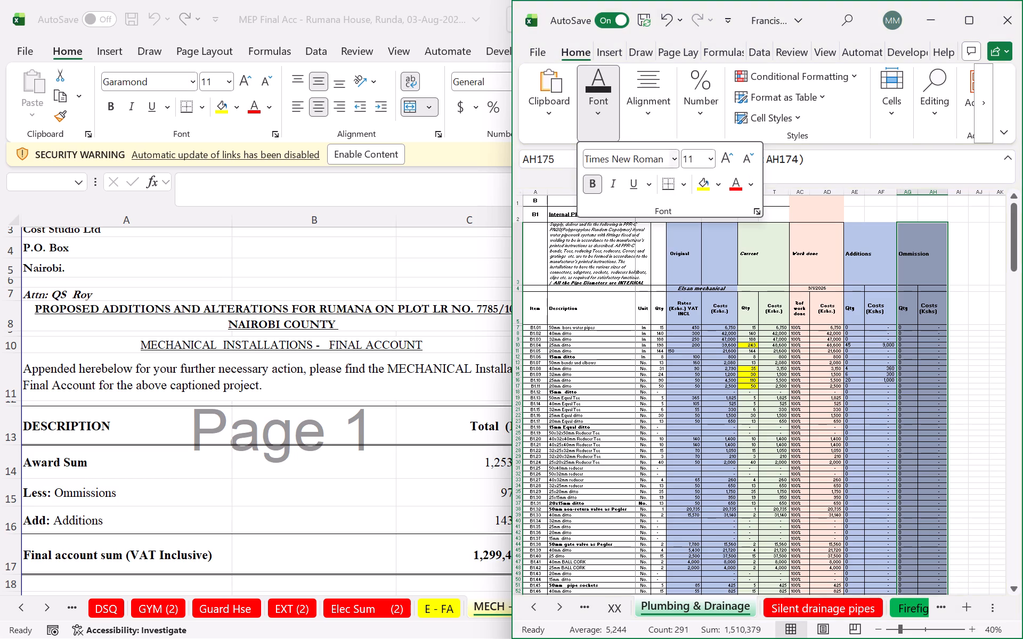
left_click(717, 181)
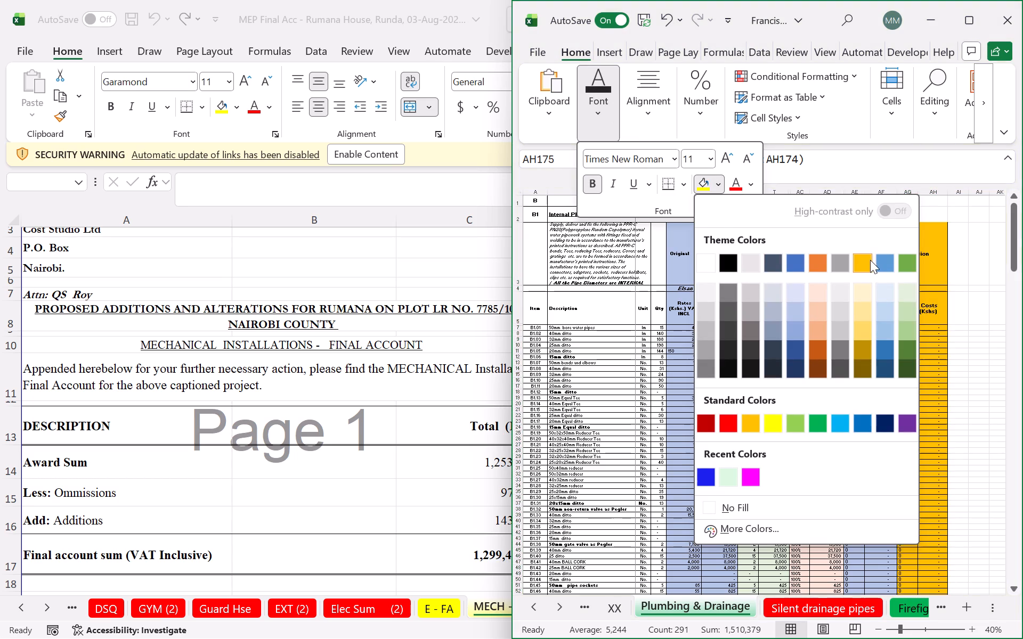
left_click(866, 289)
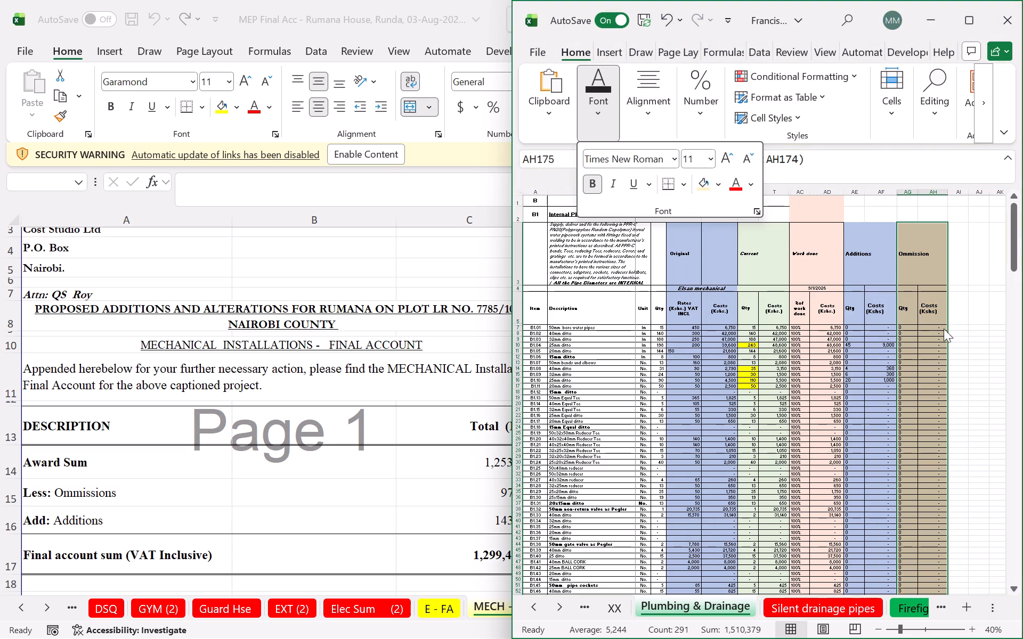
left_click(998, 342)
left_click(976, 338)
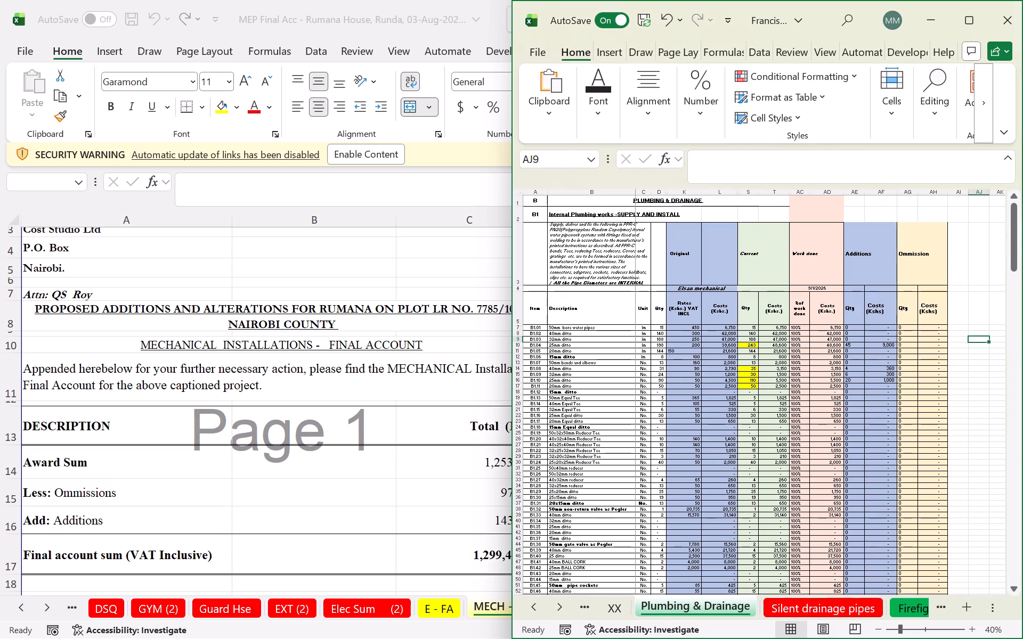
Review the Plumbing & Drainage sheet from the internal plumbing items down to the price summary and the rows below it.
scroll(930, 225, "down", 20)
scroll(930, 225, "down", 9)
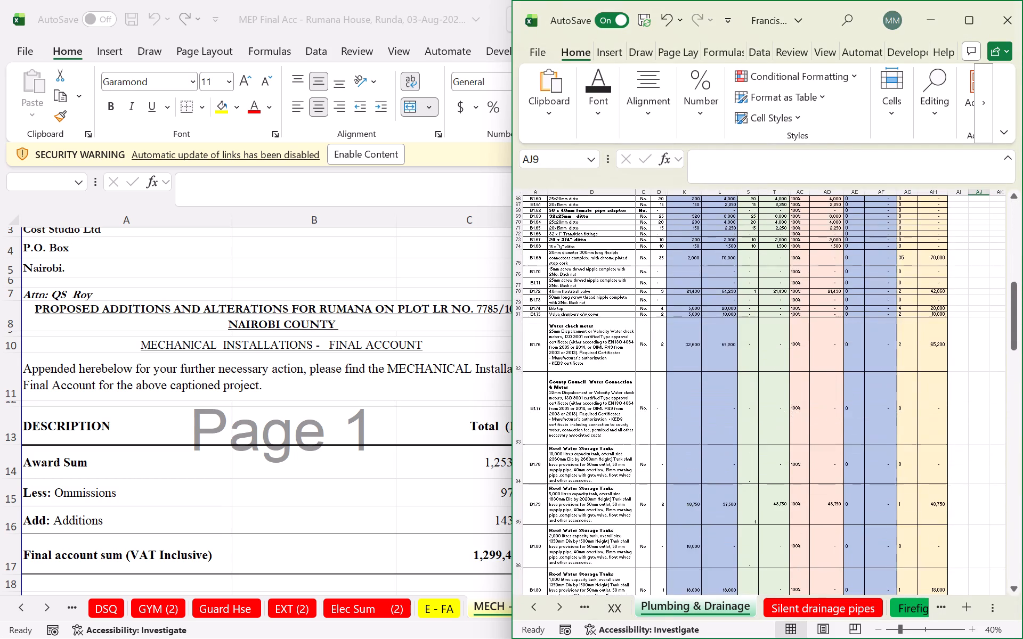
scroll(930, 225, "down", 18)
scroll(930, 225, "down", 10)
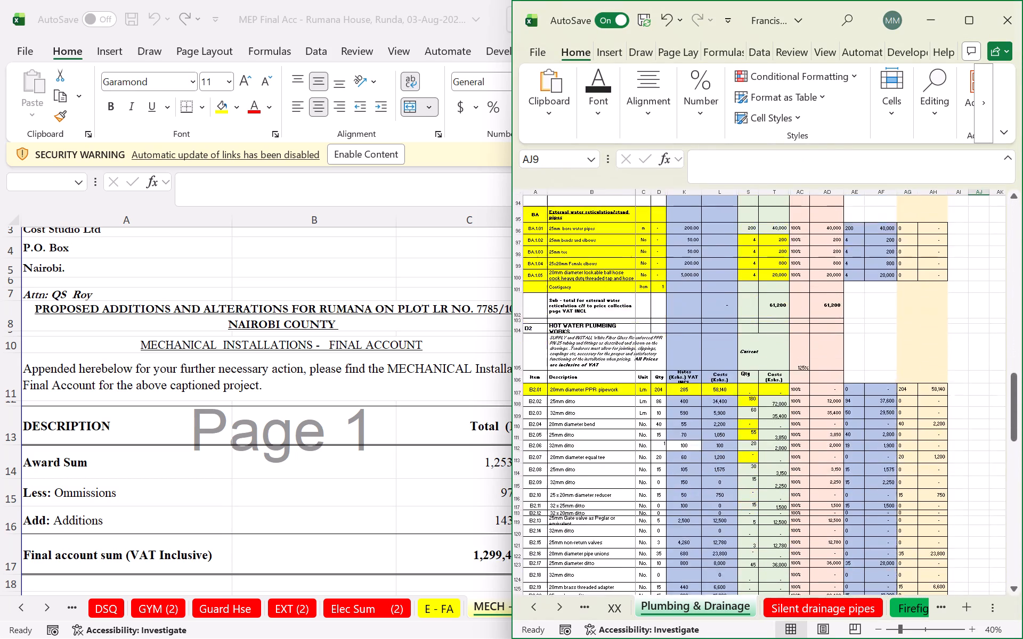
scroll(930, 225, "down", 20)
scroll(930, 225, "down", 12)
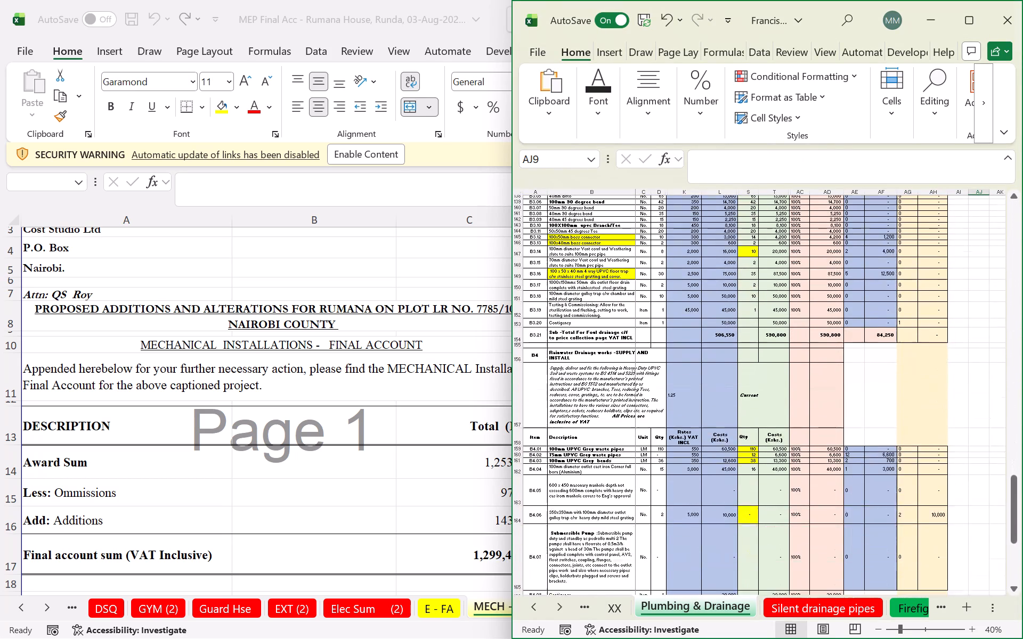
scroll(930, 225, "down", 17)
scroll(910, 310, "down", 3)
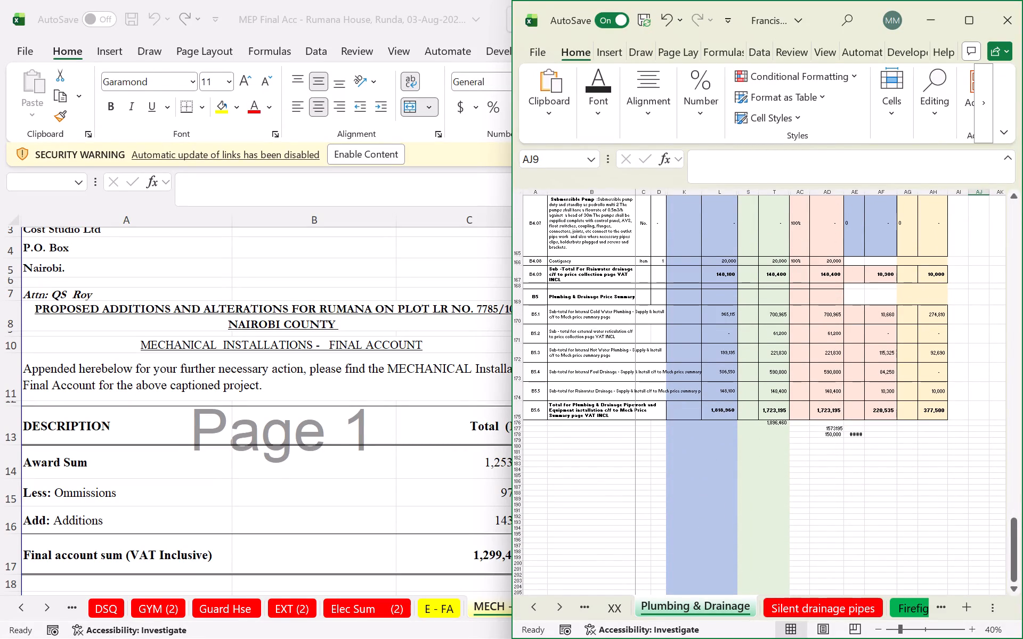
scroll(783, 342, "down", 16)
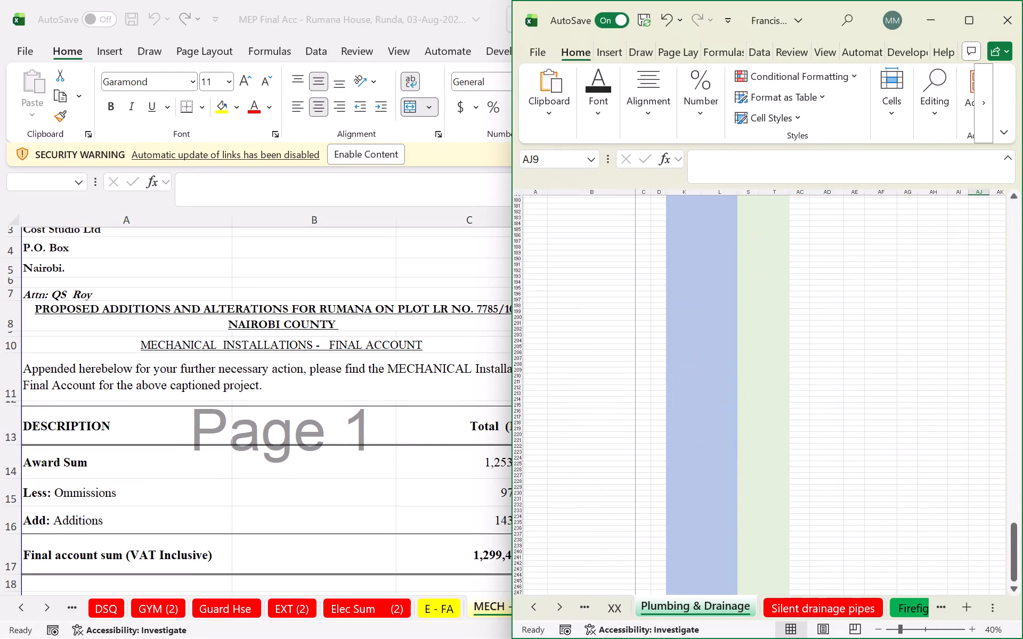
scroll(783, 340, "down", 20)
scroll(783, 340, "down", 20)
scroll(783, 340, "down", 13)
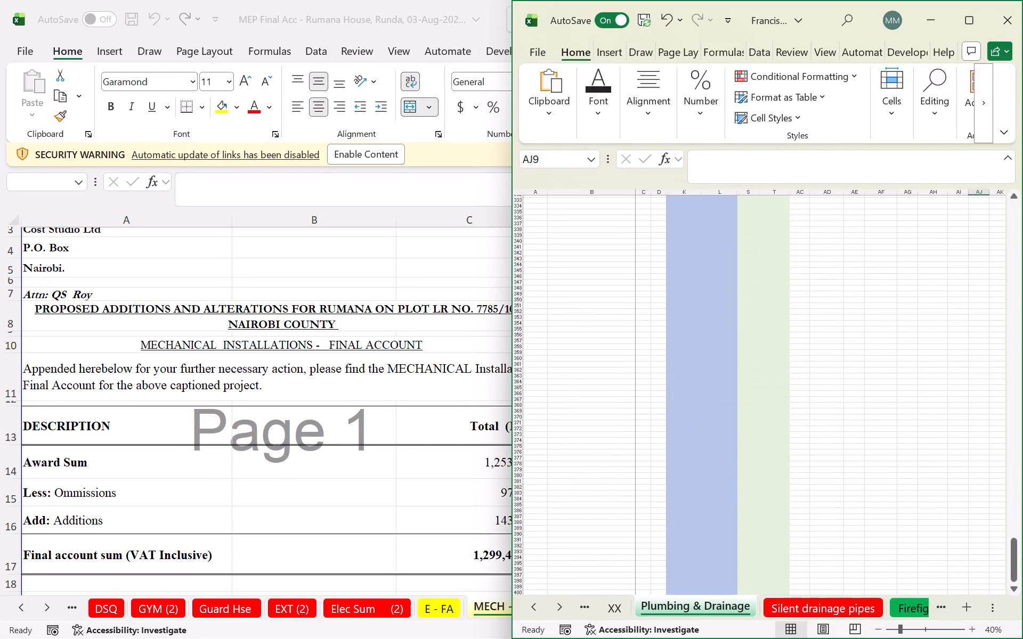
scroll(785, 333, "down", 20)
scroll(785, 333, "down", 20)
scroll(785, 333, "down", 13)
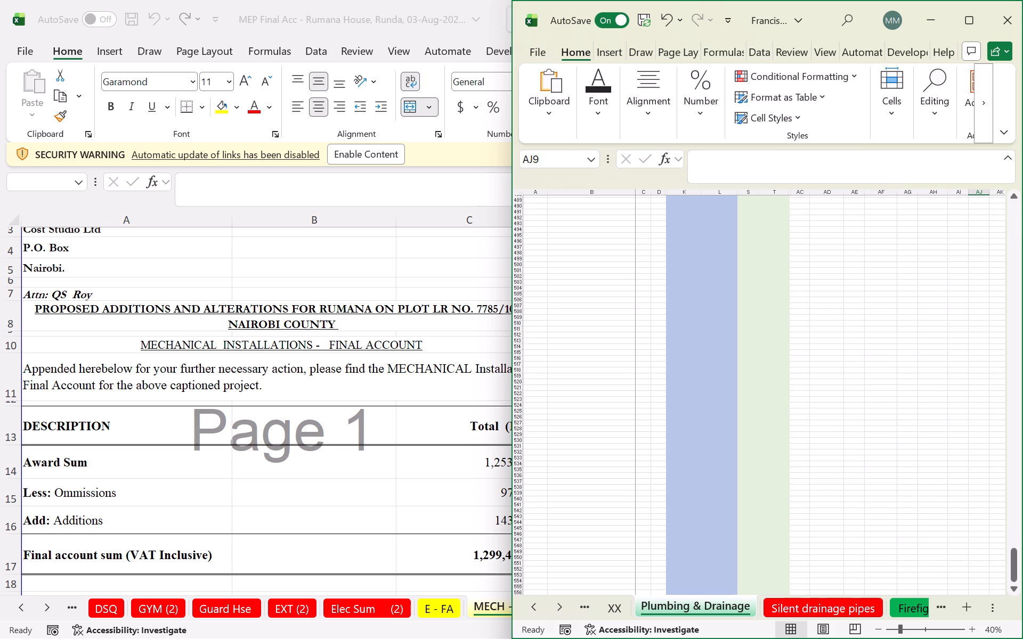
scroll(784, 332, "down", 3)
scroll(783, 332, "up", 20)
scroll(783, 332, "up", 1)
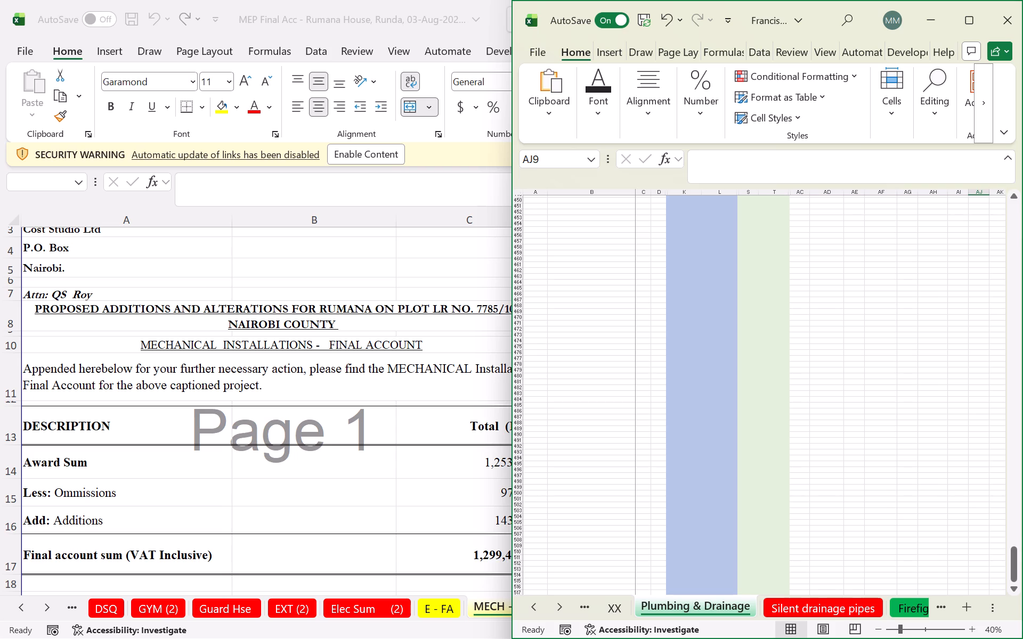
Switch the Plumbing & Drainage sheet to Page Break Preview and extend the print area from column L to column AH.
left_click(852, 630)
scroll(721, 289, "down", 1)
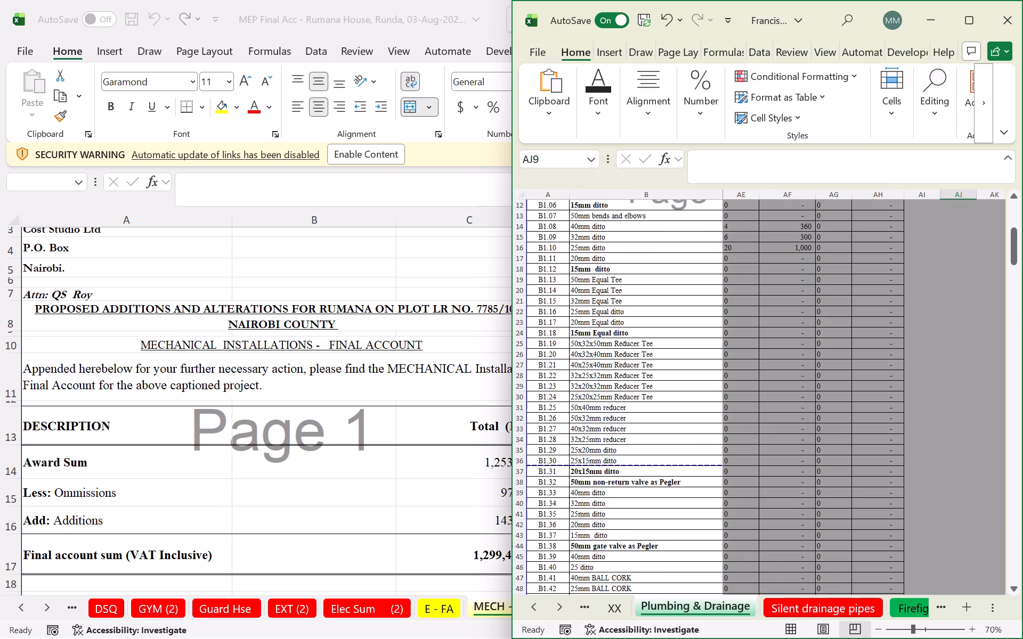
scroll(721, 289, "down", 1)
left_click(856, 628)
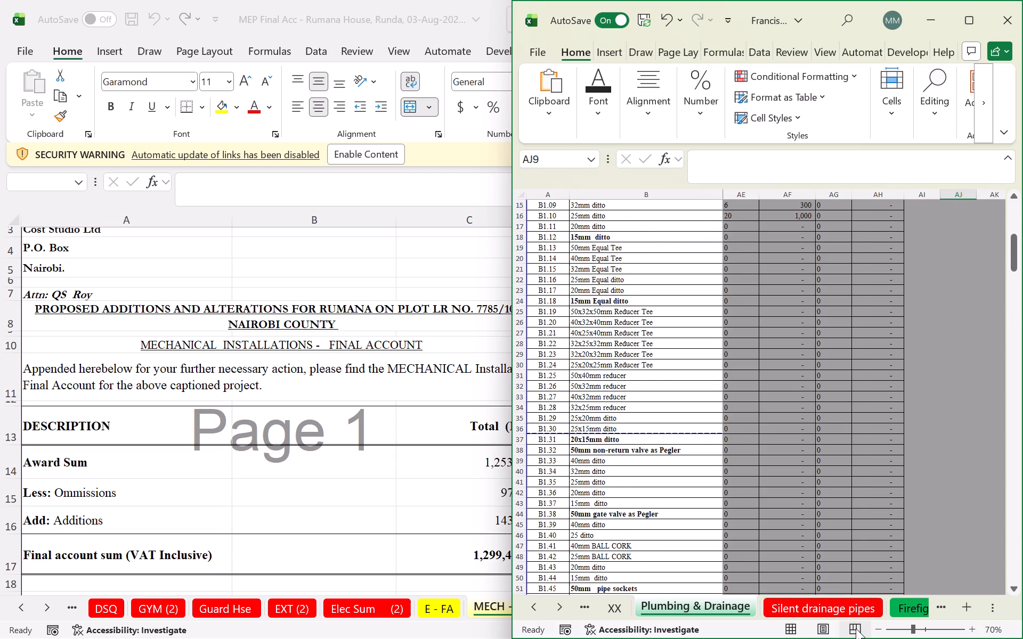
scroll(683, 172, "down", 9)
scroll(760, 318, "down", 20)
scroll(760, 318, "down", 5)
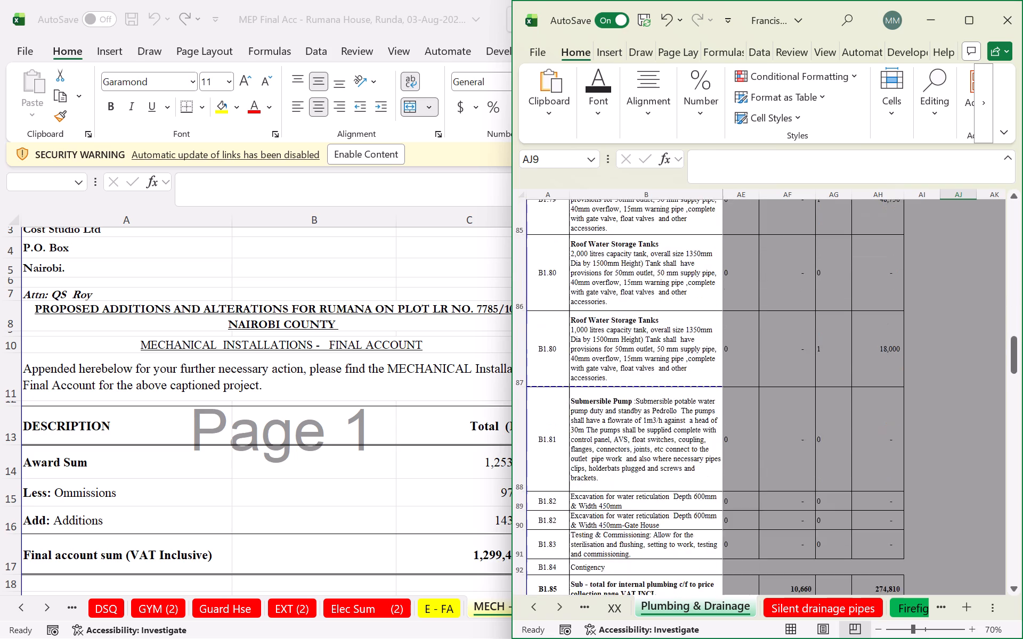
scroll(764, 277, "down", 15)
scroll(759, 274, "down", 20)
scroll(759, 274, "down", 14)
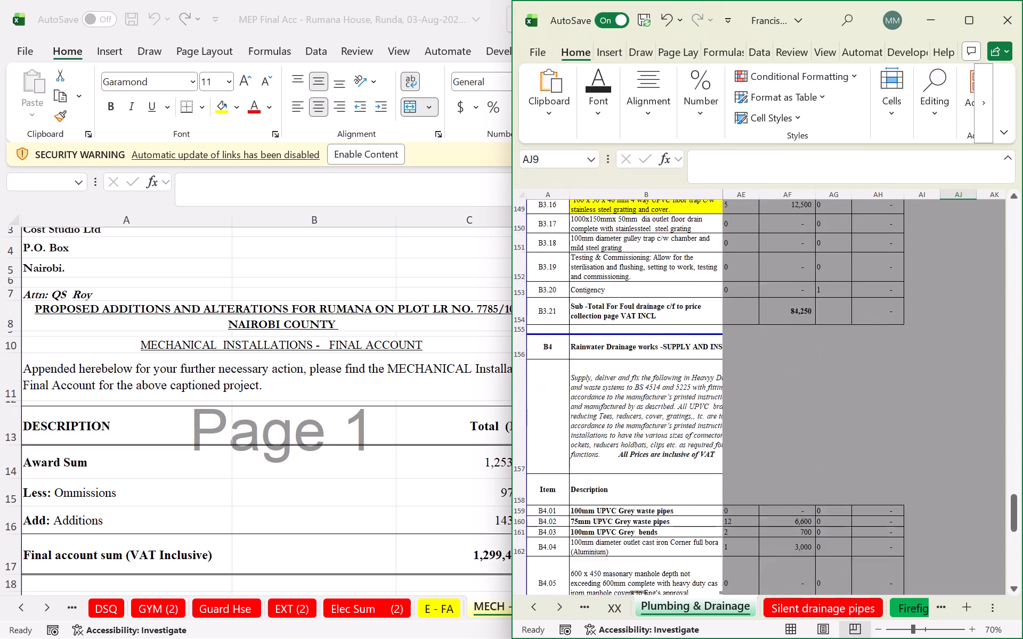
scroll(762, 272, "down", 20)
scroll(762, 272, "down", 3)
scroll(748, 297, "up", 7)
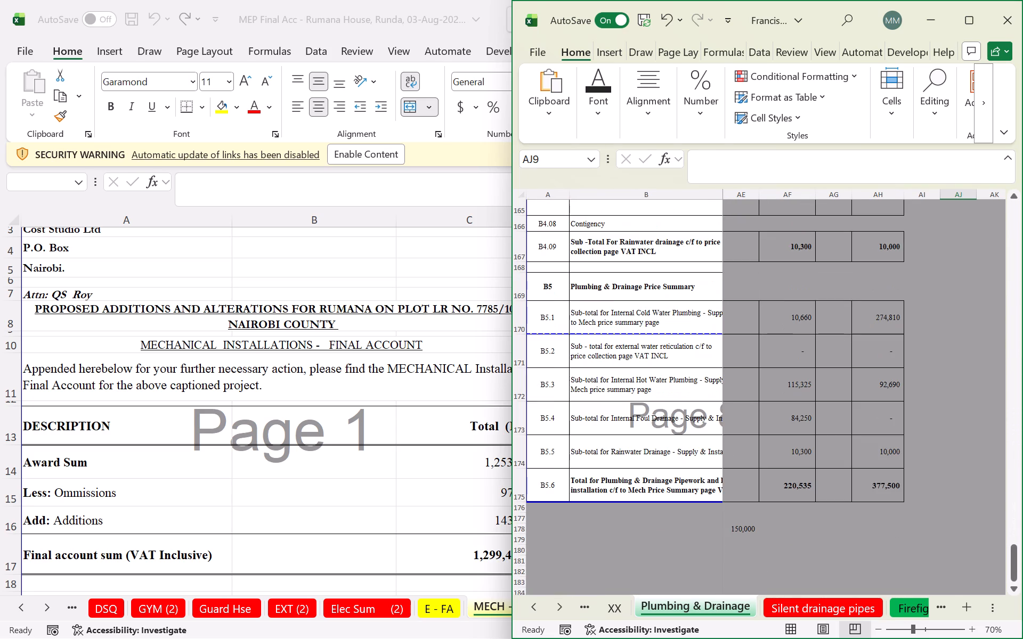
left_click(708, 314)
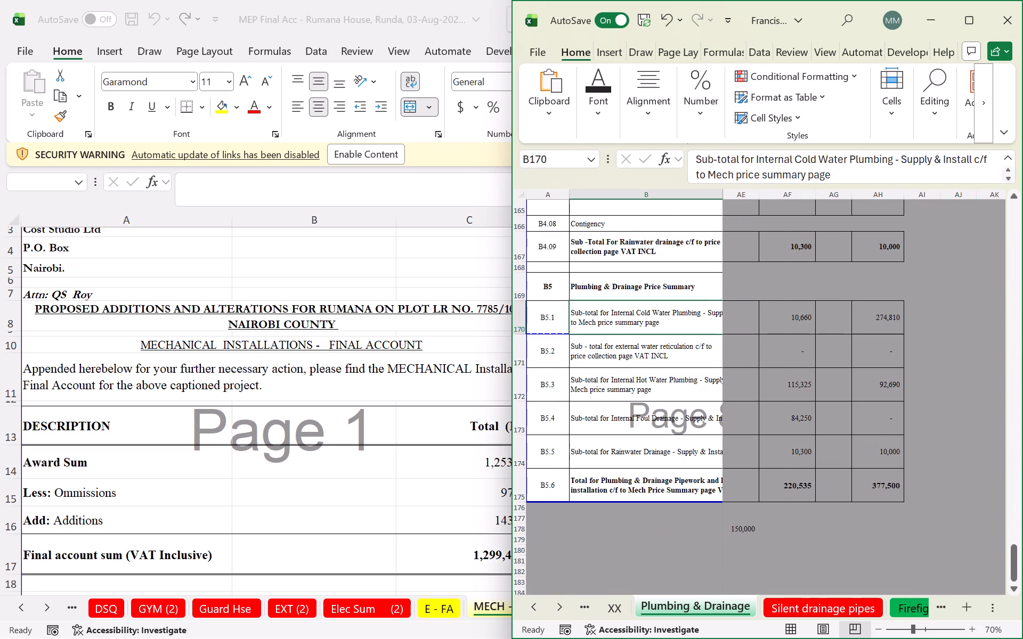
key("Right")
left_click_drag(847, 305, 959, 314)
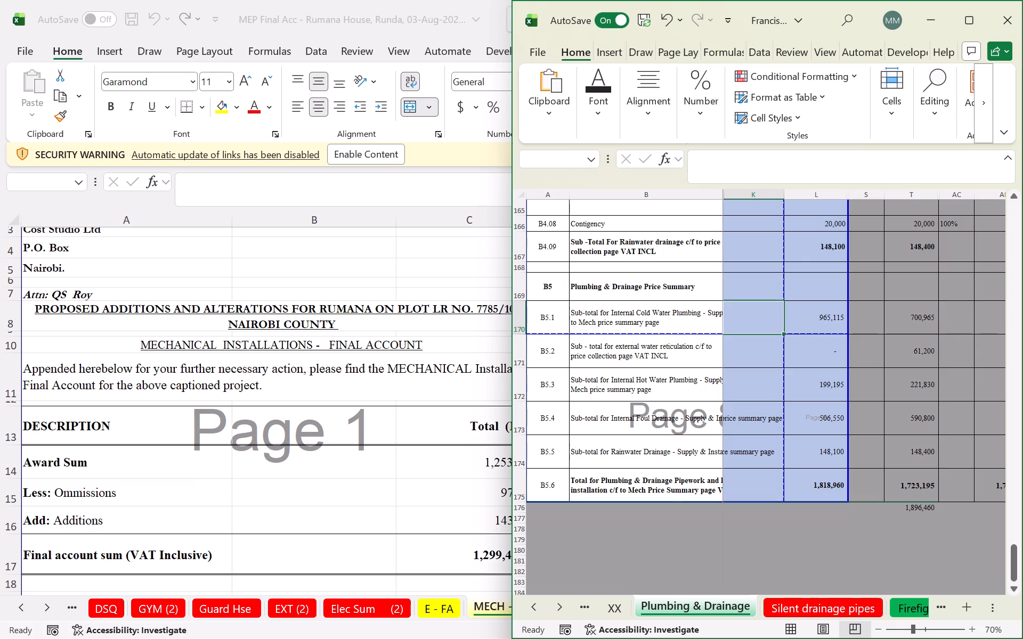
left_click_drag(959, 314, 1013, 322)
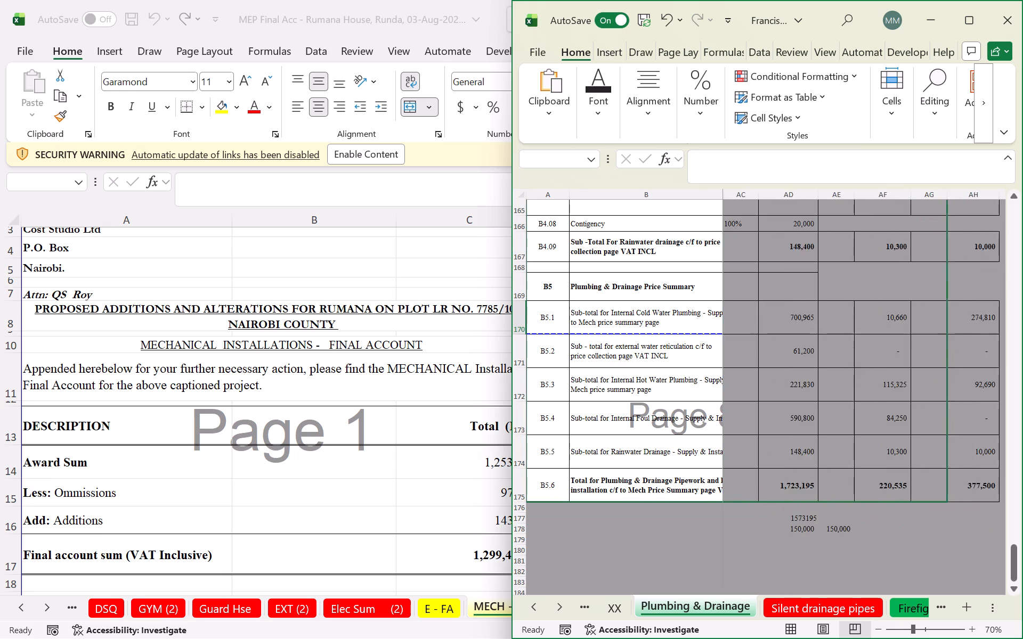
left_click_drag(1013, 322, 821, 322)
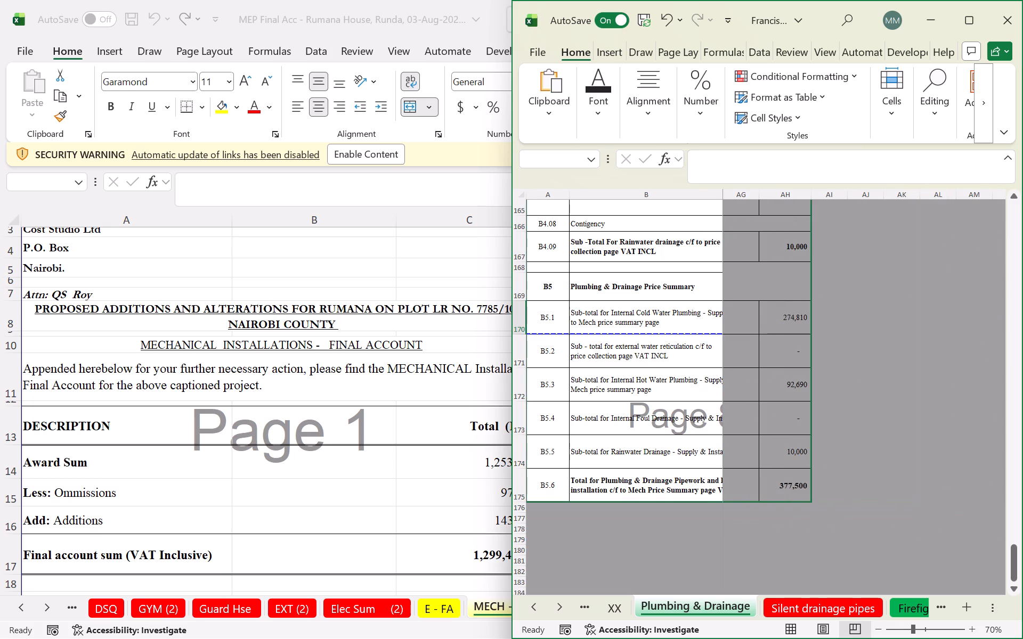
left_click_drag(821, 322, 817, 323)
left_click(762, 312)
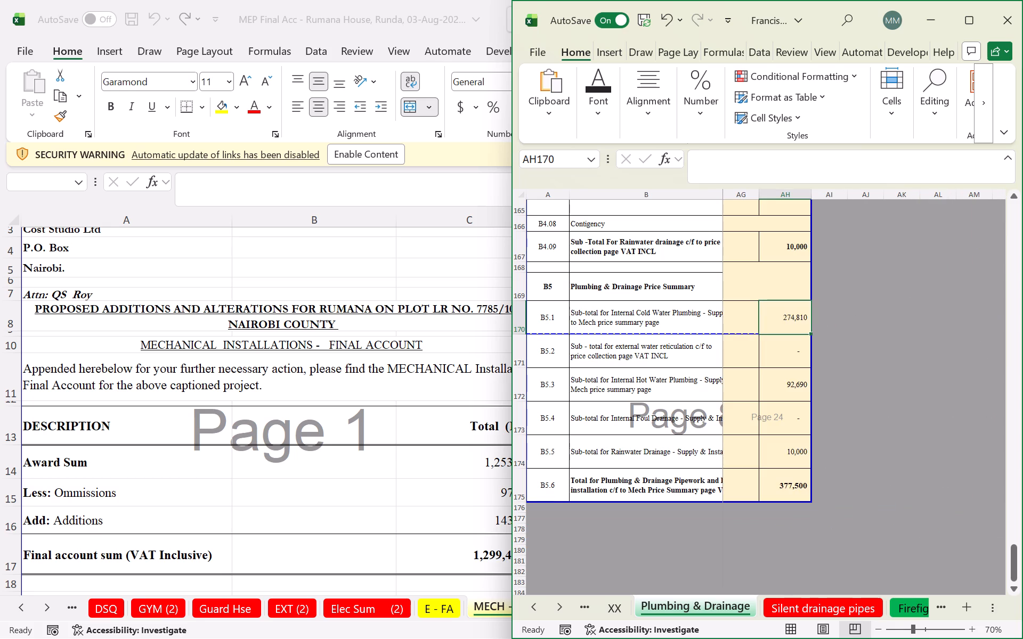
Examine the page breaks across the price summary from column AH back to column A and in the rainwater drainage rows above.
key("Left")
key("Left")
key("Left")
key("Left")
key("Left")
key("Left")
key("Left")
key("Left")
key("Left")
key("Left")
key("Left")
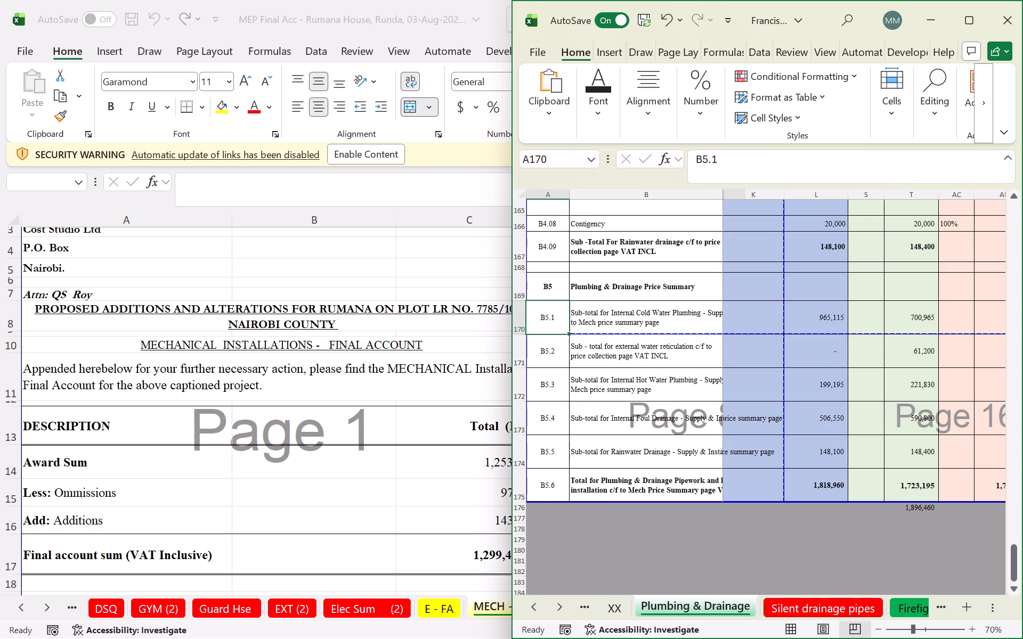
scroll(899, 391, "up", 6)
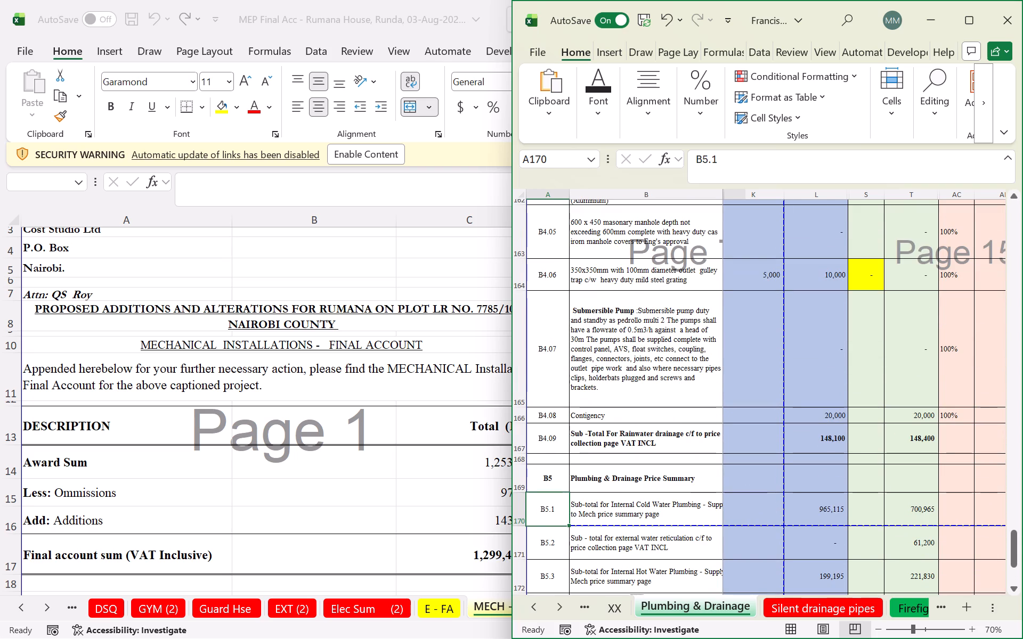
Check the print preview and Page Setup of the Plumbing & Drainage sheet, and return to the worksheet.
key("ctrl+p")
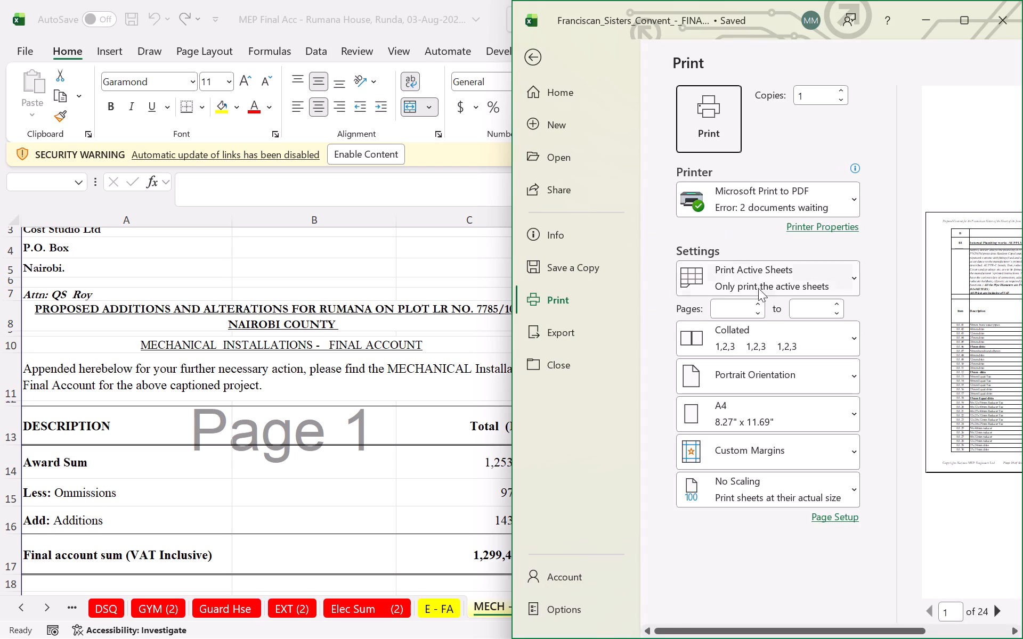
left_click(839, 520)
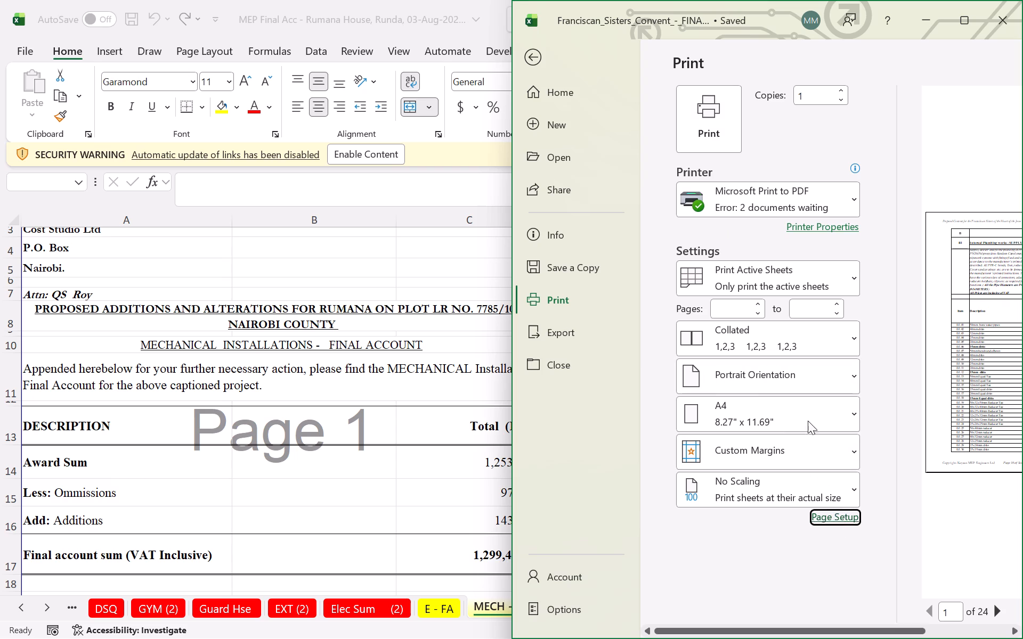
left_click(900, 399)
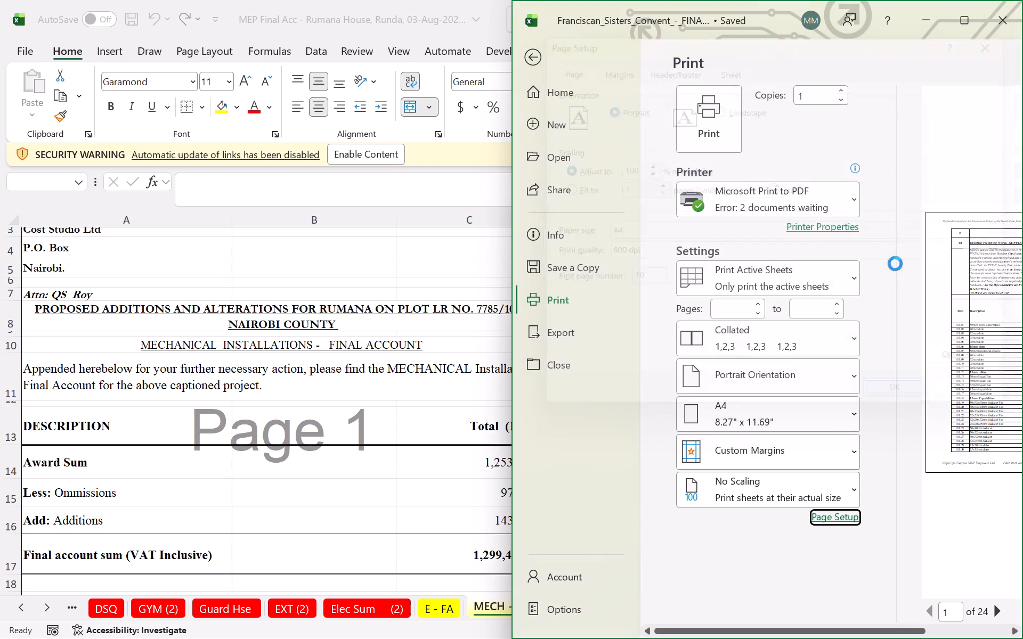
left_click(535, 55)
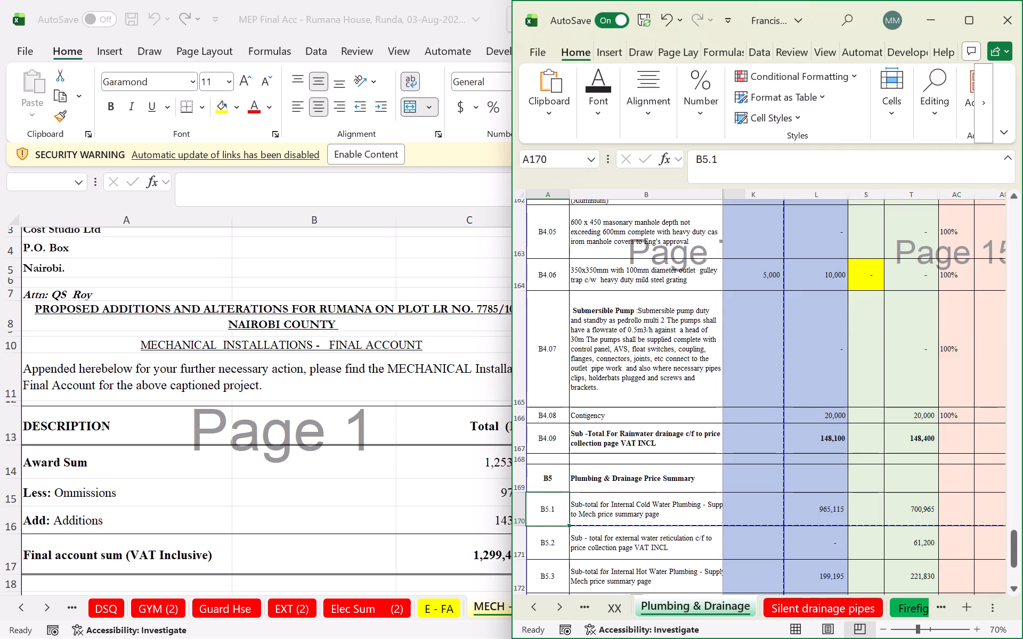
Bring the later sheet tabs up to MECH - FA into view and maximize the Franciscan Sisters Convent workbook window.
scroll(956, 362, "up", 6)
triple_click(558, 614)
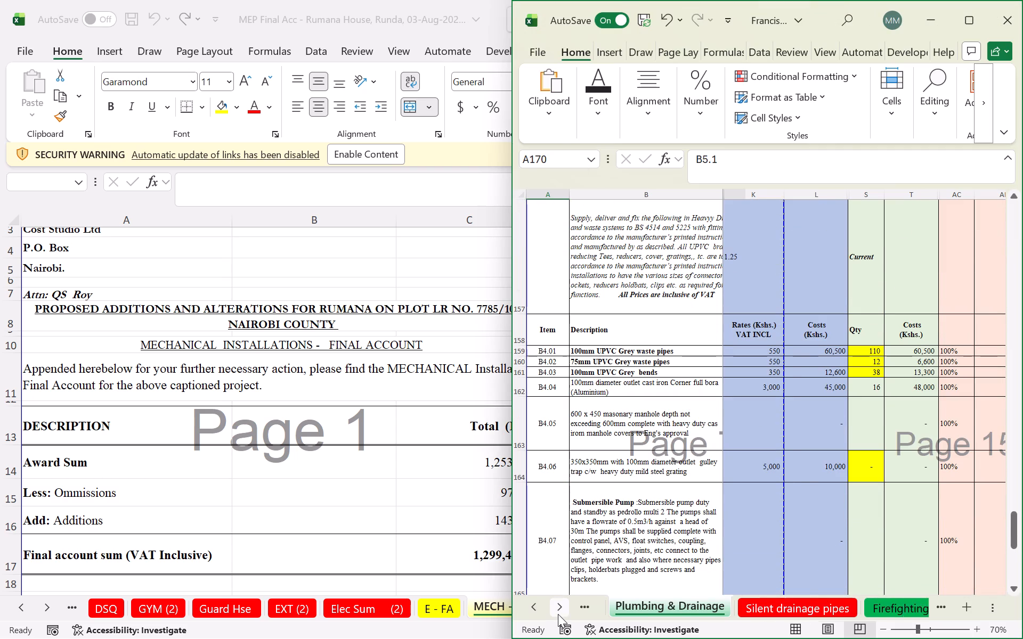
triple_click(558, 614)
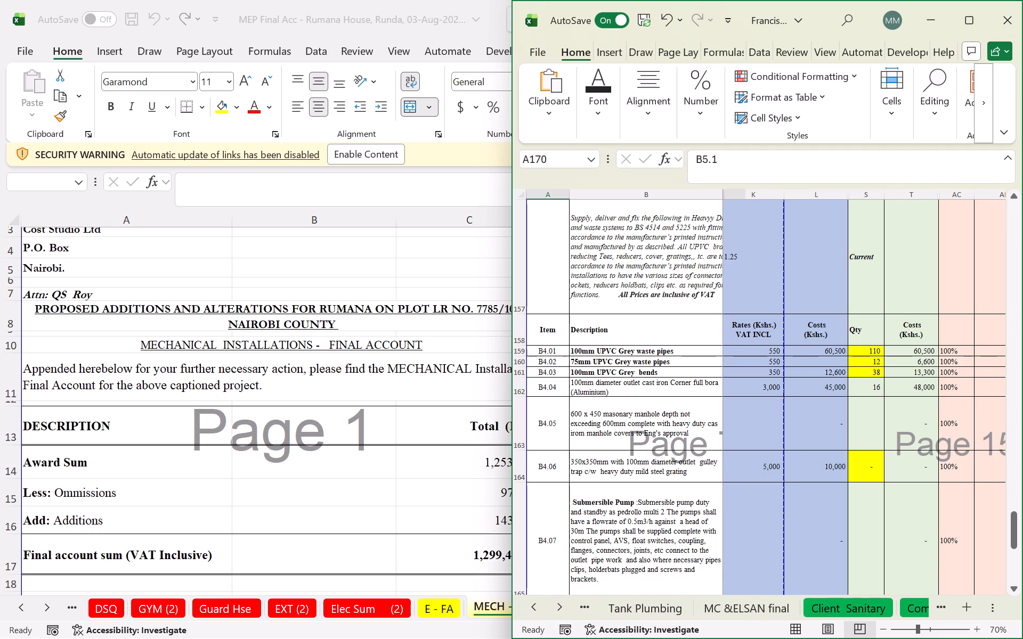
left_click(975, 6)
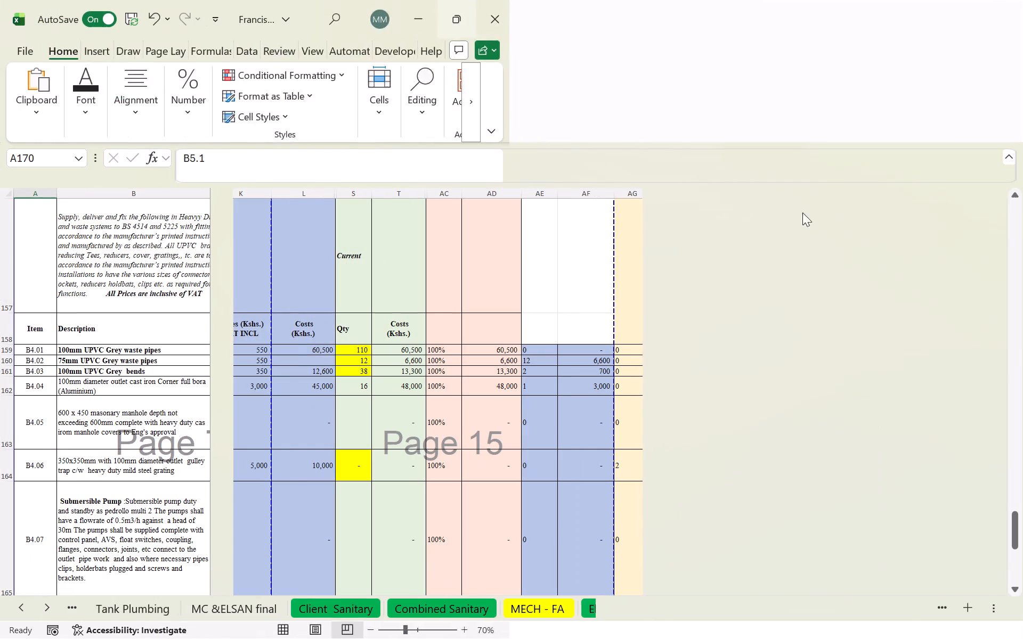
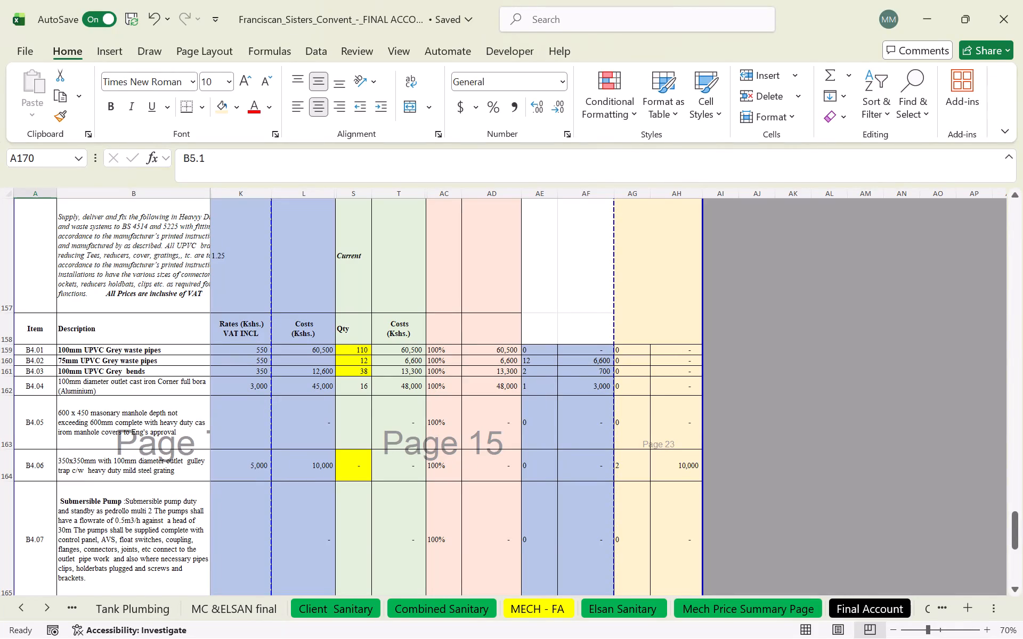
Fill the Additions columns AE3:AF175 of the Plumbing & Drainage sheet with a light lavender-blue colour.
scroll(604, 478, "up", 20)
scroll(604, 478, "up", 4)
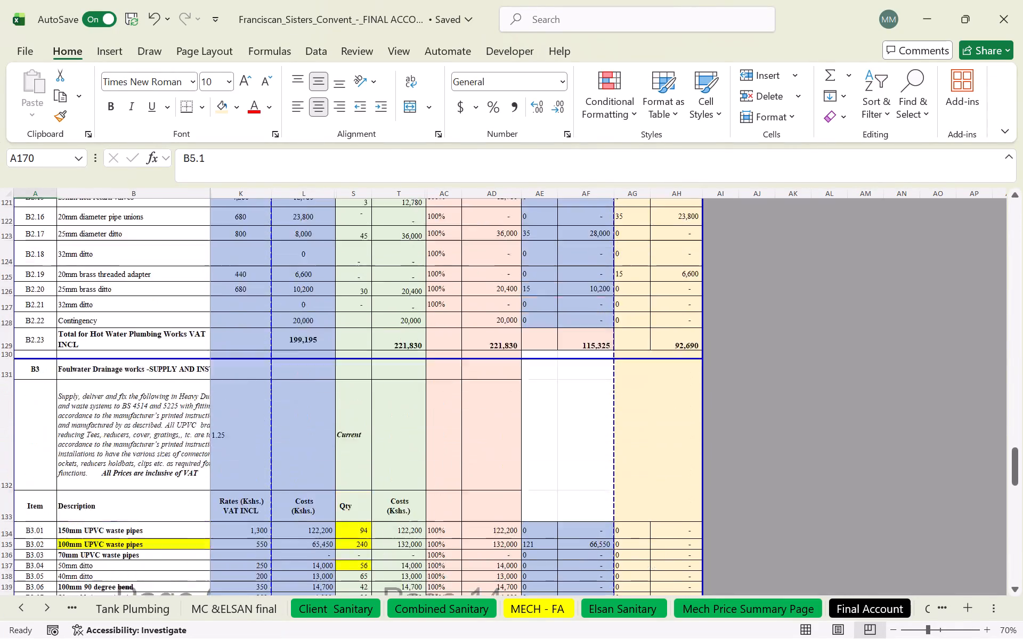
scroll(599, 464, "up", 20)
scroll(599, 464, "up", 19)
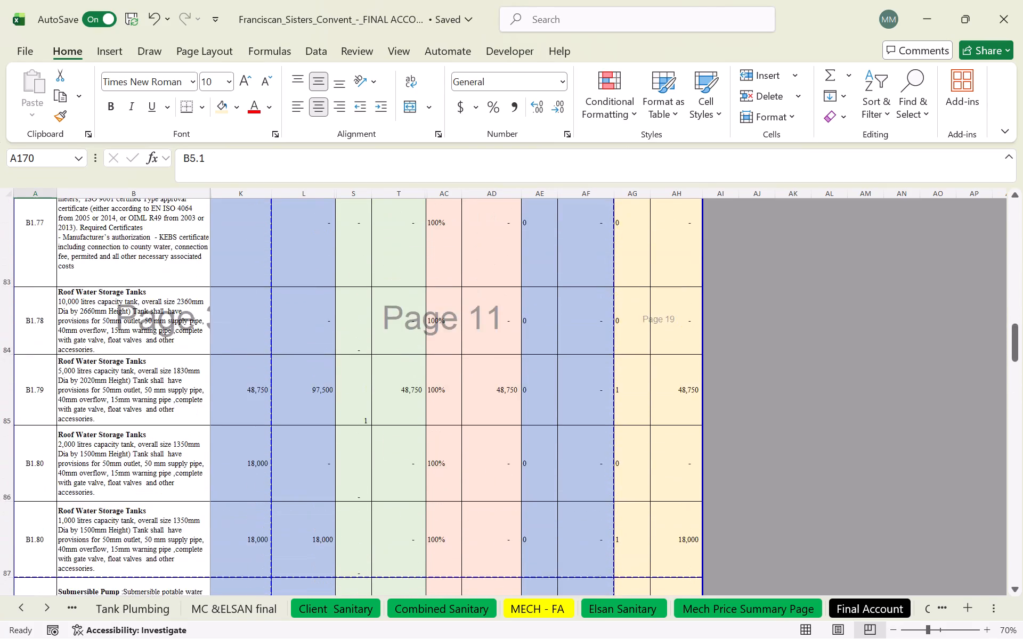
scroll(590, 455, "up", 20)
scroll(590, 455, "up", 13)
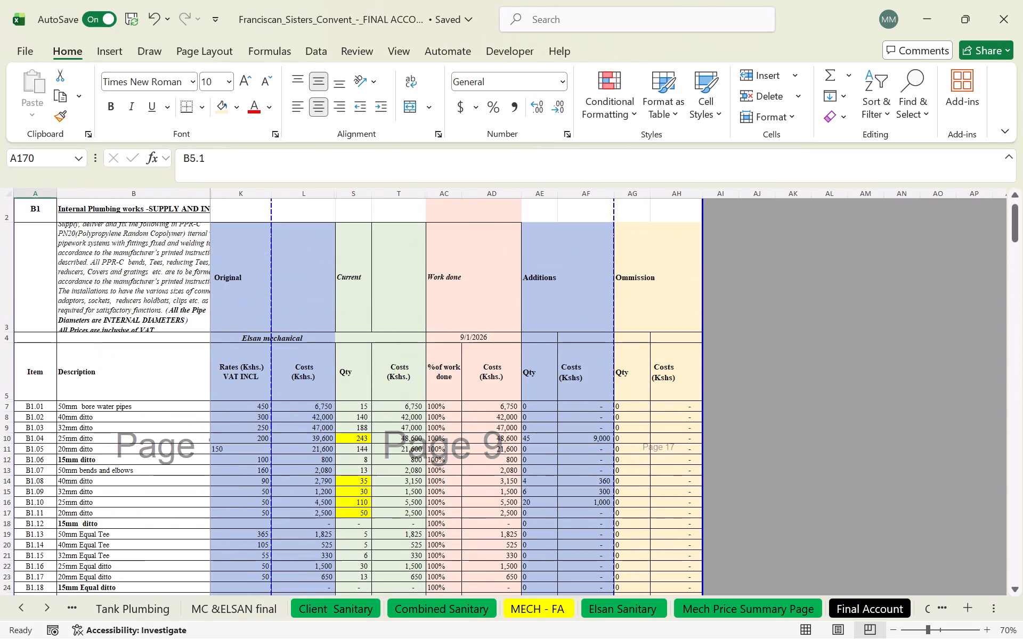
scroll(576, 421, "up", 12)
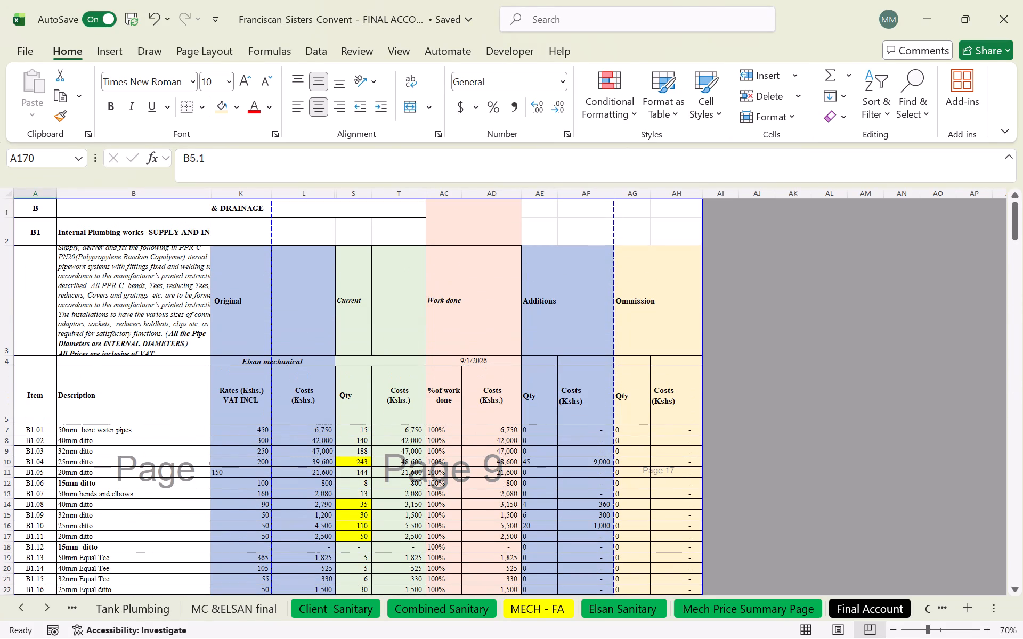
left_click_drag(535, 259, 576, 576)
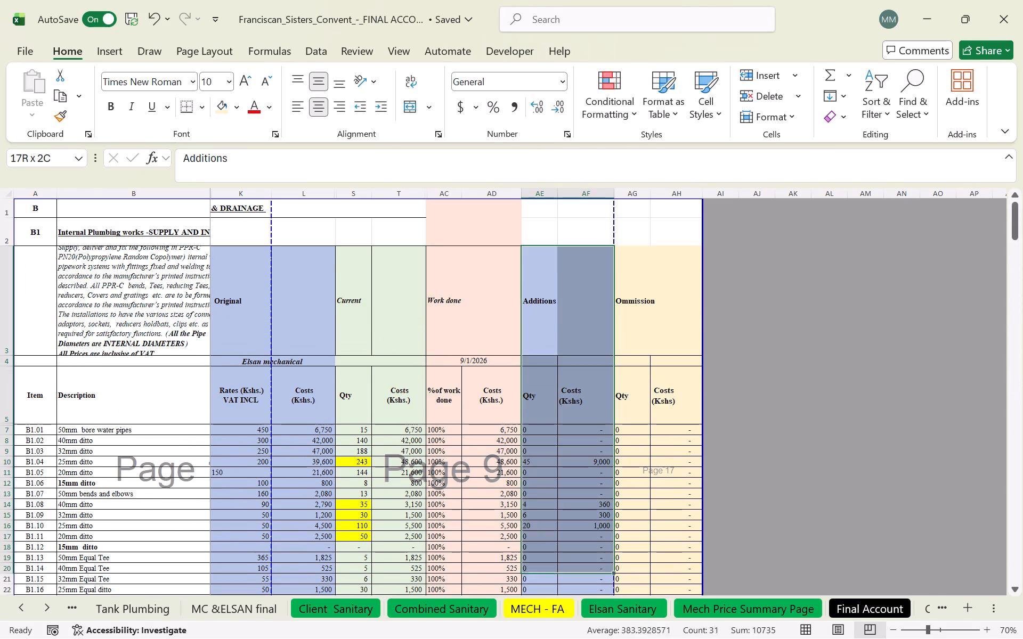
left_click_drag(576, 576, 577, 638)
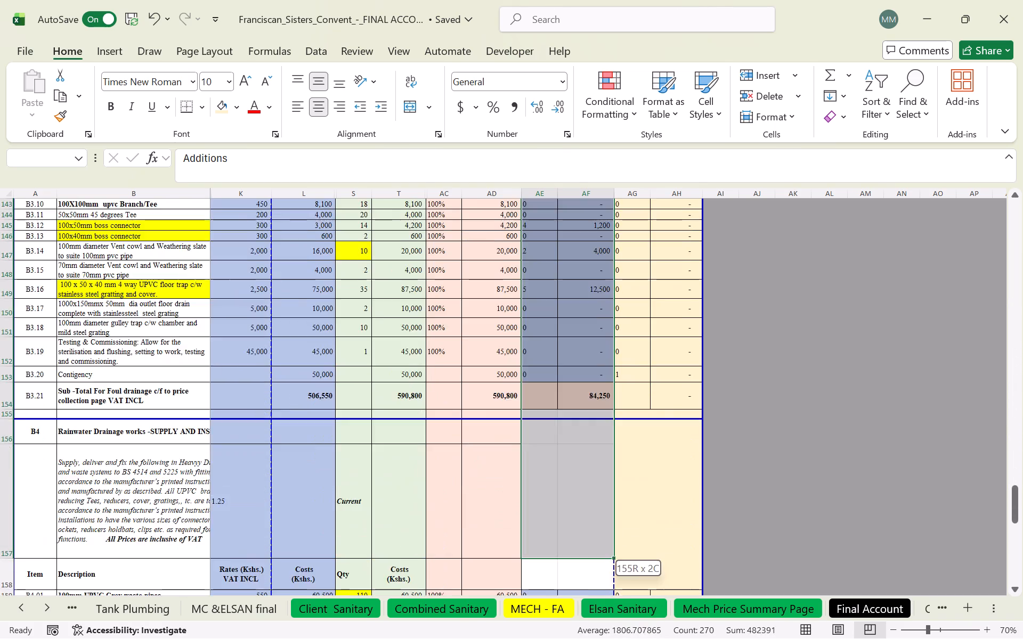
left_click_drag(577, 638, 579, 486)
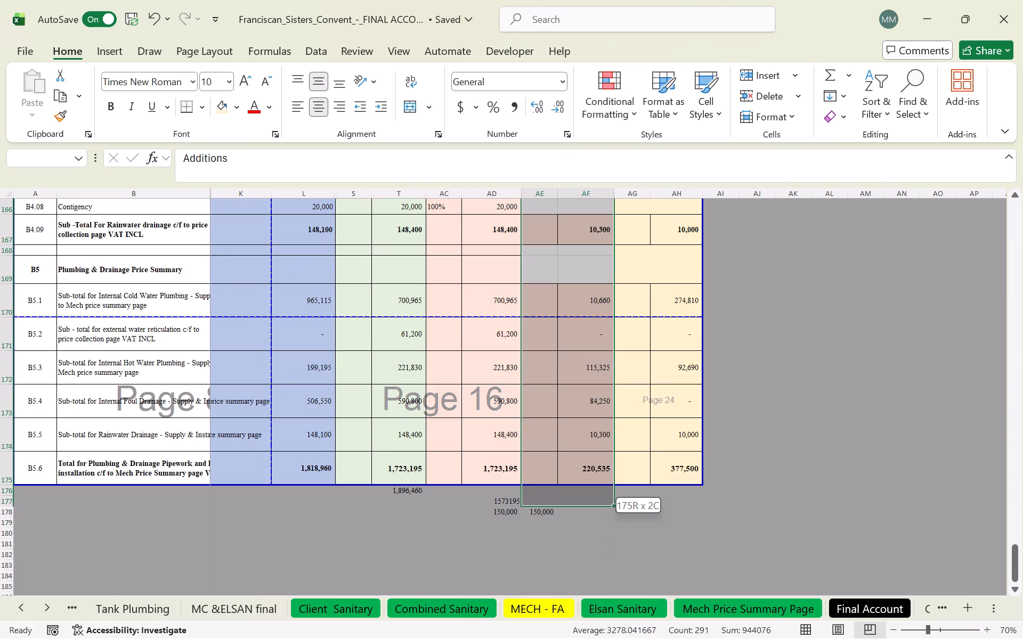
left_click_drag(579, 486, 580, 478)
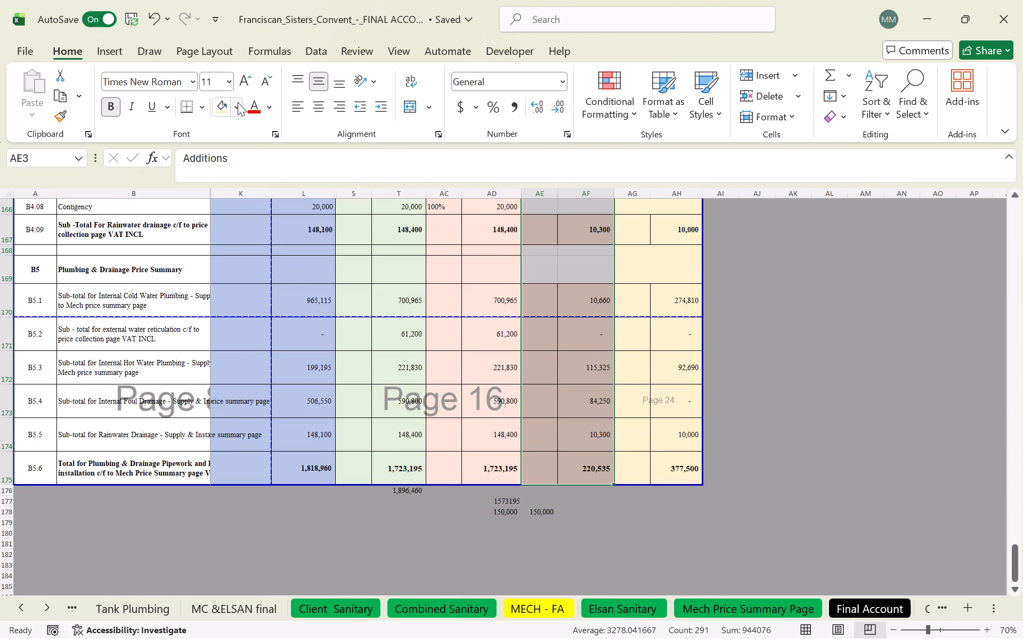
left_click(238, 102)
left_click(314, 215)
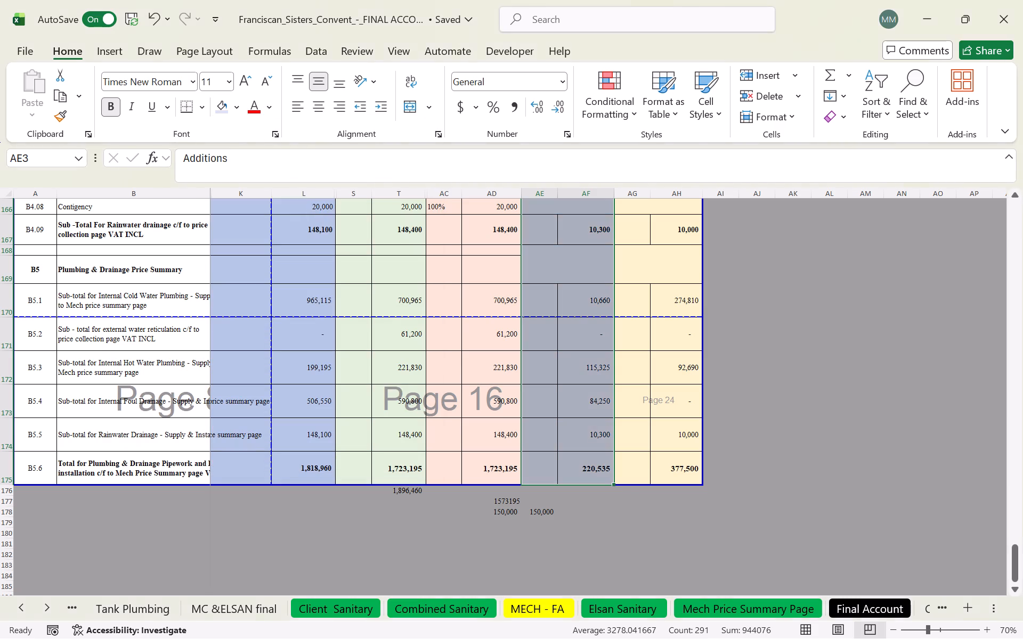
left_click(651, 403)
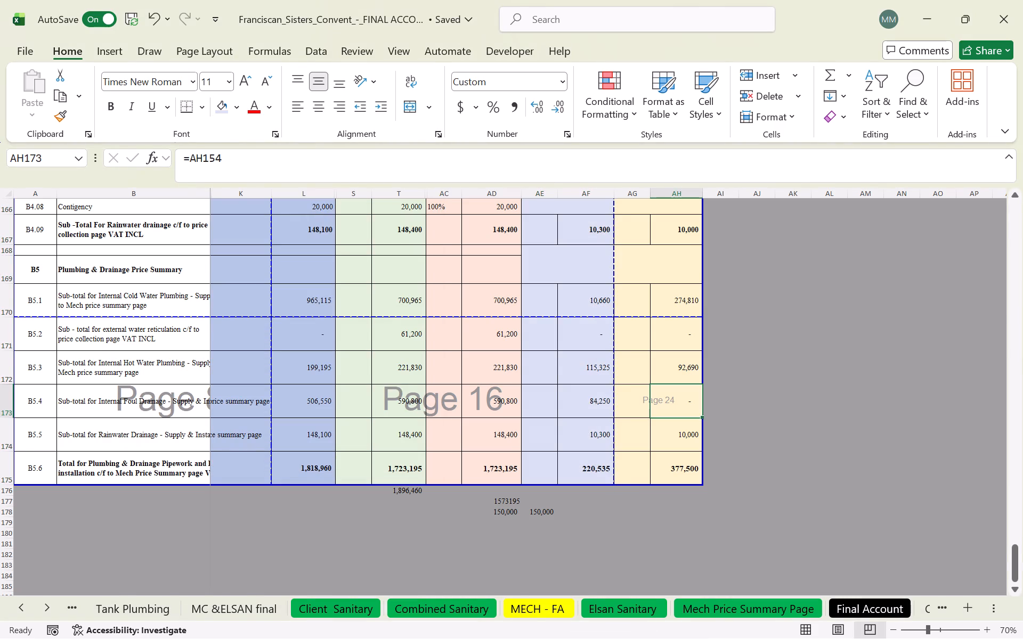
Move the Plumbing & Drainage sheet so it sits between Elsan Sanitary and Mech Price Summary Page.
scroll(569, 372, "up", 6)
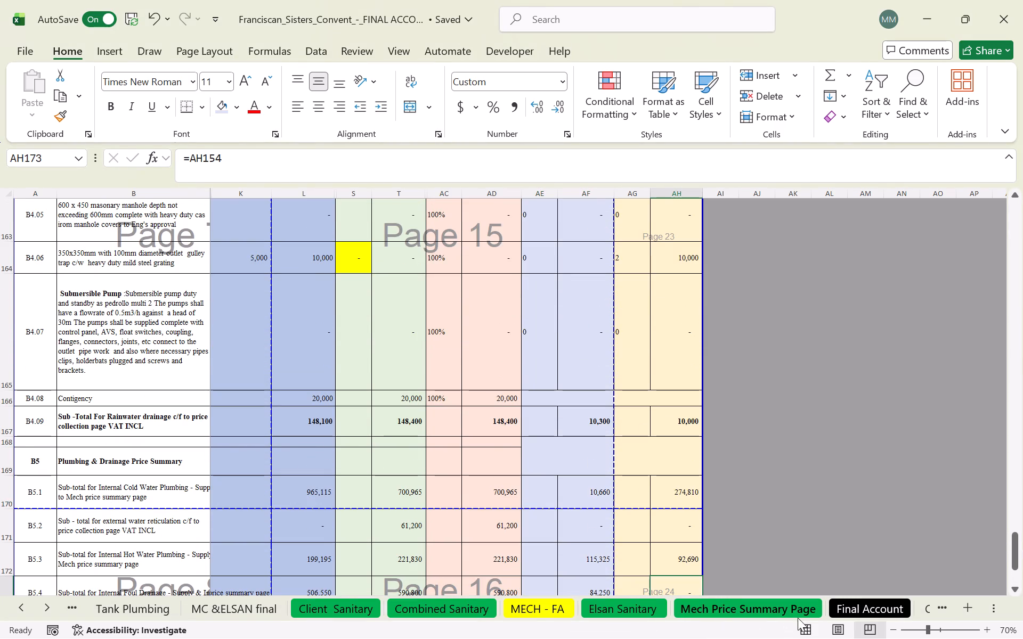
left_click(856, 608)
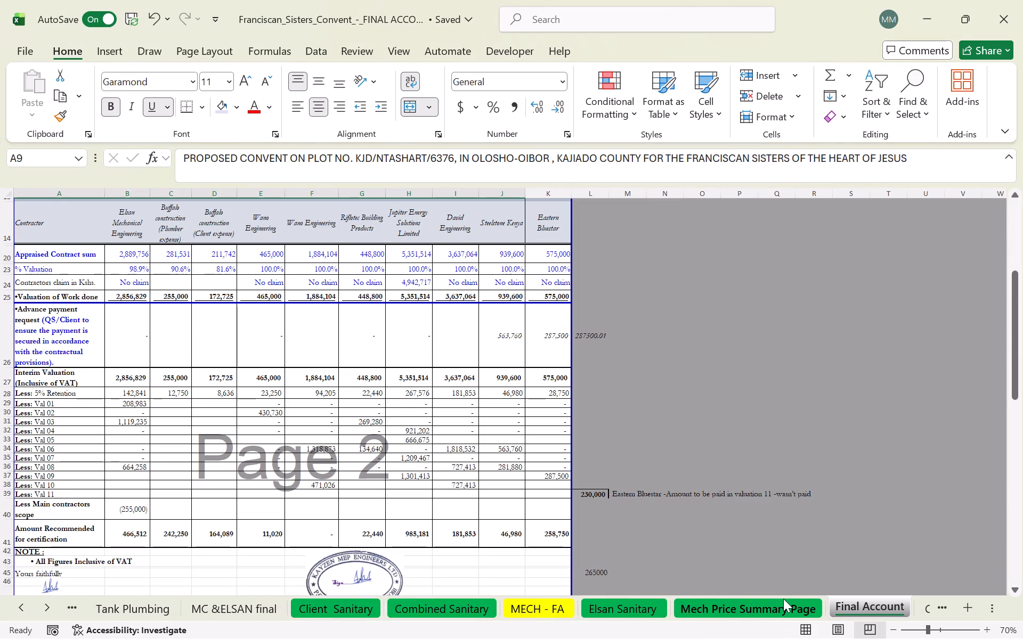
left_click(783, 605)
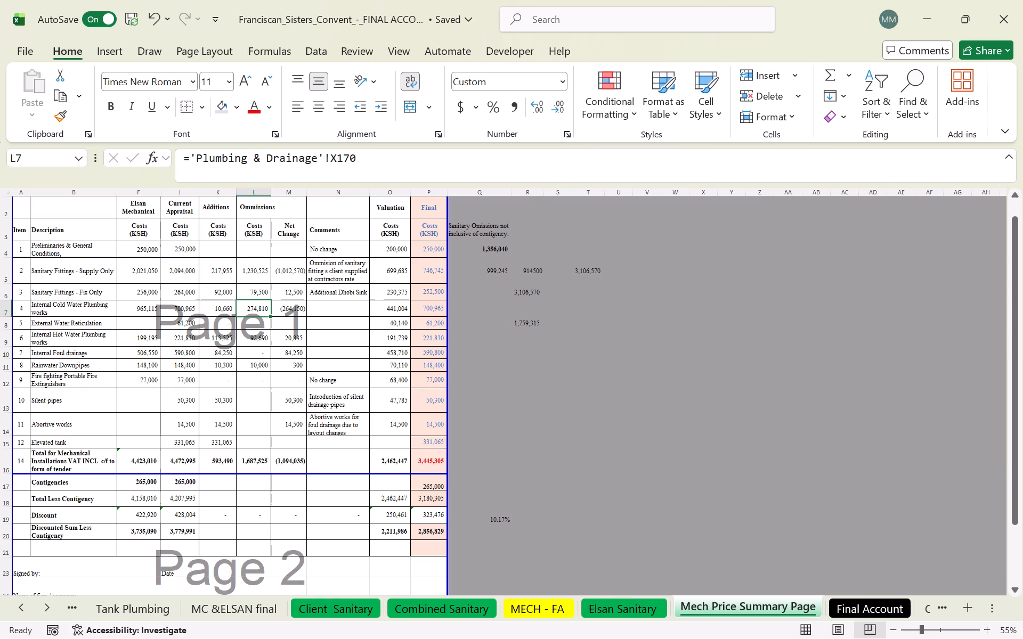
left_click(606, 612)
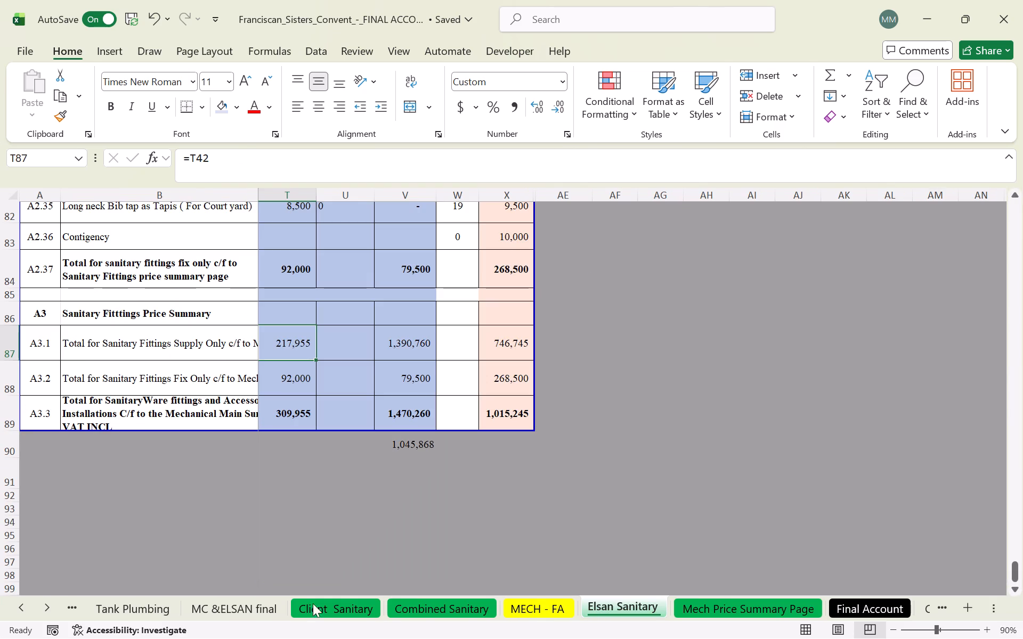
left_click(22, 605)
double_click(22, 605)
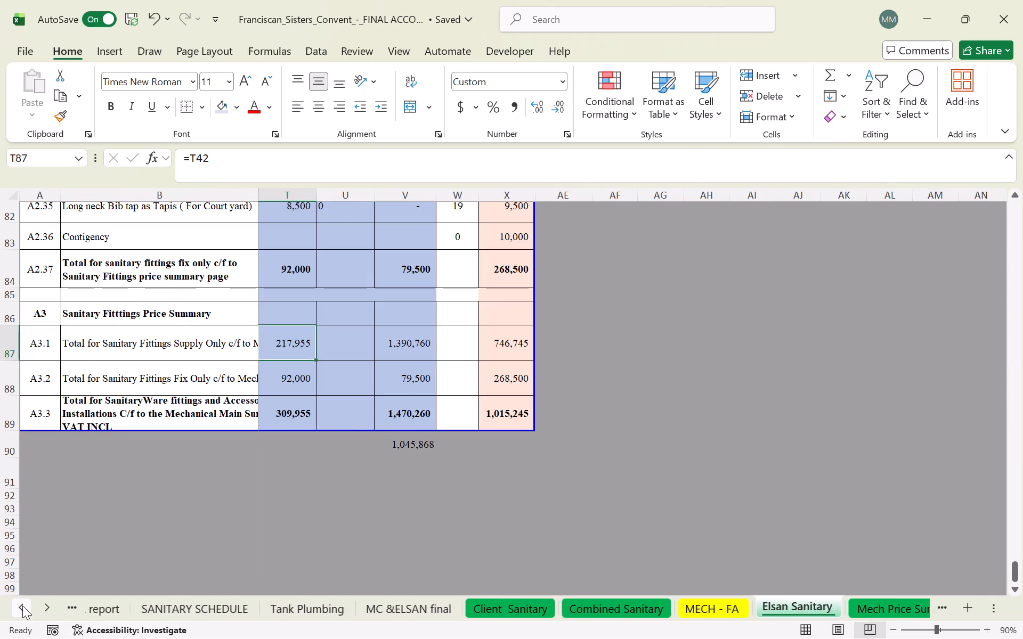
double_click(22, 605)
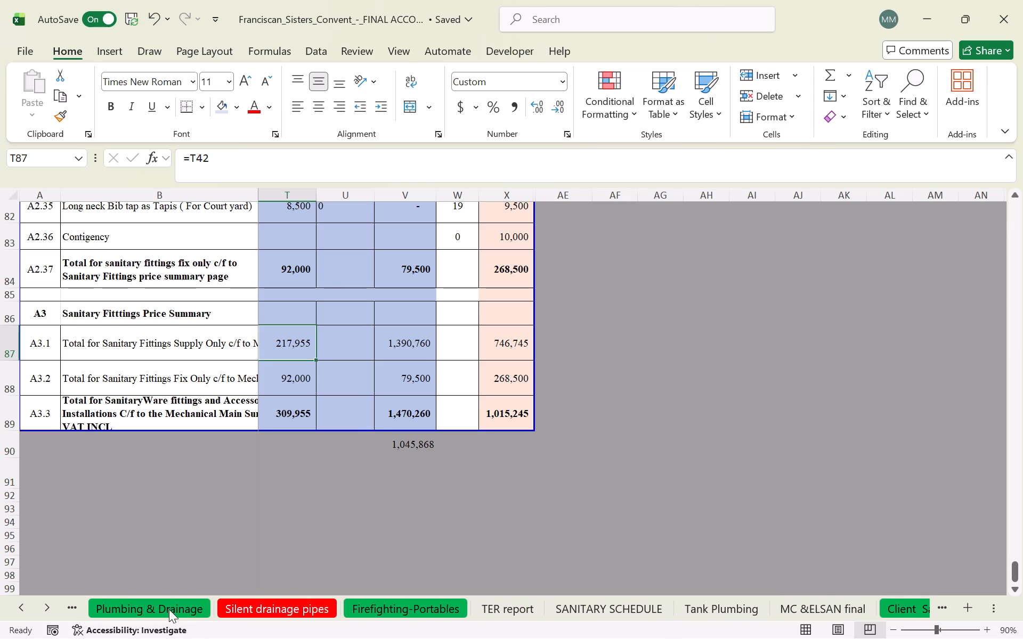
left_click_drag(161, 605, 850, 597)
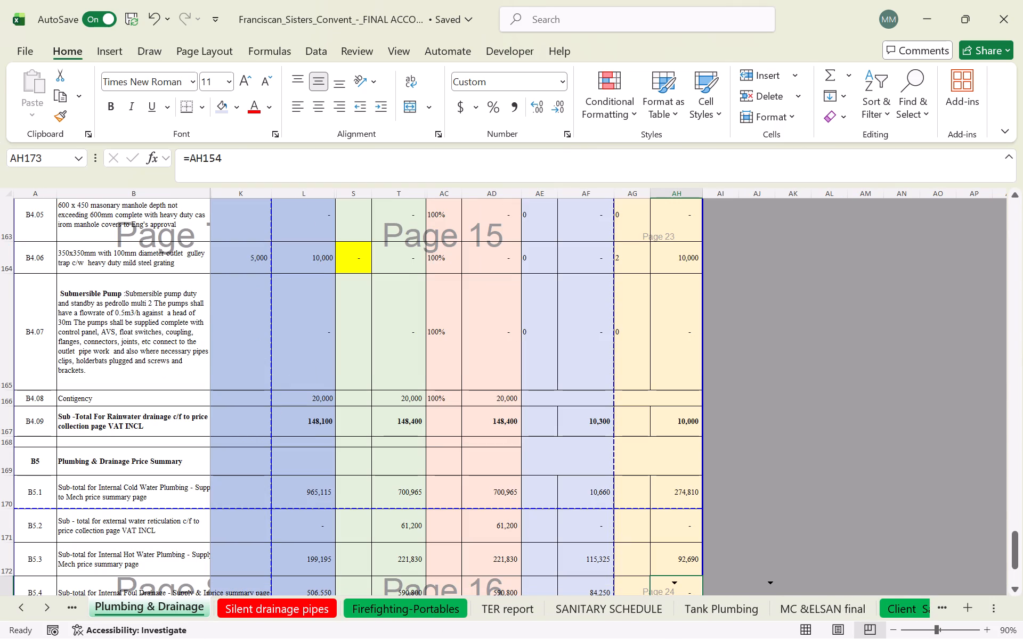
left_click_drag(850, 597, 785, 600)
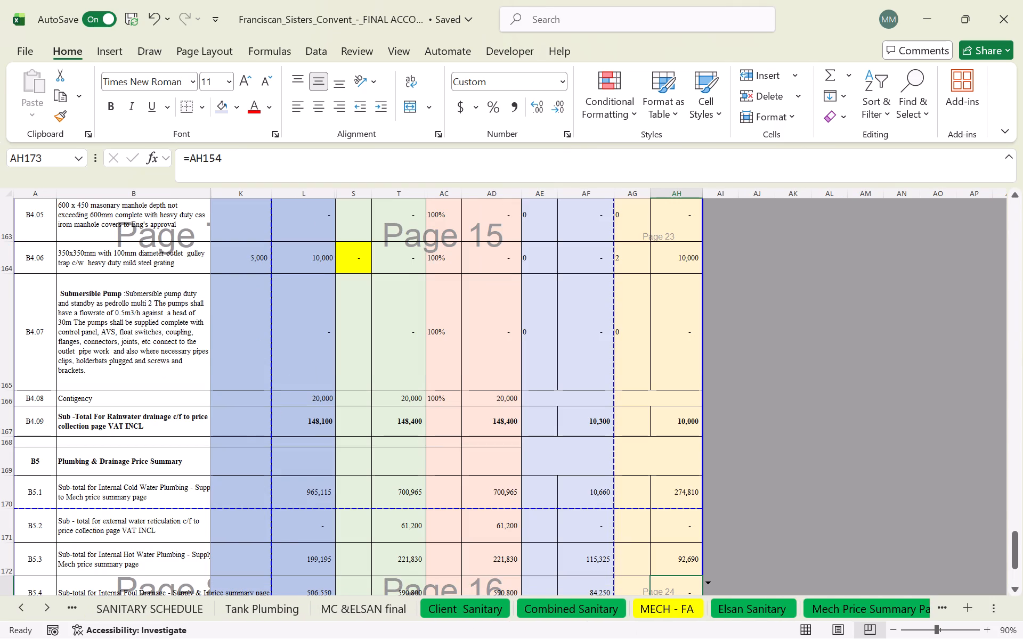
left_click_drag(785, 600, 802, 602)
On Mech Price Summary Page, link the Internal Cold Water Plumbing Additions cost in K7 to 'Plumbing & Drainage'!AF170.
left_click(841, 611)
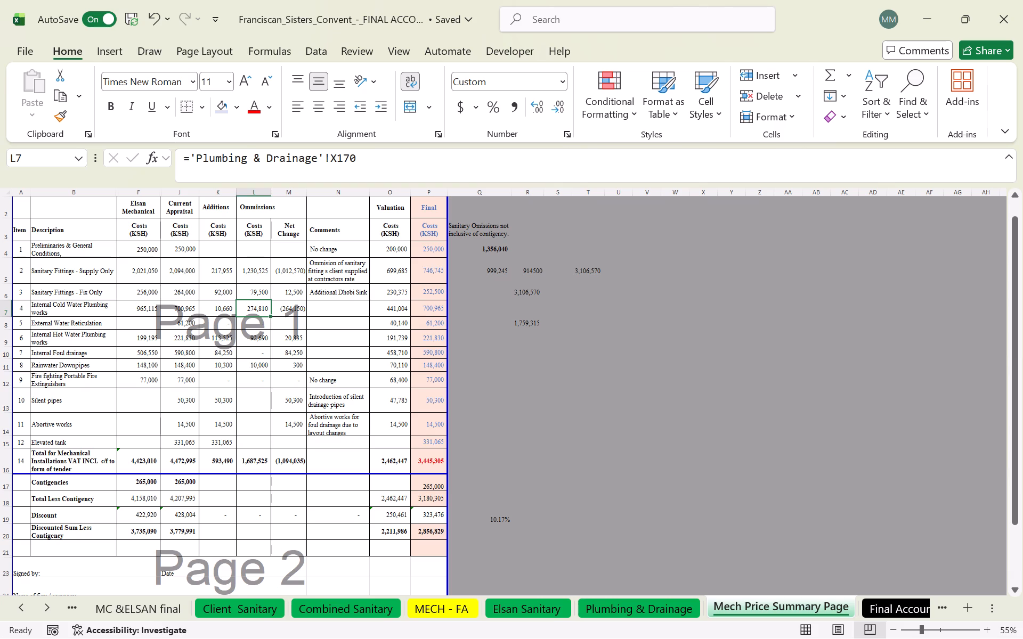
left_click(214, 288)
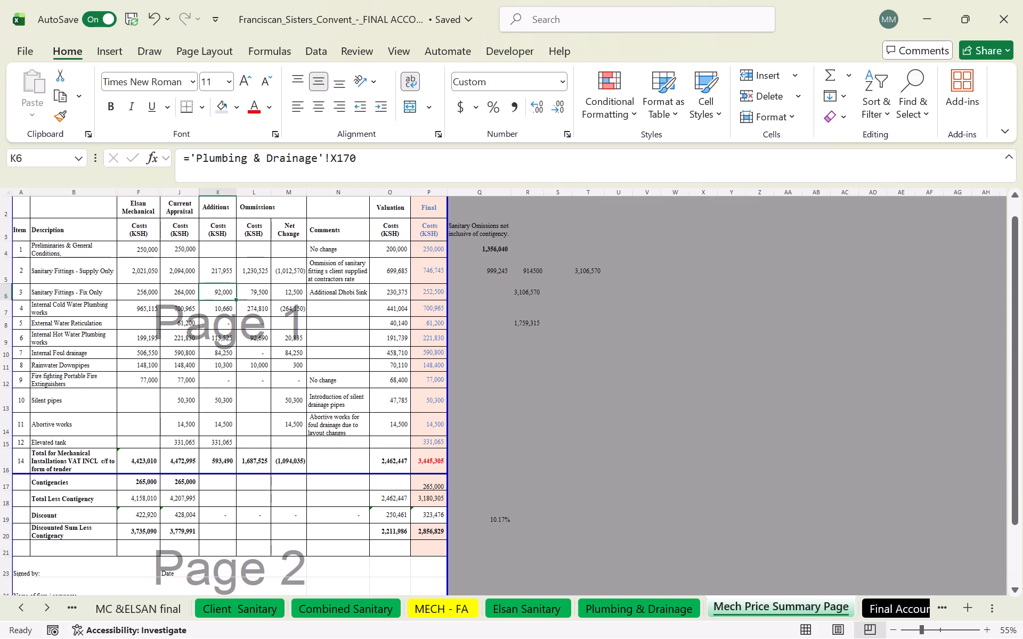
left_click(225, 310)
key("equal")
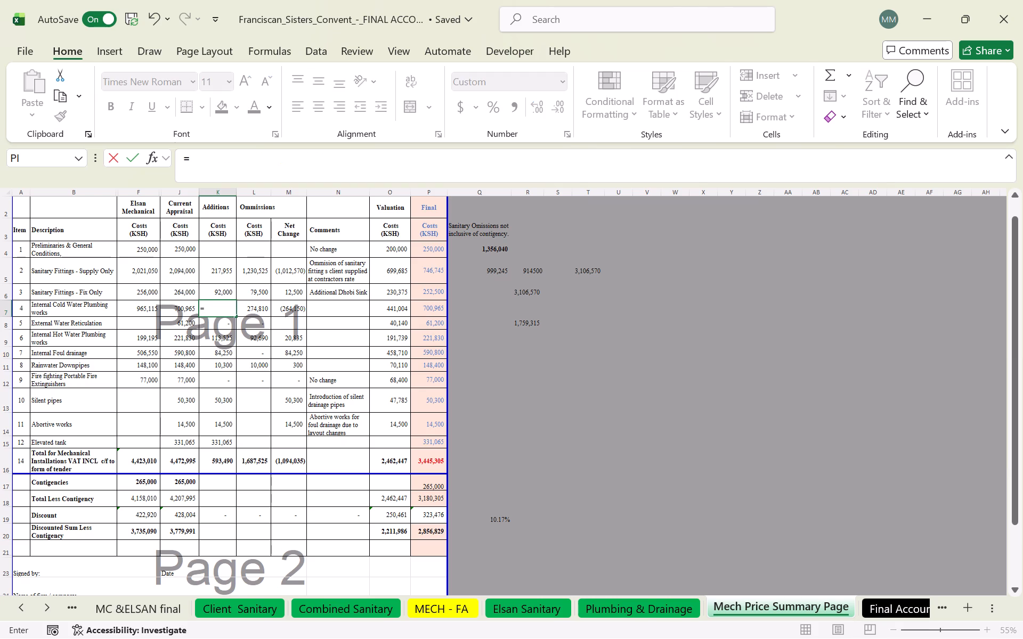
left_click(646, 603)
scroll(622, 446, "down", 13)
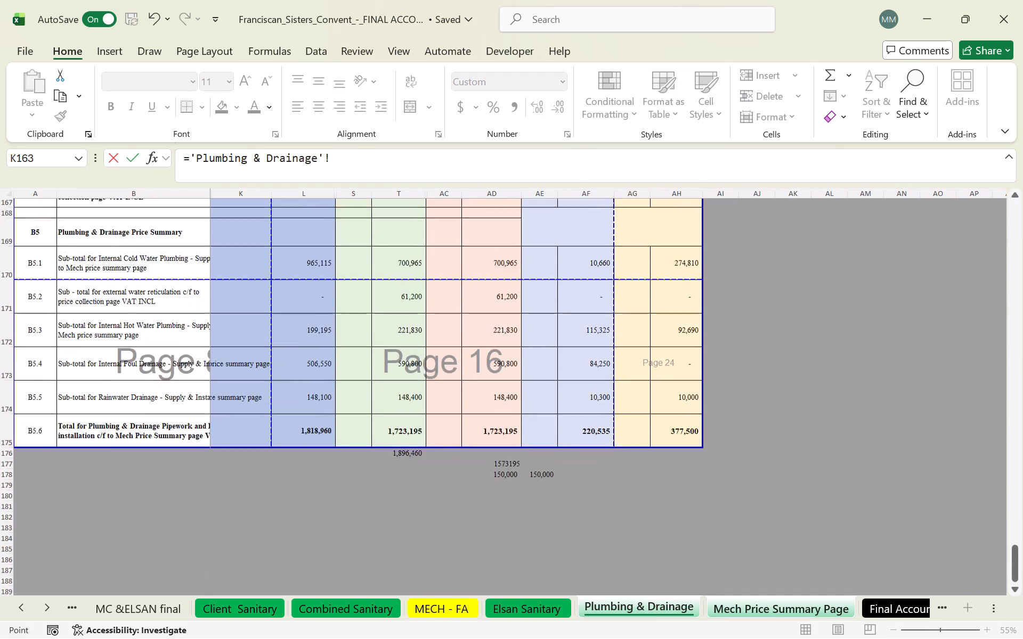
scroll(622, 444, "down", 1)
scroll(622, 443, "up", 9)
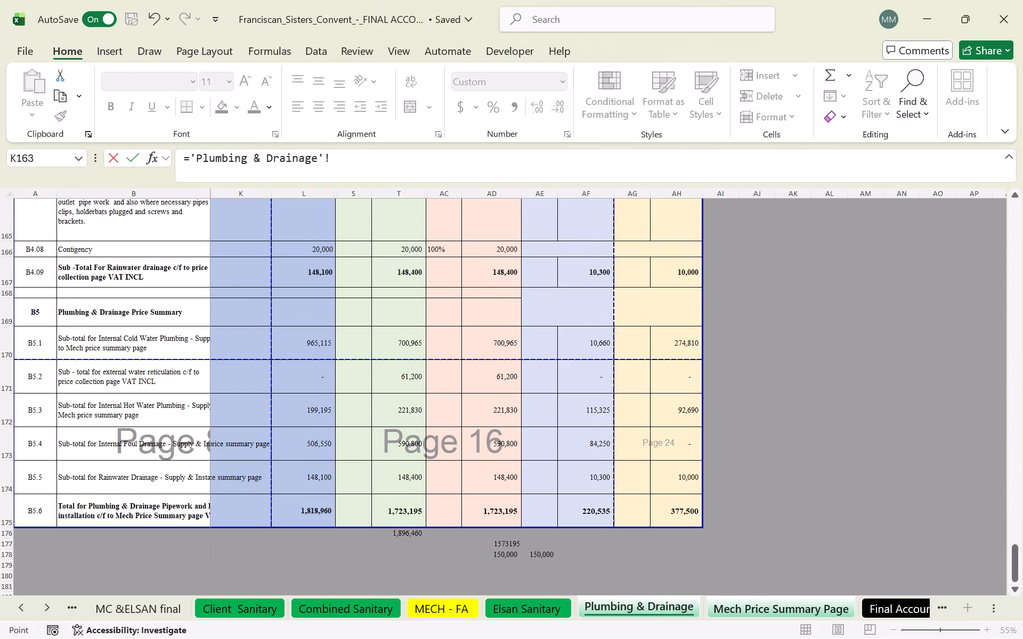
left_click(507, 351)
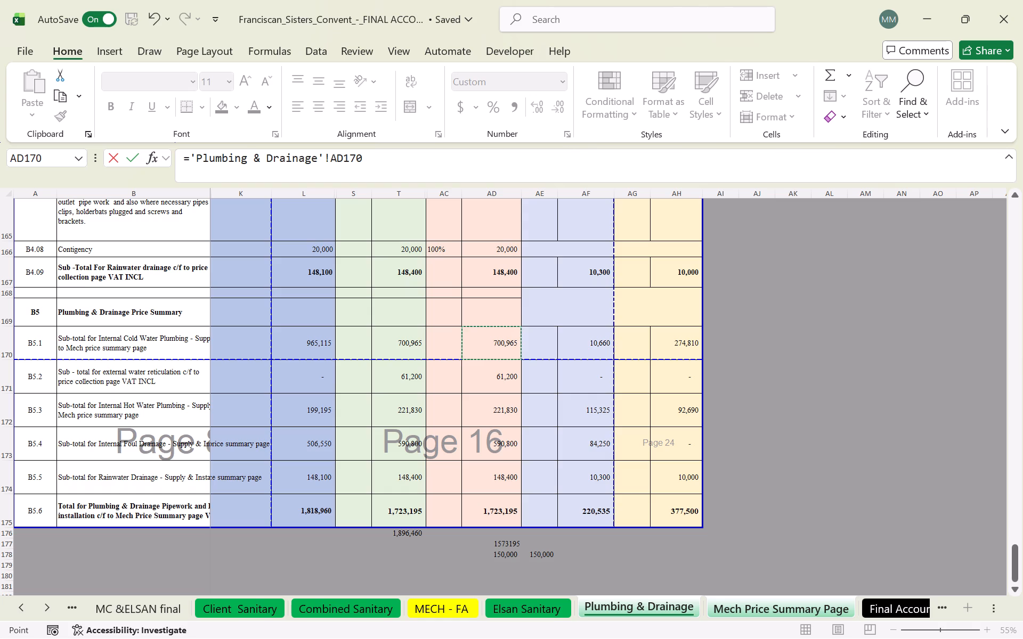
left_click(584, 345)
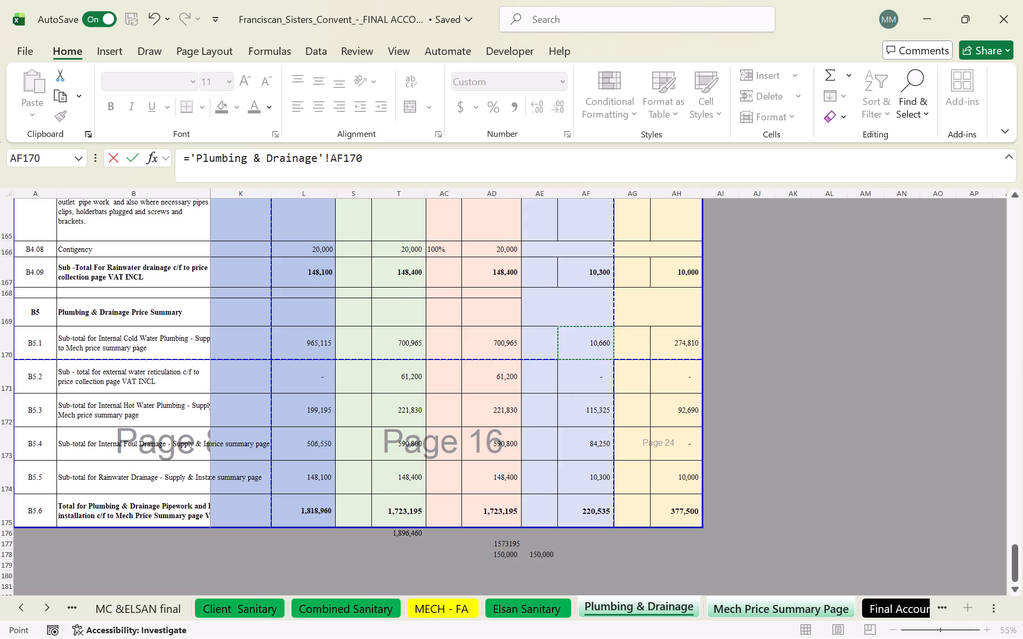
key("Return")
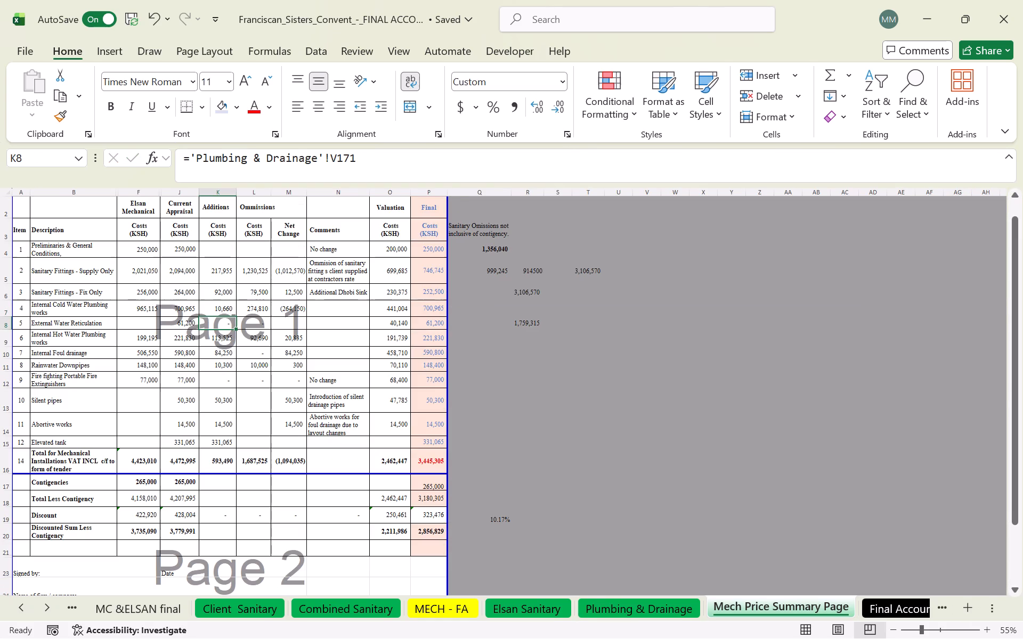
Link the Internal Cold Water Plumbing Ommissions cost in L7 to the B5.1 Ommission subtotal, Plumbing & Drainage AH170.
left_click(265, 311)
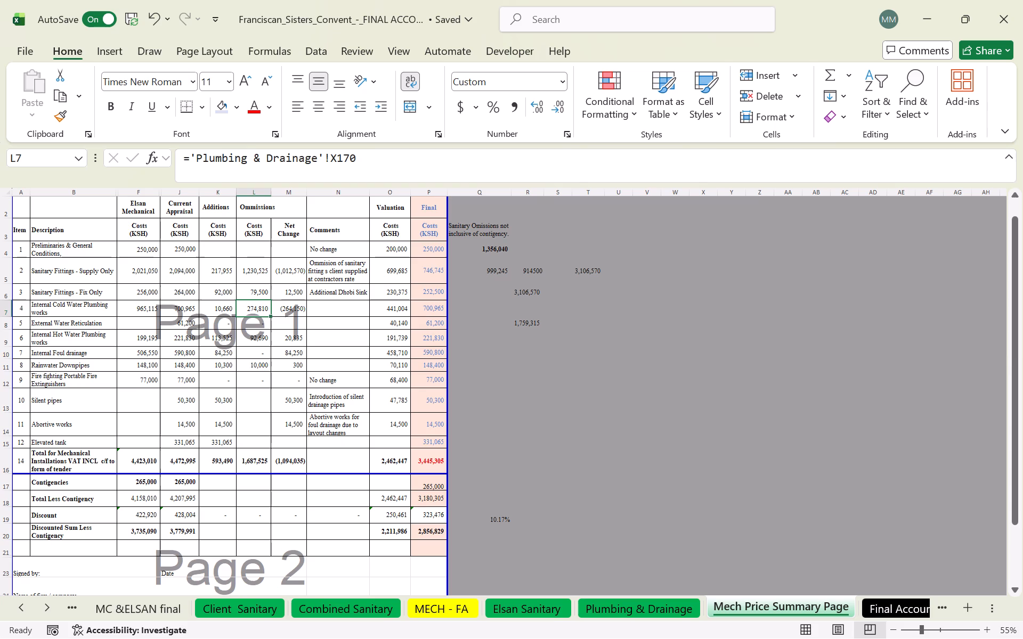
key("equal")
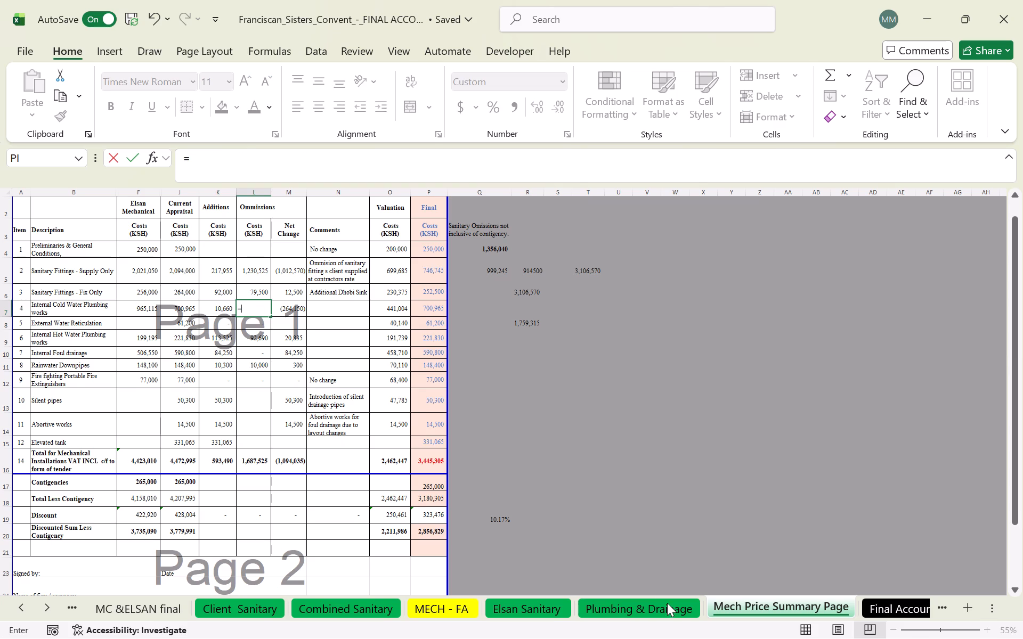
left_click(667, 603)
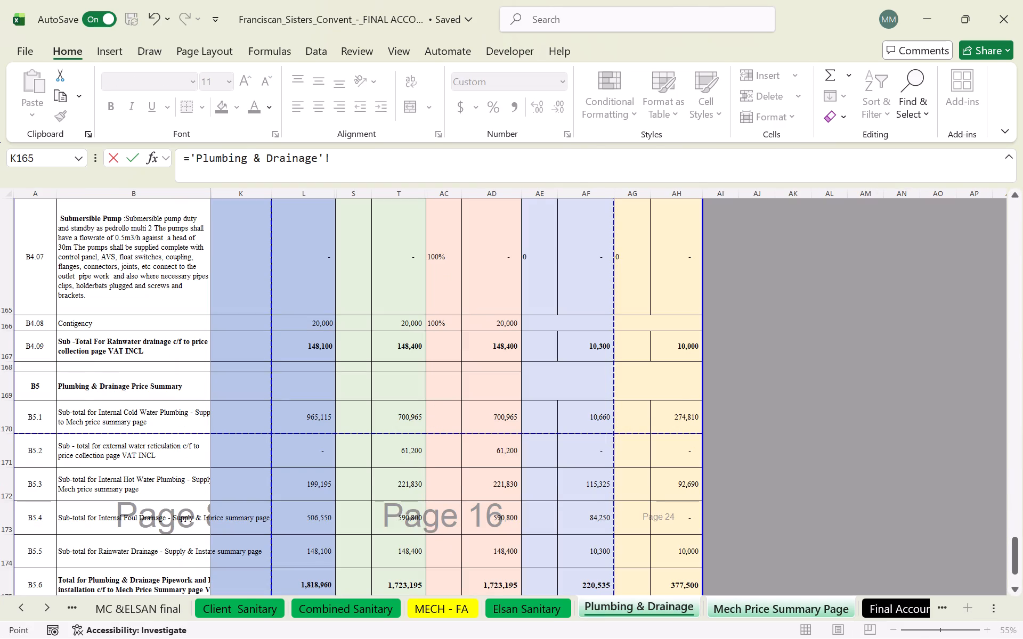
left_click(668, 422)
key("Return")
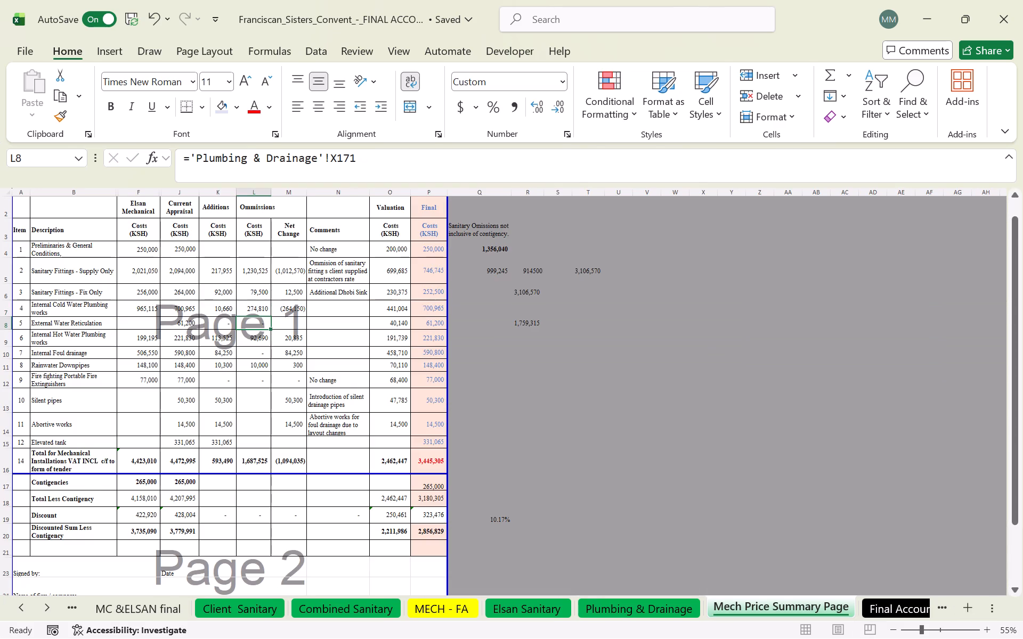
On Mech Price Summary Page, link the External Water Reticulation Current Appraisal cost in J8 to 'Plumbing & Drainage'!AF171.
left_click(189, 324)
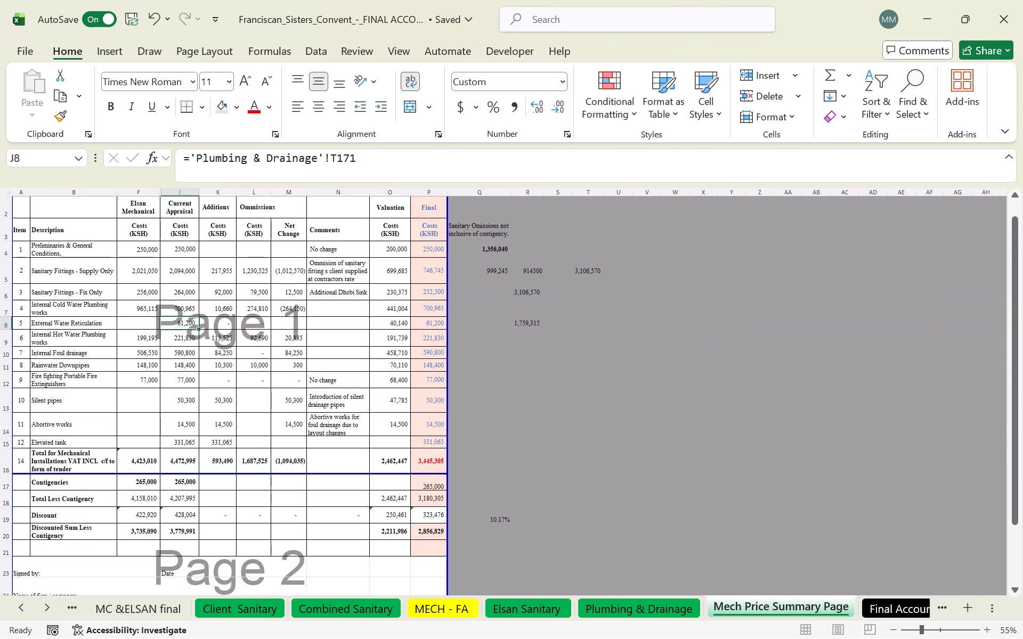
key("equal")
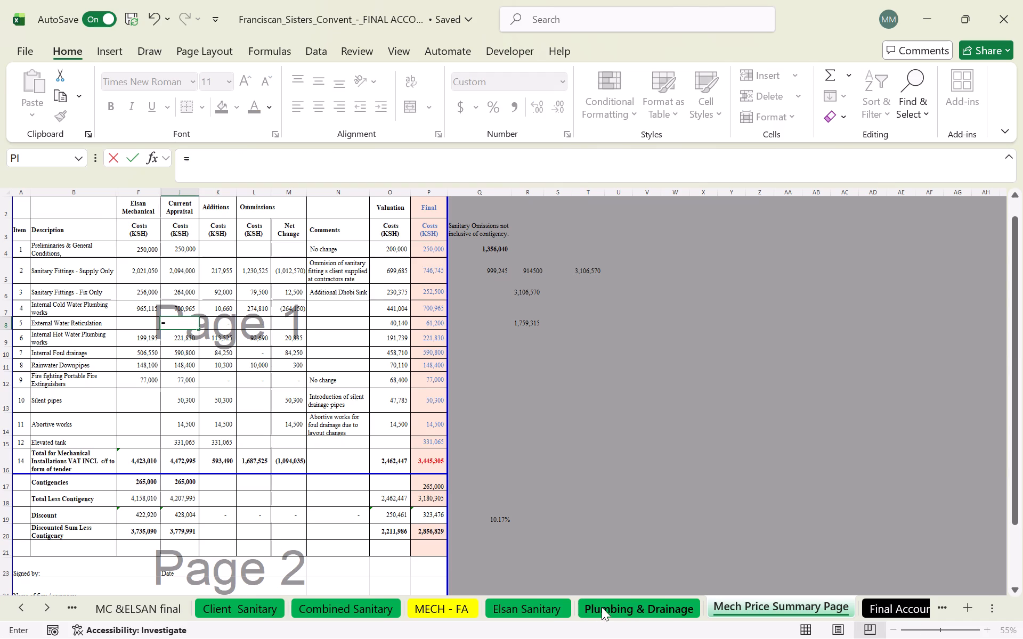
left_click(602, 607)
scroll(545, 444, "down", 1)
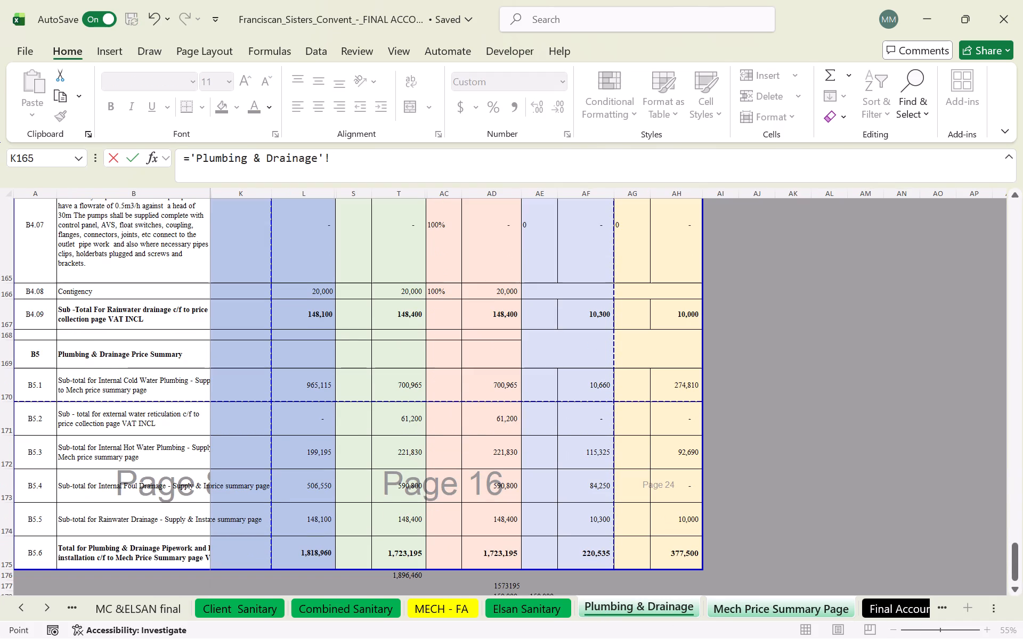
left_click(513, 421)
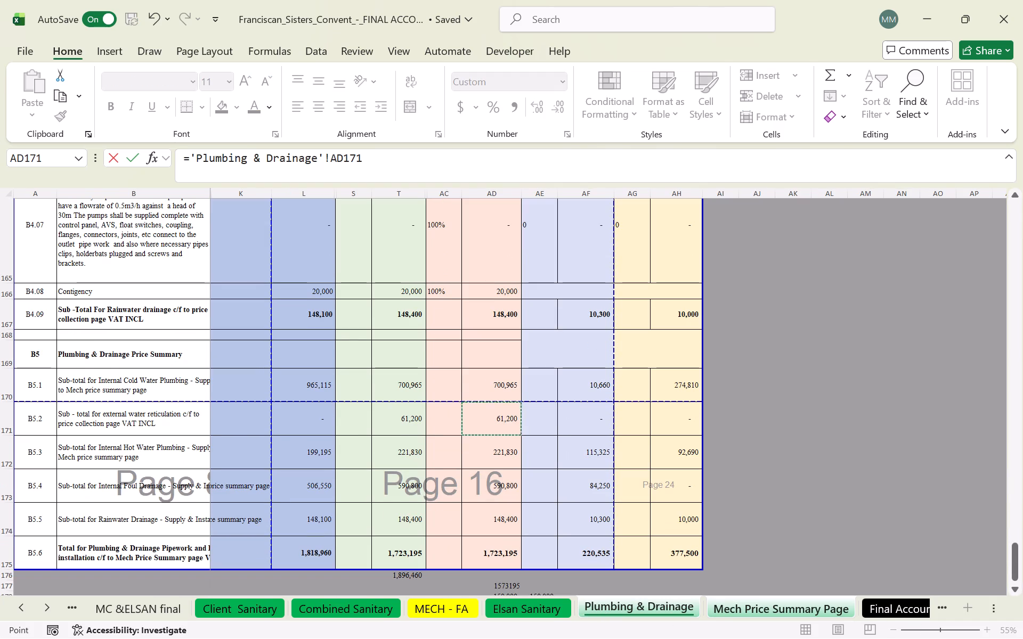
left_click(595, 425)
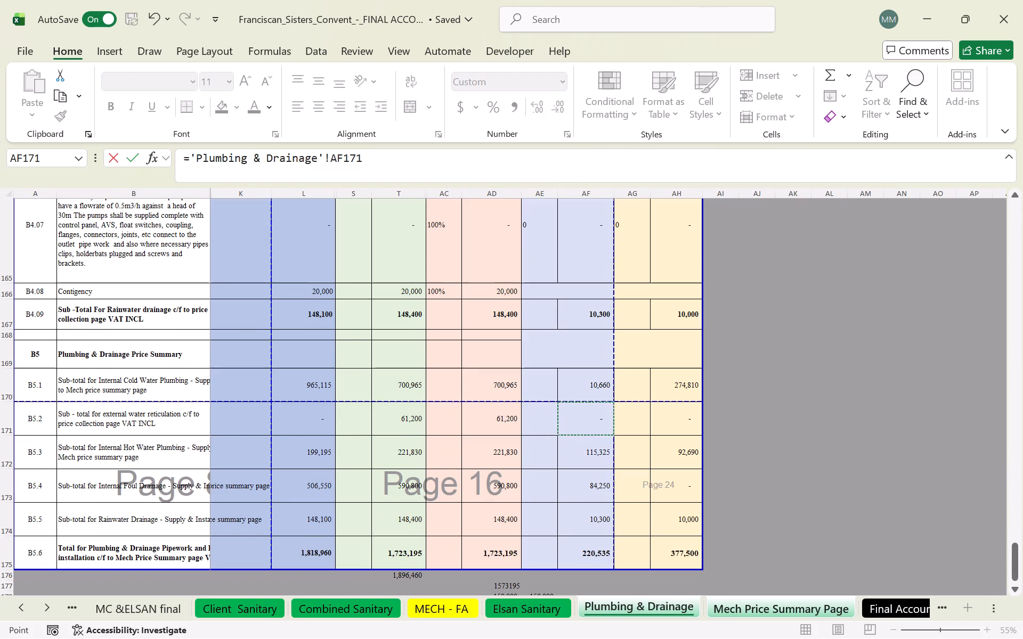
key("Return")
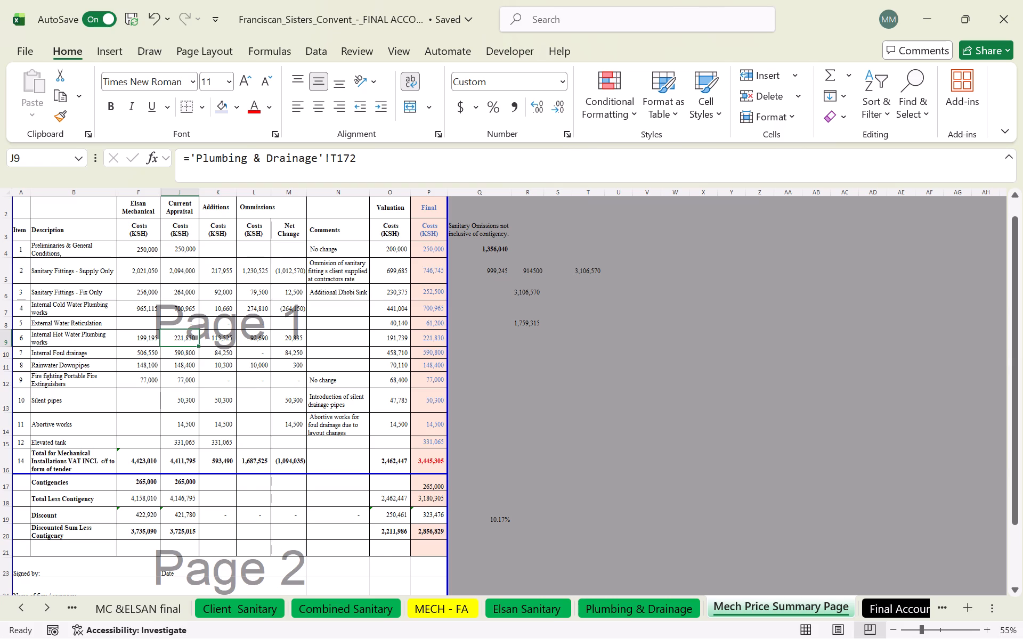
On Plumbing & Drainage, extend the external water reticulation subtotal formula from AD102 across to AH102.
left_click(219, 324)
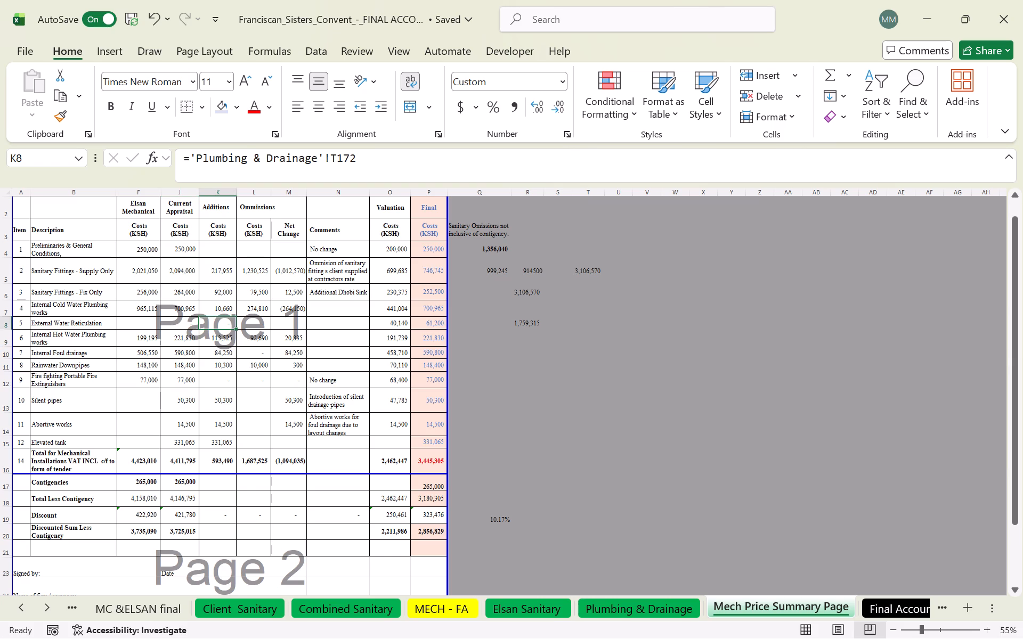
left_click(671, 608)
scroll(663, 478, "up", 2)
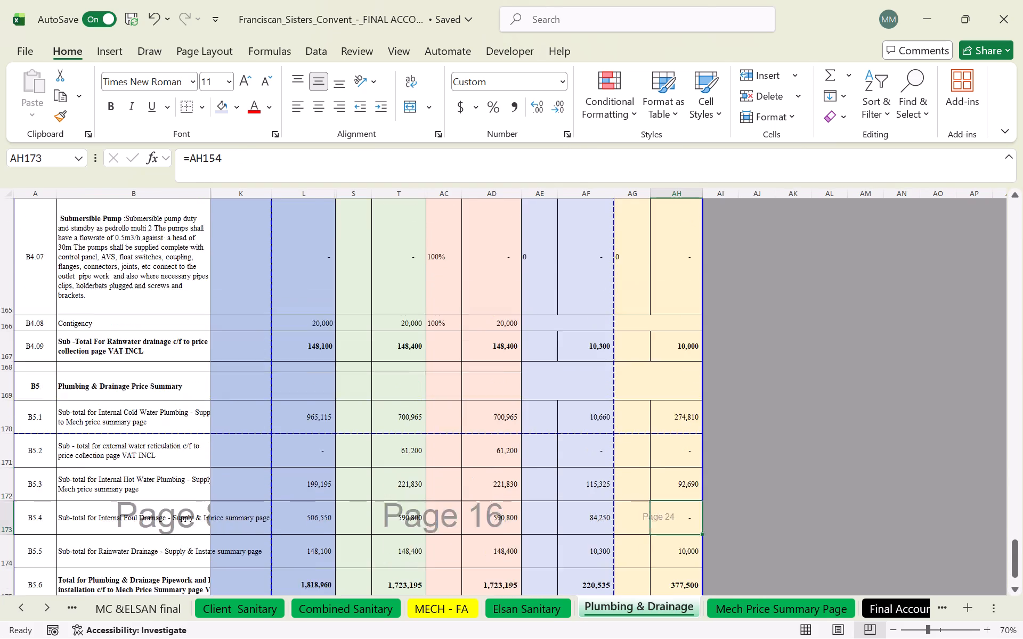
scroll(663, 478, "up", 2)
scroll(663, 478, "up", 20)
scroll(663, 478, "up", 9)
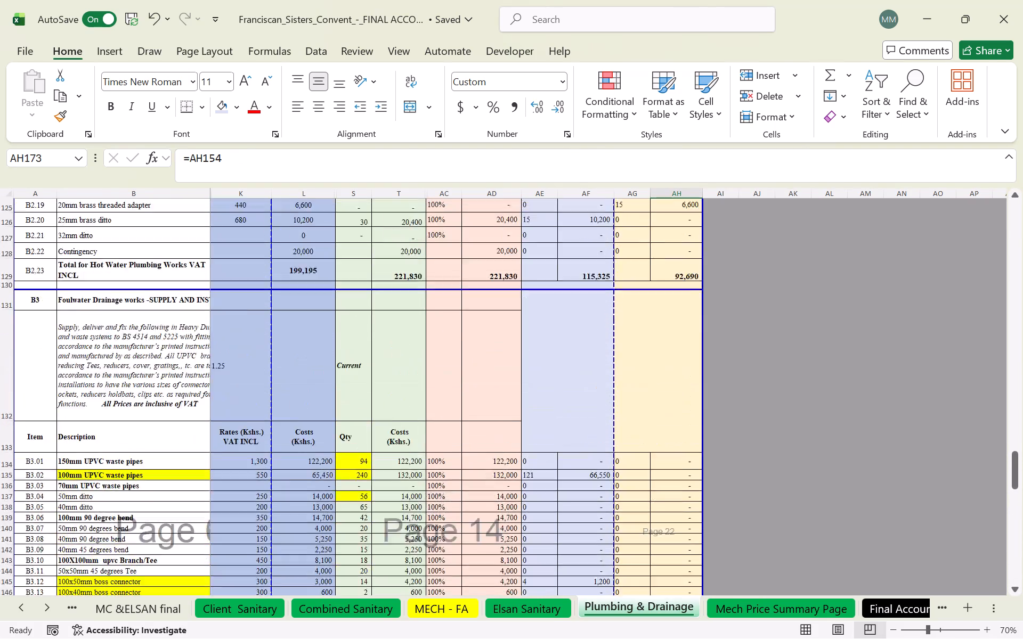
scroll(643, 471, "up", 17)
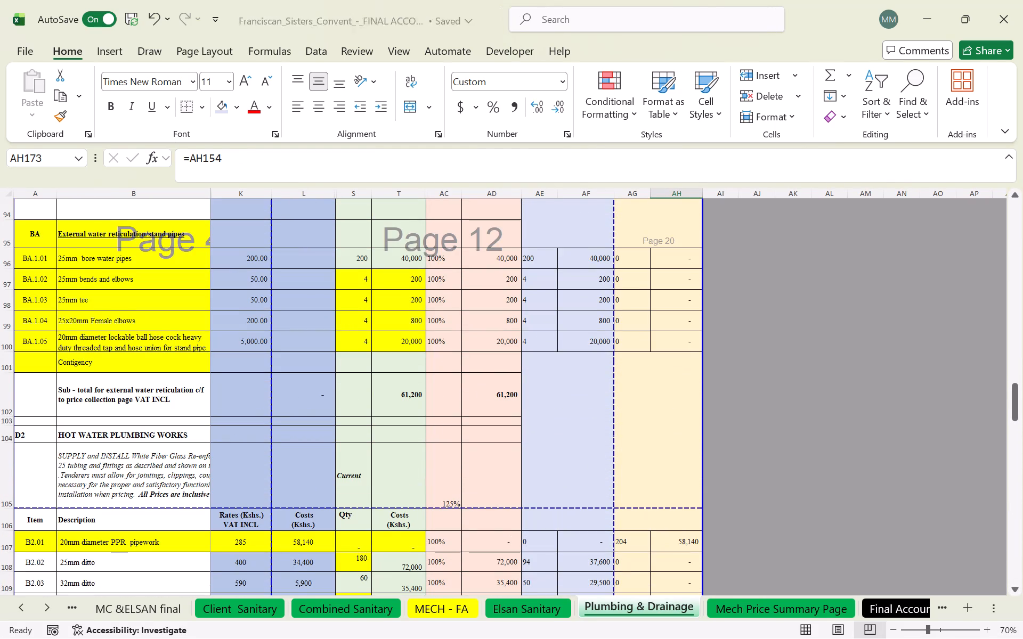
scroll(644, 473, "up", 1)
left_click(507, 426)
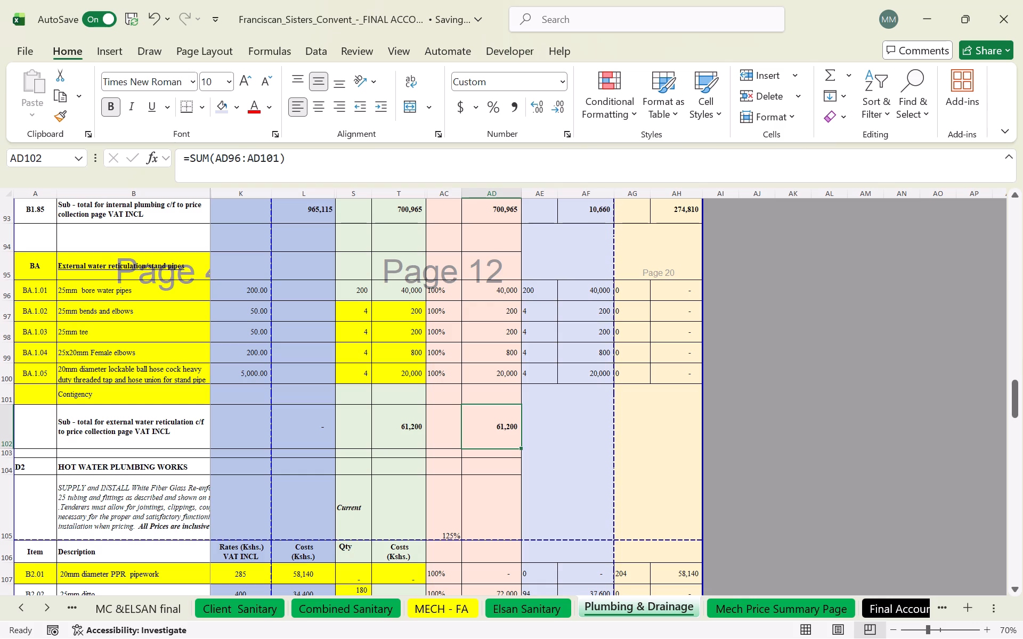
left_click_drag(517, 447, 713, 448)
left_click(713, 448)
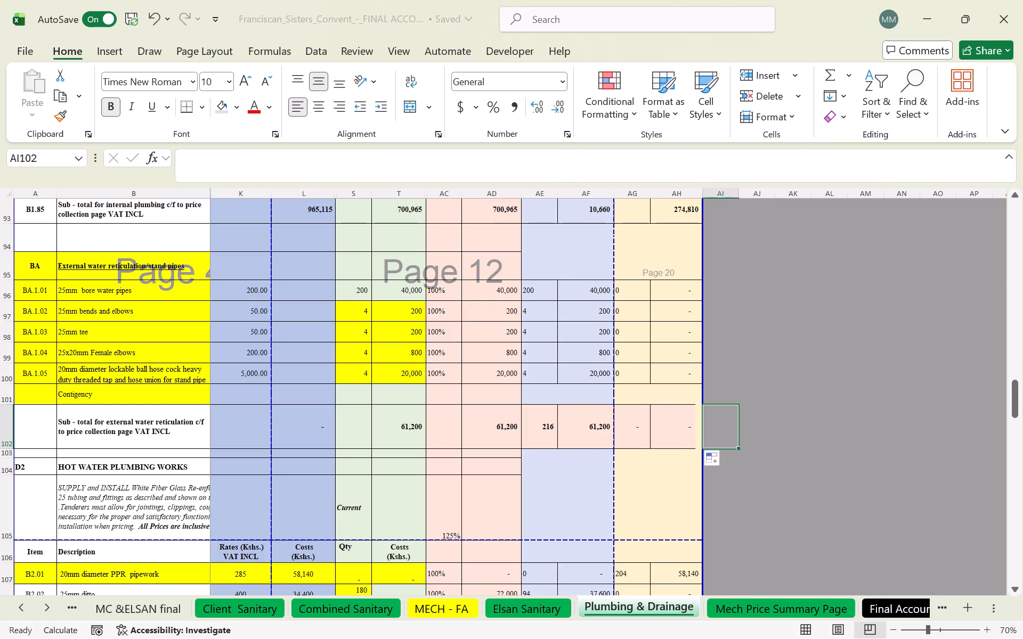
Copy the formatting of the Contigency row cells AE101:AH101 onto the external water reticulation subtotal cells AE102:AH102.
left_click_drag(542, 386, 661, 390)
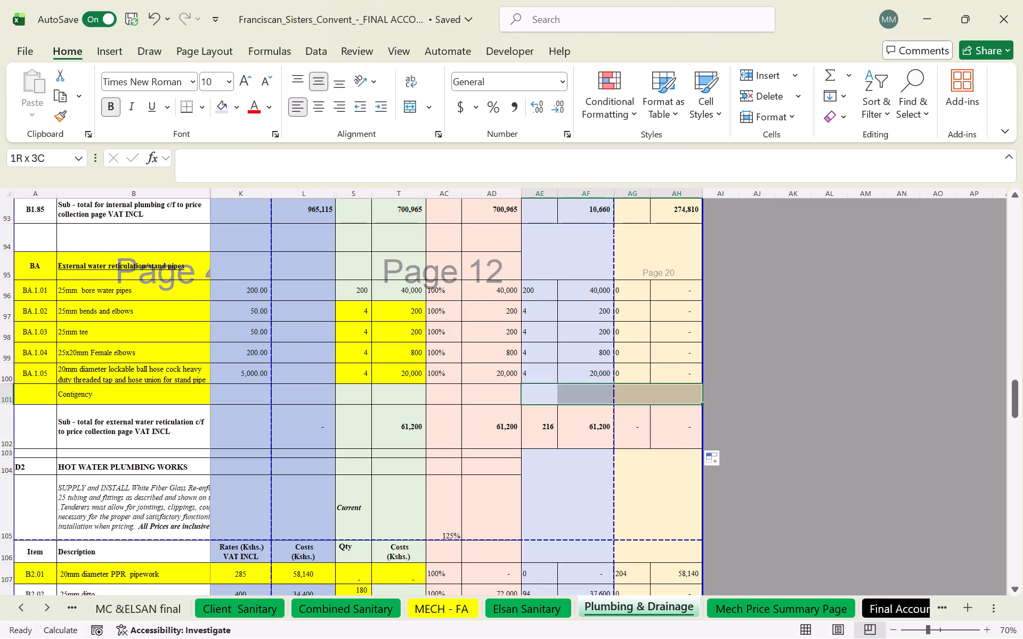
left_click_drag(661, 390, 669, 390)
left_click(63, 112)
left_click_drag(542, 426, 542, 425)
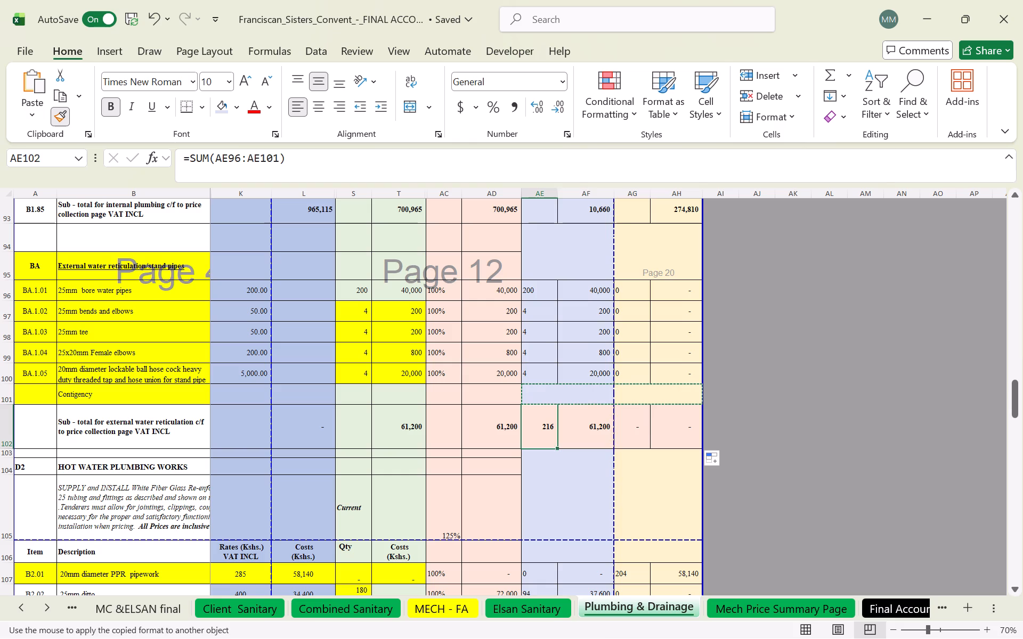
left_click_drag(542, 425, 657, 428)
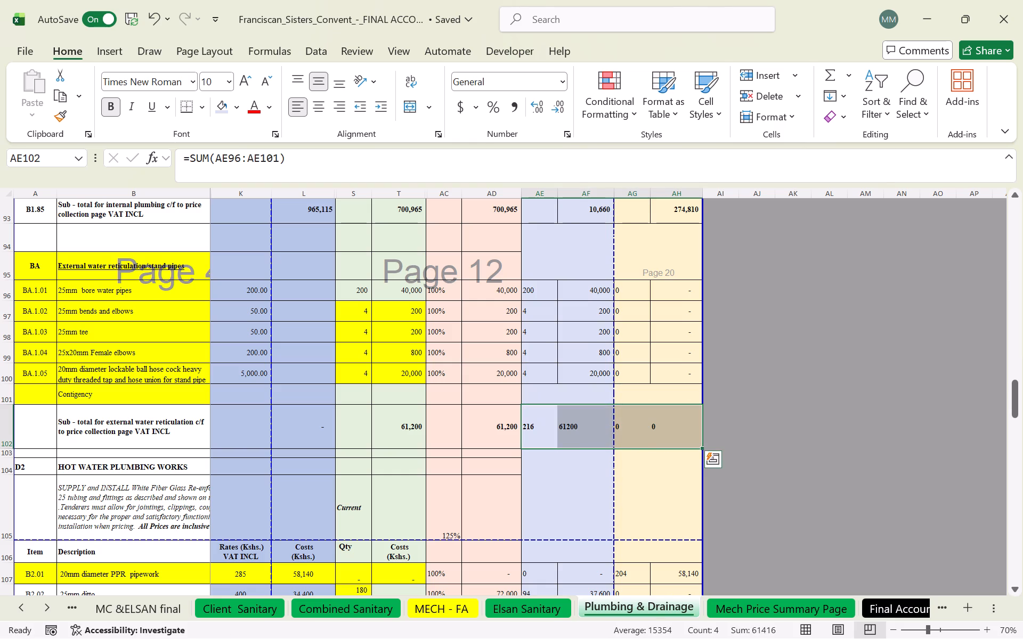
Clear the subtotal formula from the Additions quantity cell AE102.
left_click(551, 419)
key("Delete")
left_click(567, 458)
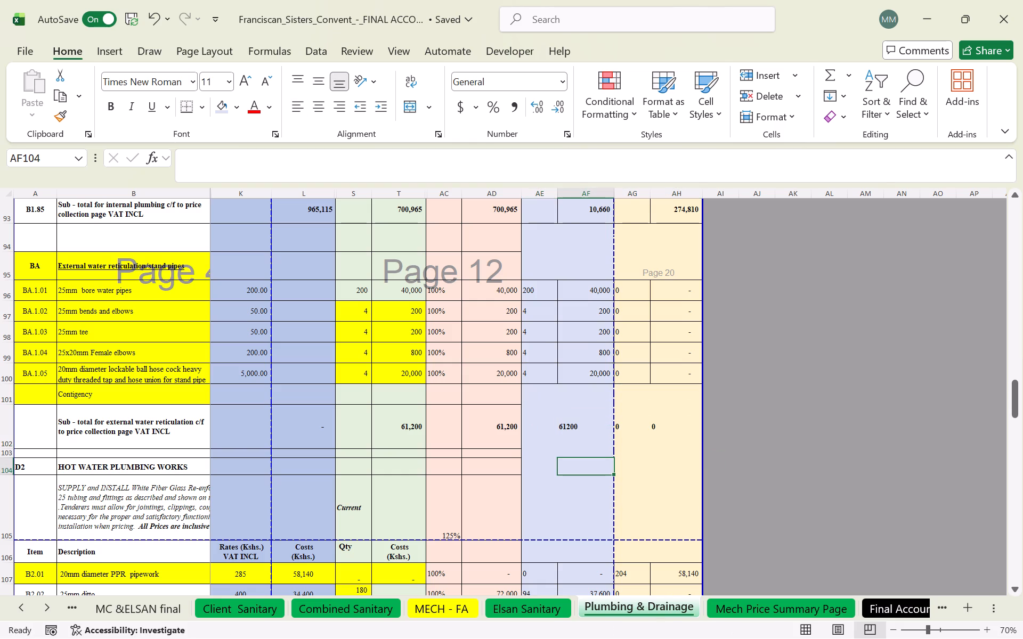
left_click(535, 412)
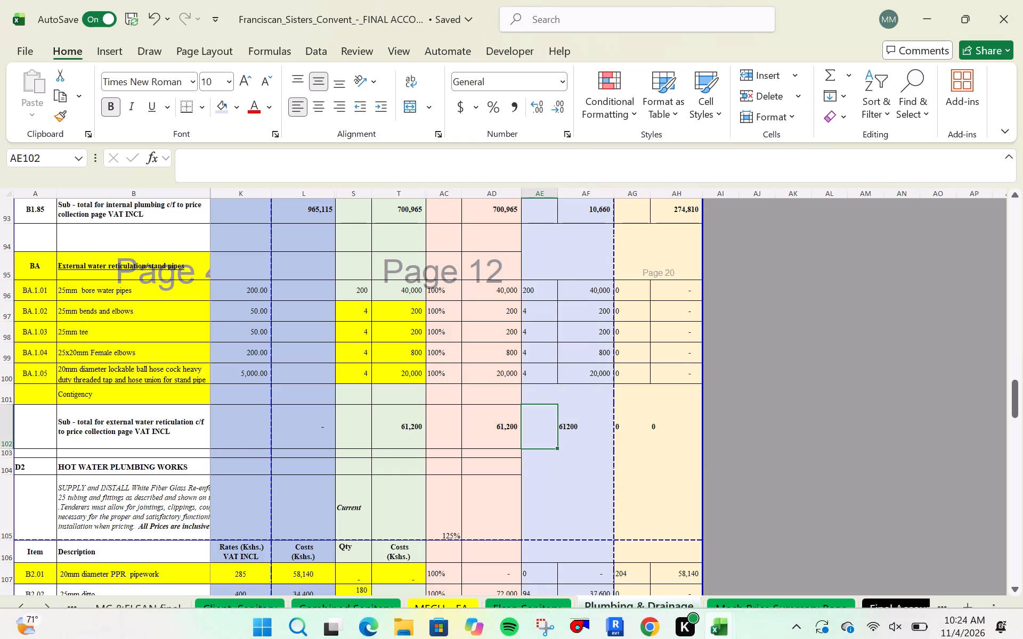
Check the external water reticulation figures on Mech Price Summary Page and in the B5 Plumbing & Drainage Price Summary.
left_click(793, 610)
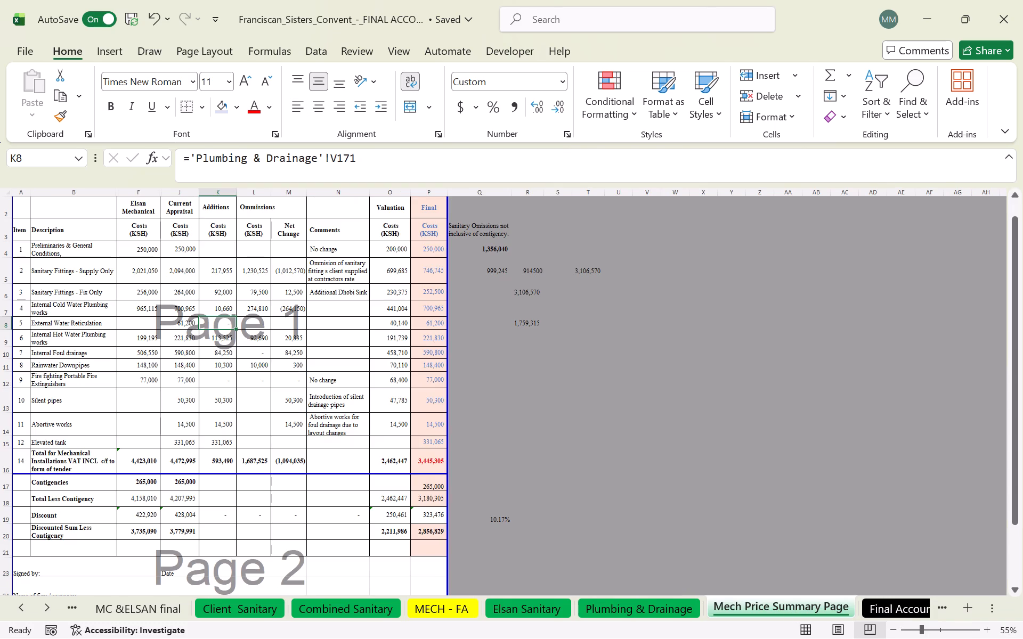
left_click(642, 606)
scroll(582, 424, "down", 20)
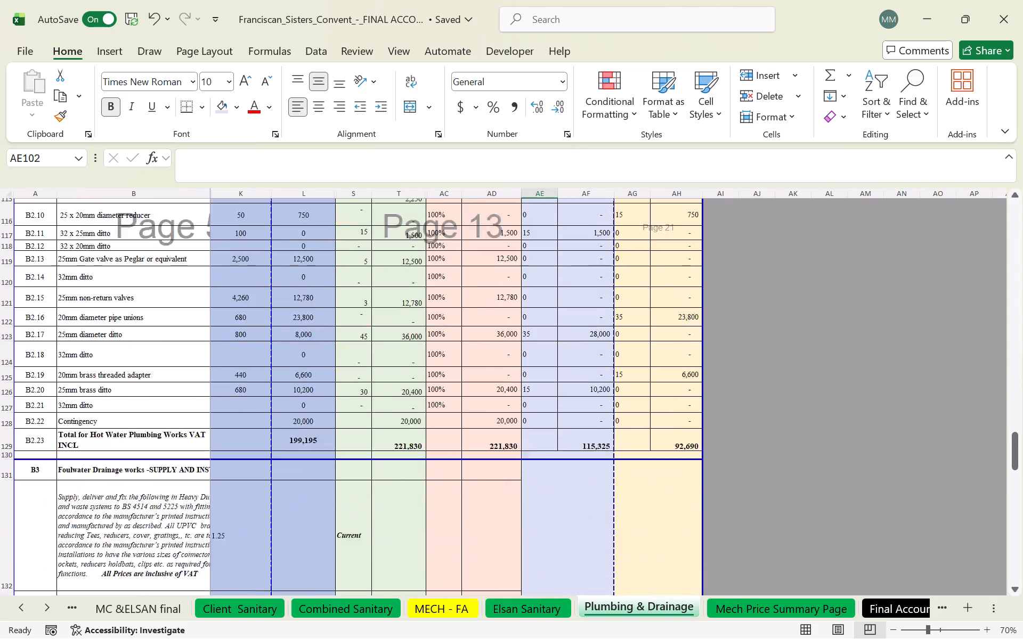
scroll(670, 411, "down", 20)
scroll(670, 411, "down", 3)
scroll(672, 414, "up", 9)
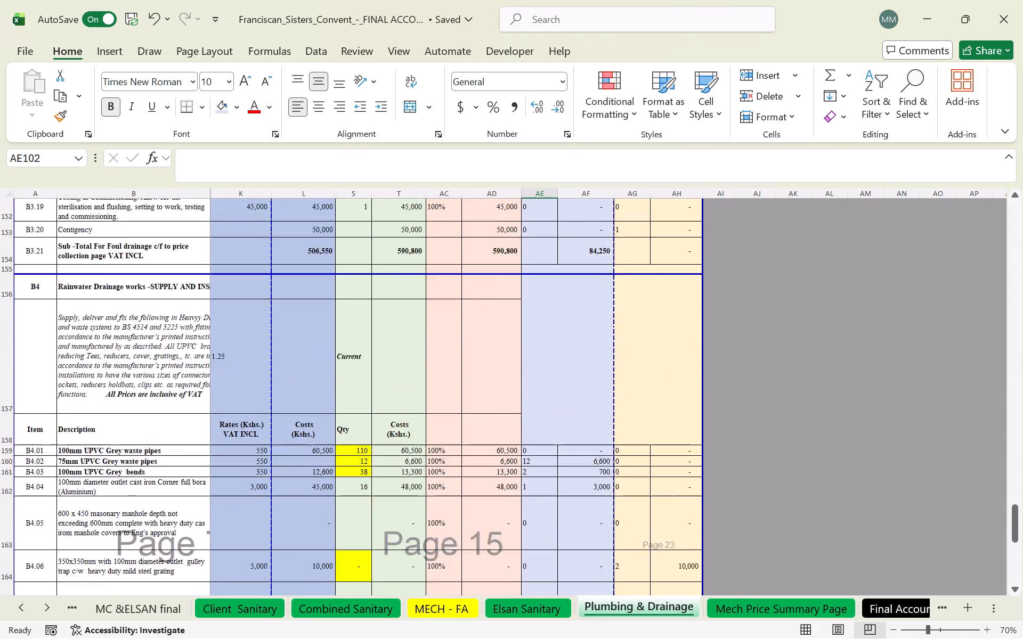
scroll(670, 414, "up", 1)
scroll(669, 414, "down", 14)
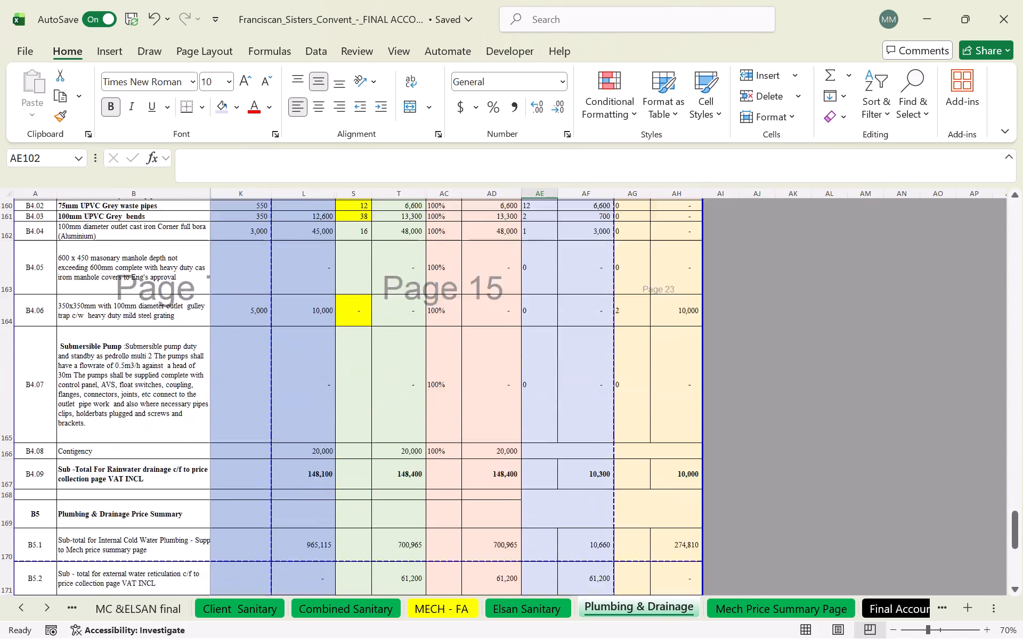
scroll(666, 419, "down", 16)
scroll(664, 420, "up", 9)
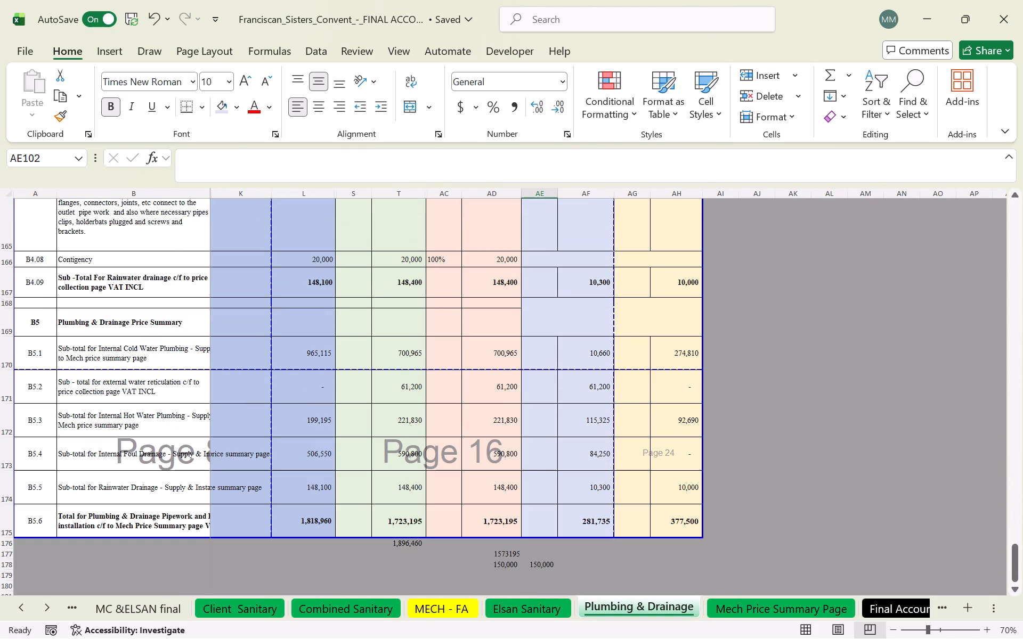
On Mech Price Summary Page, link the External Water Reticulation Additions cost in K8 to 'Plumbing & Drainage'!AF171.
left_click(831, 609)
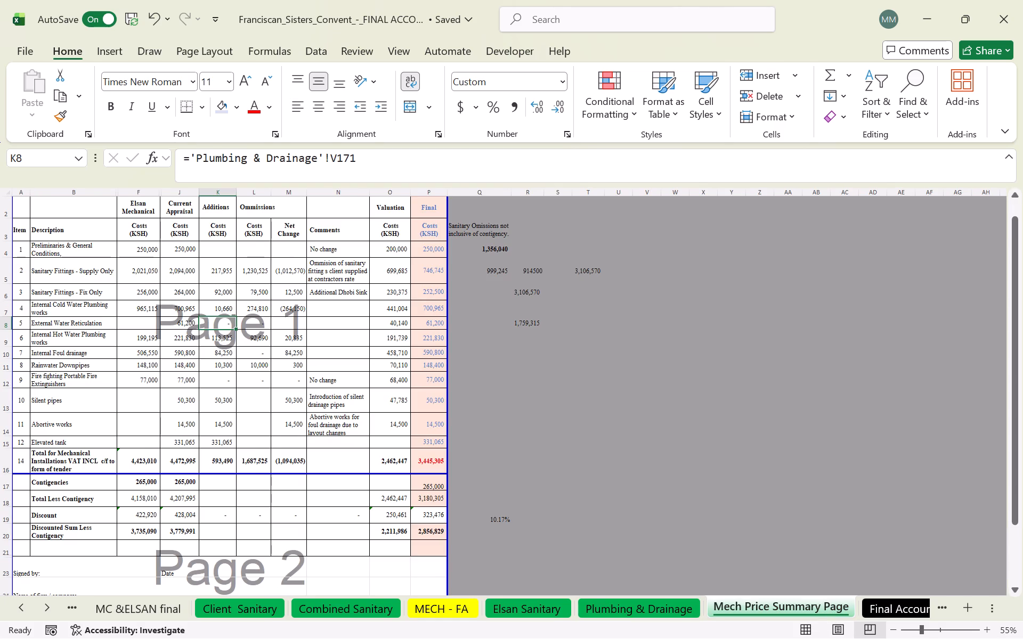
key("equal")
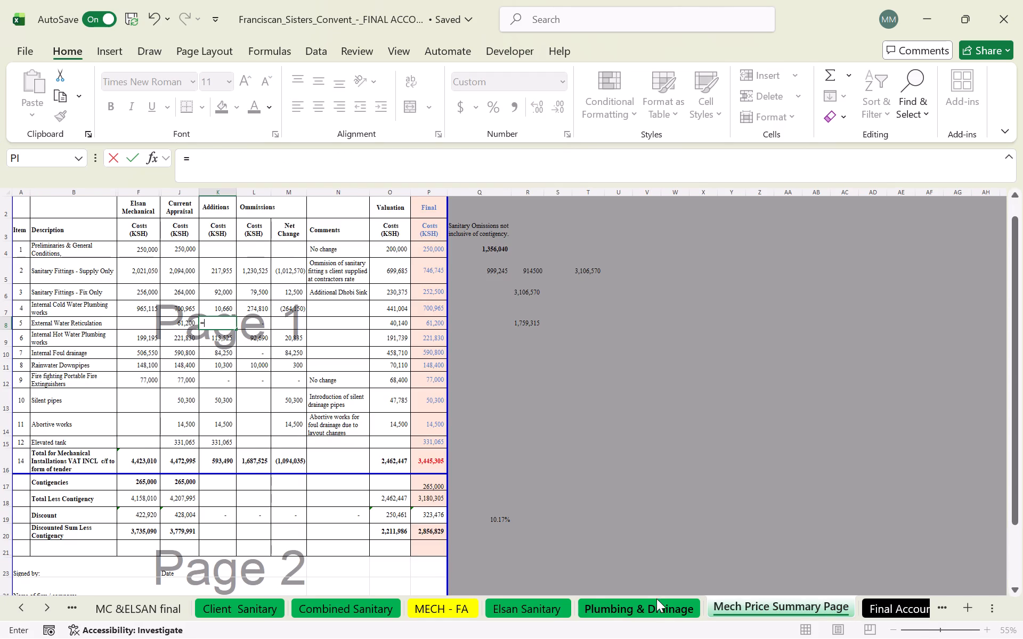
left_click(661, 607)
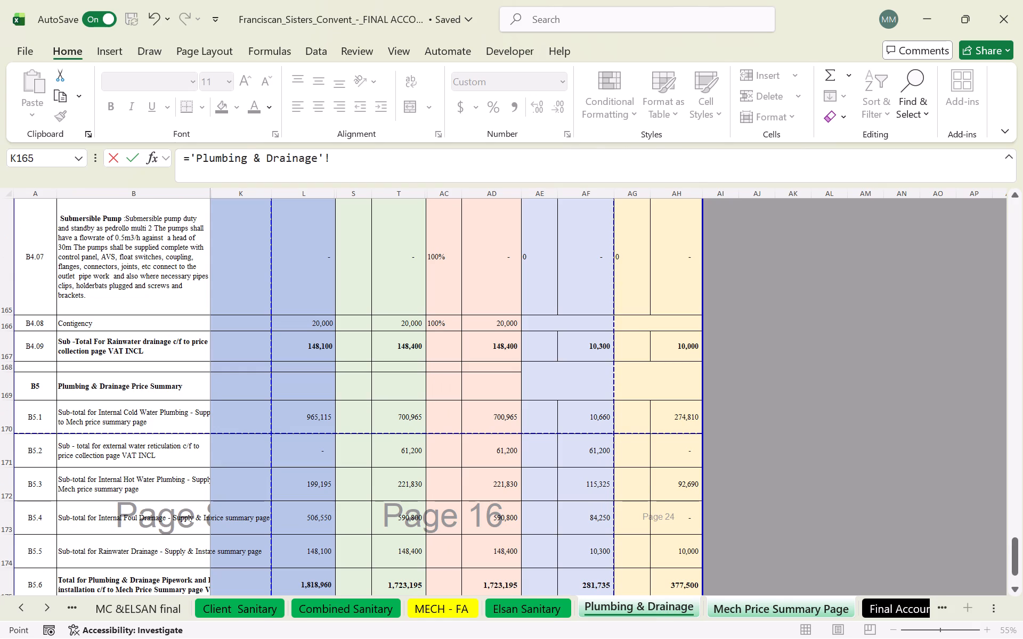
left_click(606, 452)
key("Return")
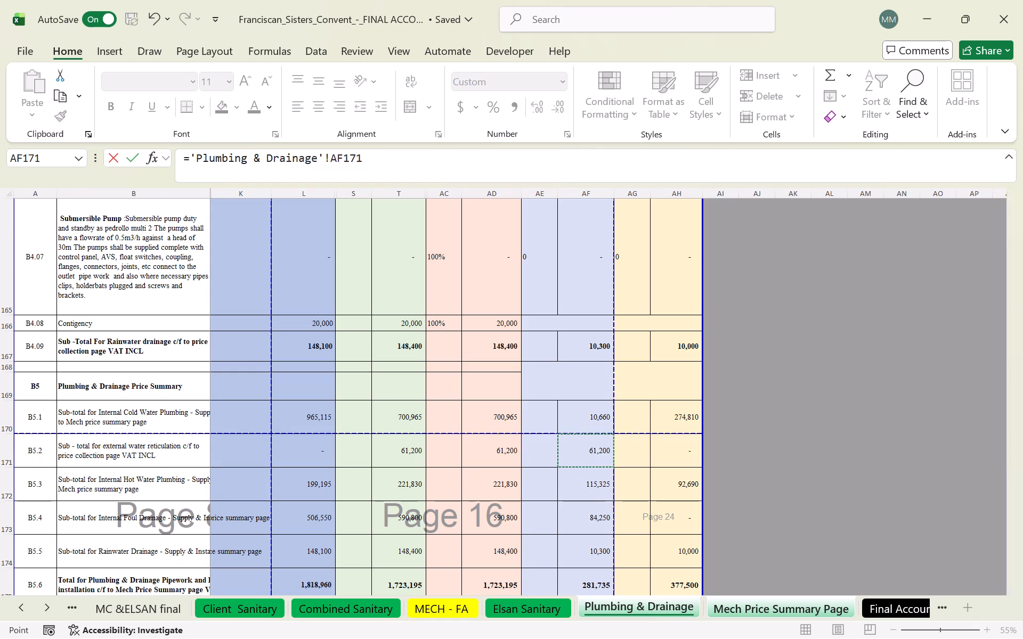
Link the External Water Reticulation Ommissions cost in L8 to the B5.2 Ommission subtotal, Plumbing & Drainage AH171.
left_click(259, 325)
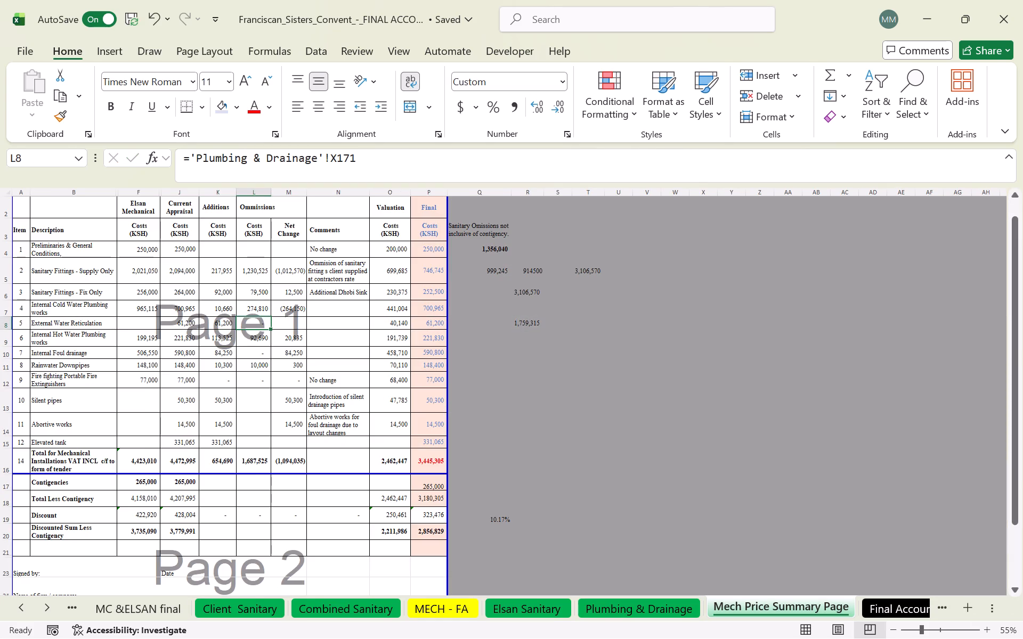
key("equal")
left_click(646, 608)
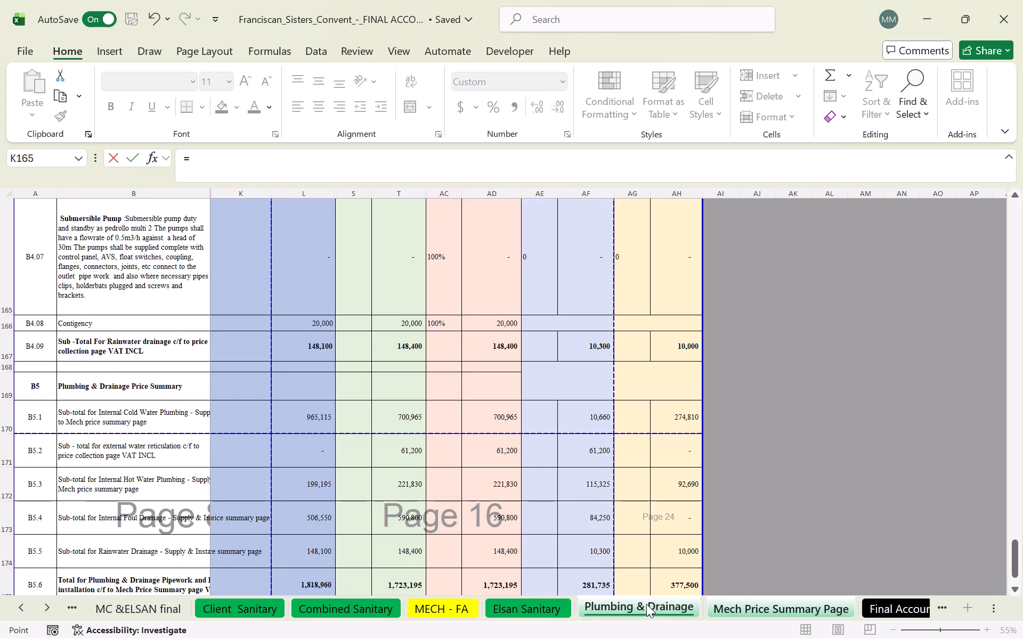
left_click(675, 456)
key("Return")
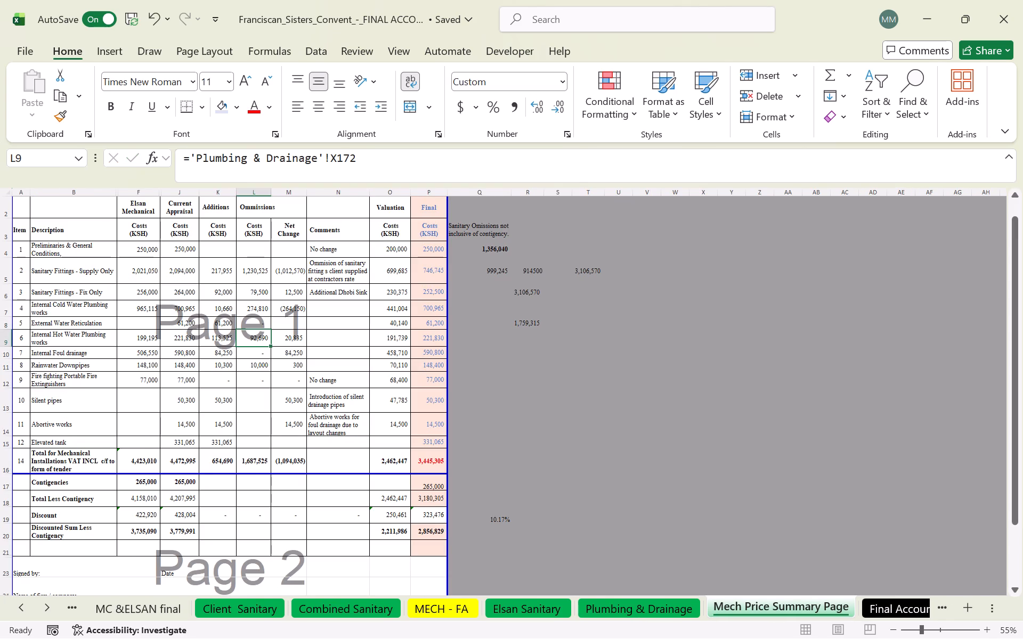
Link the Internal Hot Water Plumbing Additions cost in K9 to the B5.3 Additions subtotal, 'Plumbing & Drainage'!AF172.
left_click(226, 337)
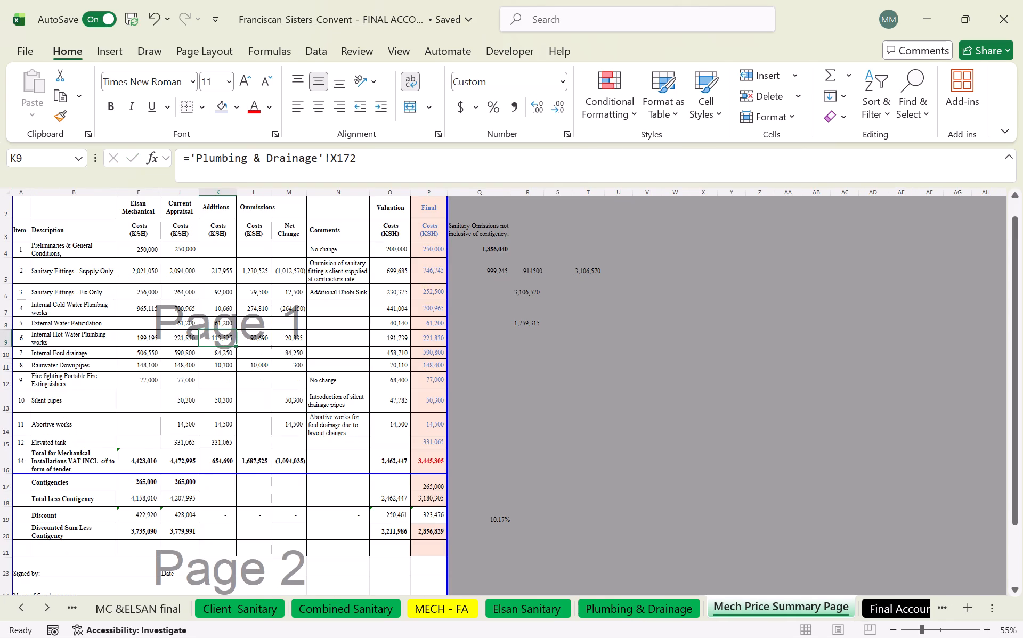
key("equal")
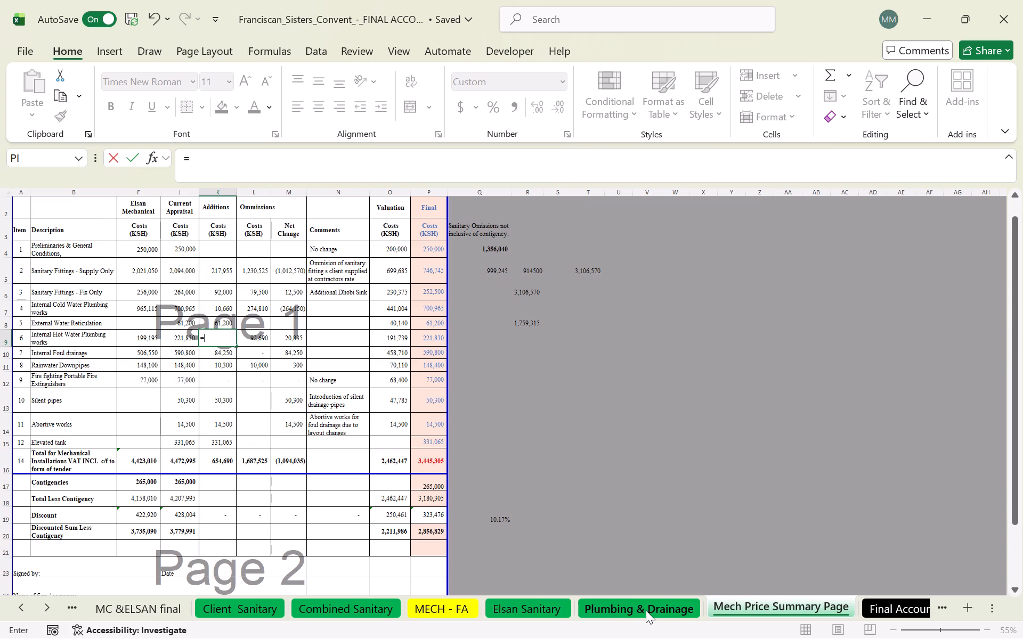
left_click(646, 608)
scroll(500, 490, "down", 1)
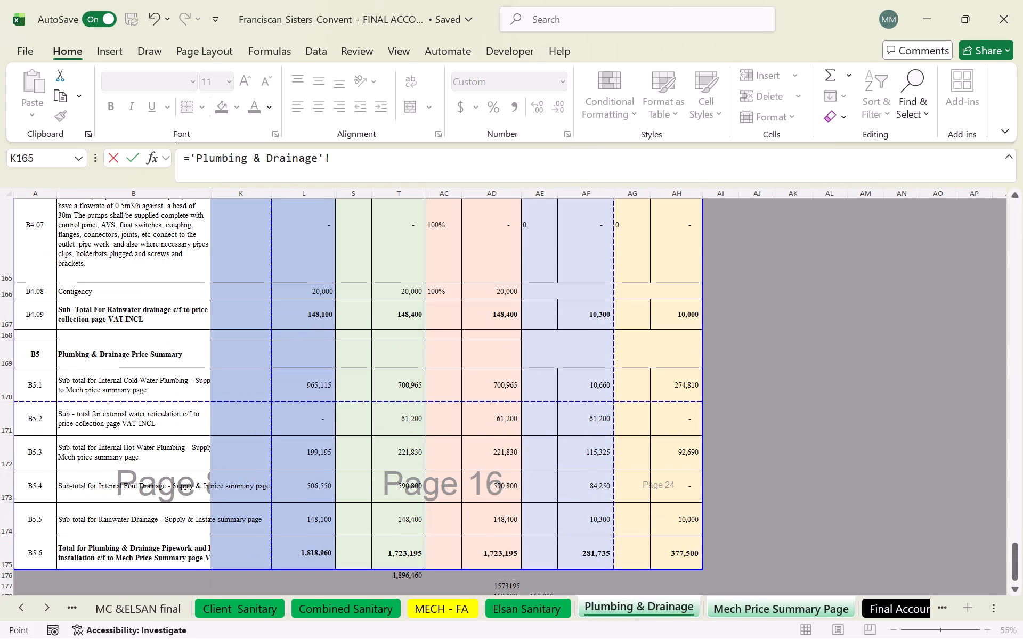
left_click(591, 460)
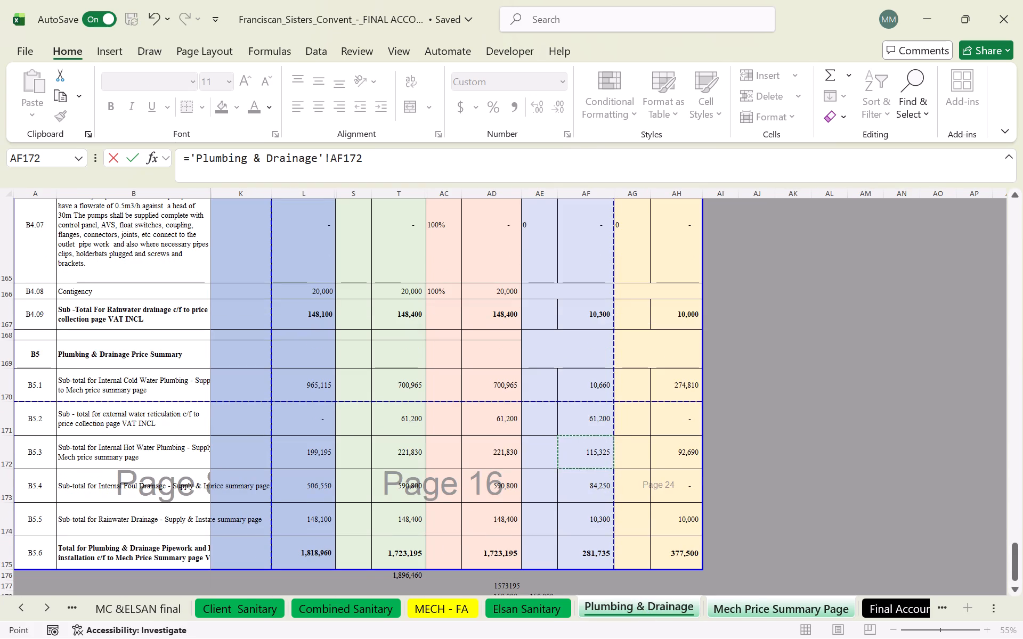
key("Return")
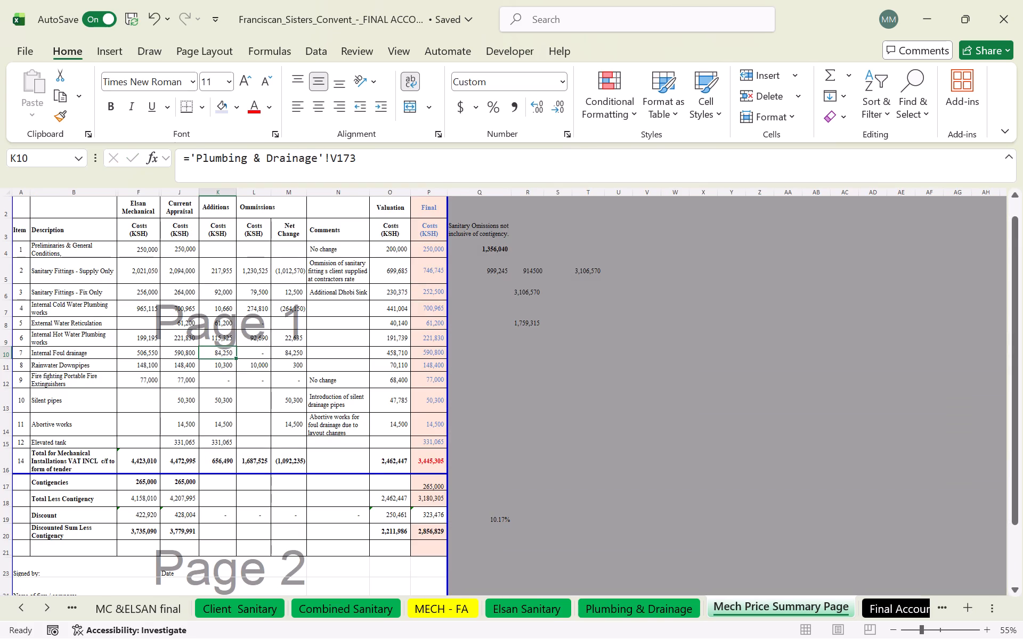
Link the Internal Hot Water Plumbing Ommissions cost in L9 to the B5.3 Ommission subtotal, 'Plumbing & Drainage'!AH172.
left_click(258, 338)
key("equal")
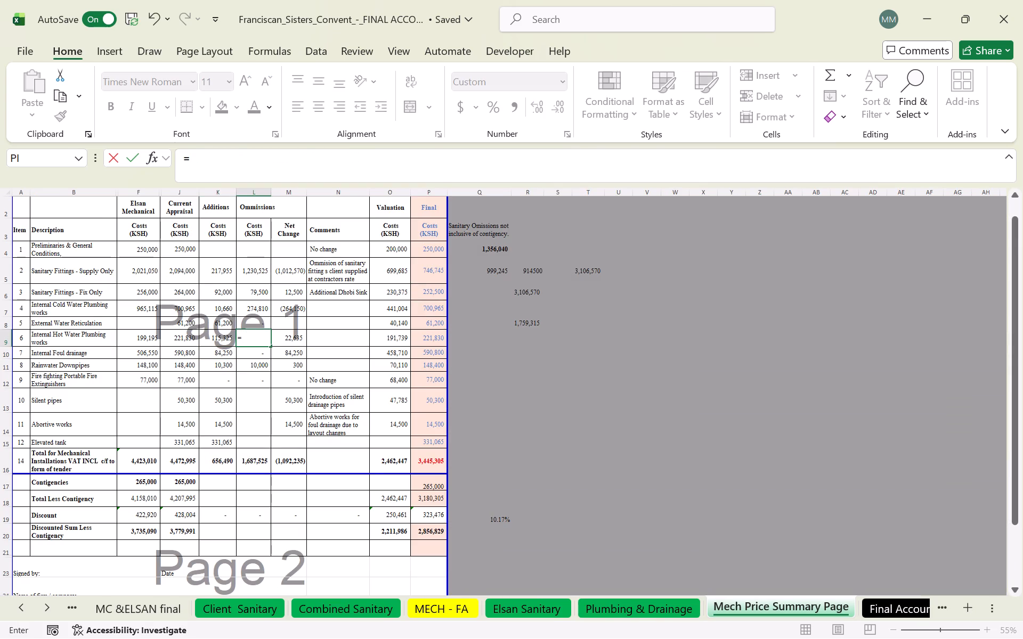
left_click(634, 606)
left_click(659, 496)
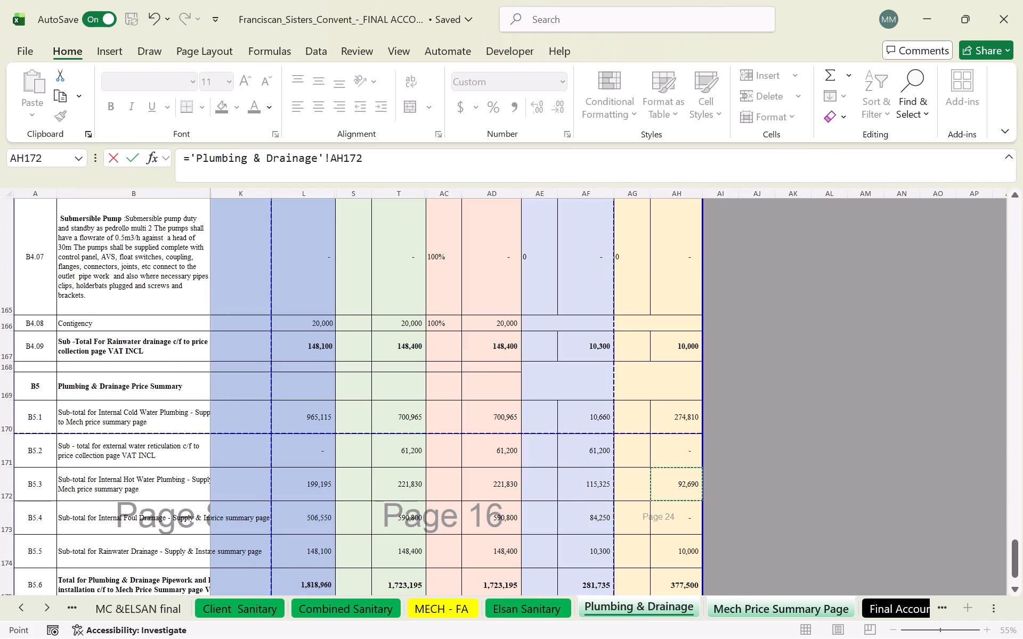
key("Return")
On Mech Price Summary Page, link the Internal Foul drainage Additions cost in K10 to the B5.4 Additions subtotal, 'Plumbing & Drainage'!AF173.
left_click(643, 614)
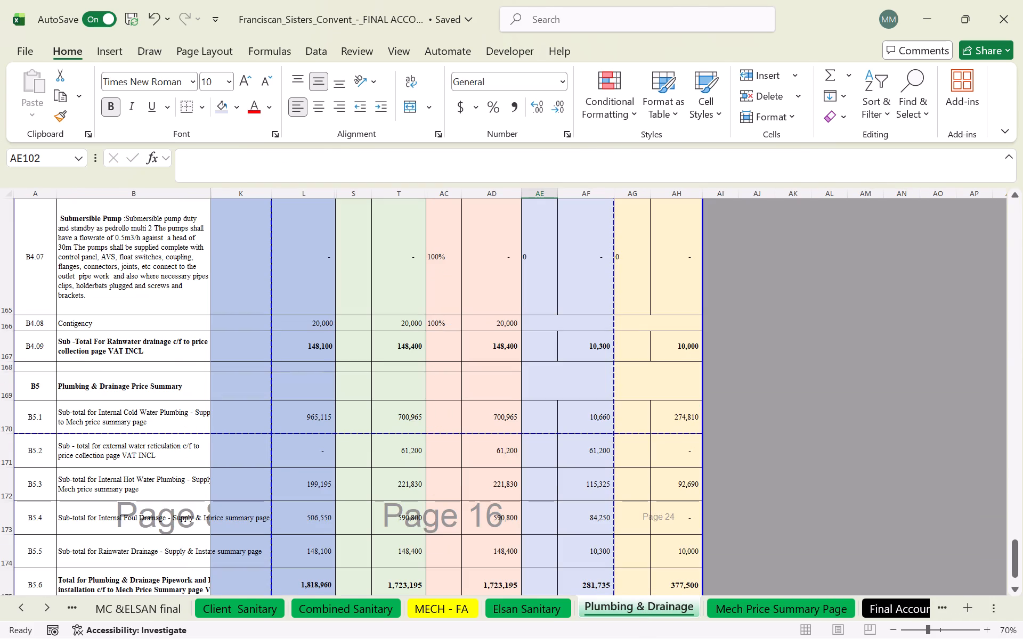
left_click(741, 608)
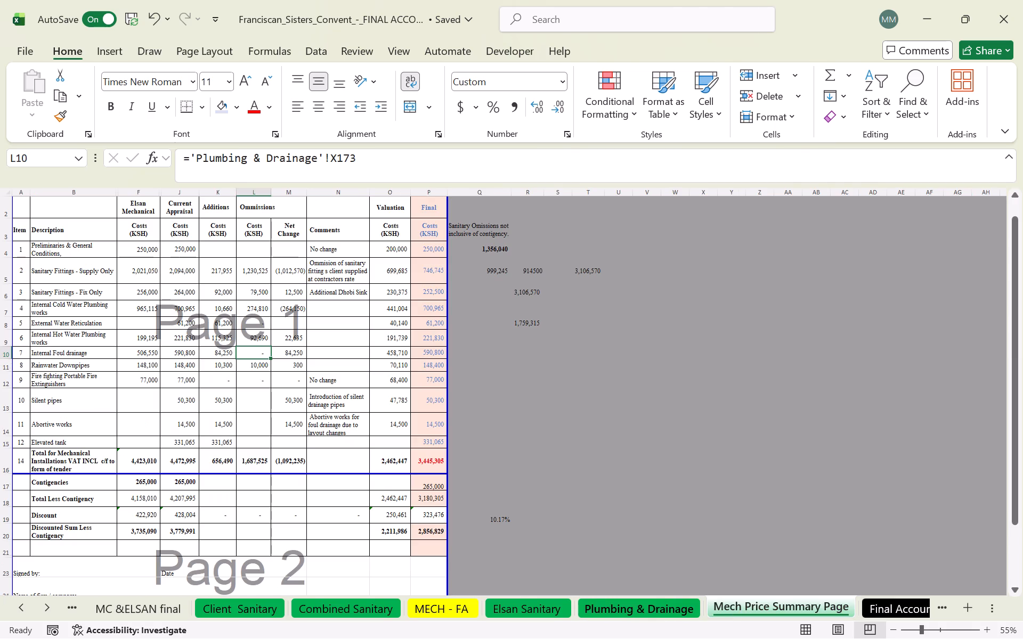
left_click(206, 353)
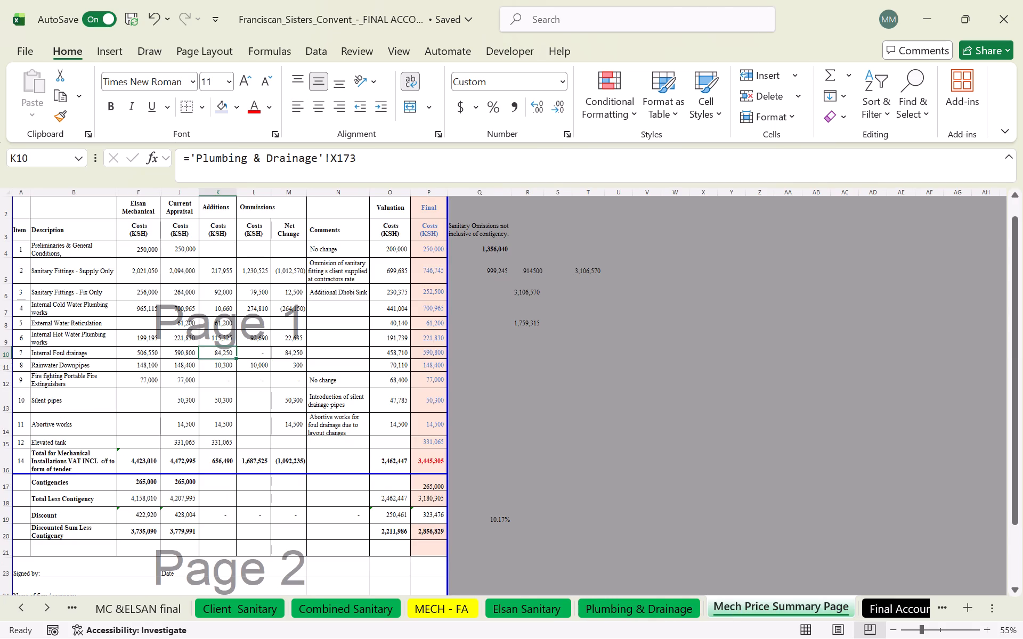
key("equal")
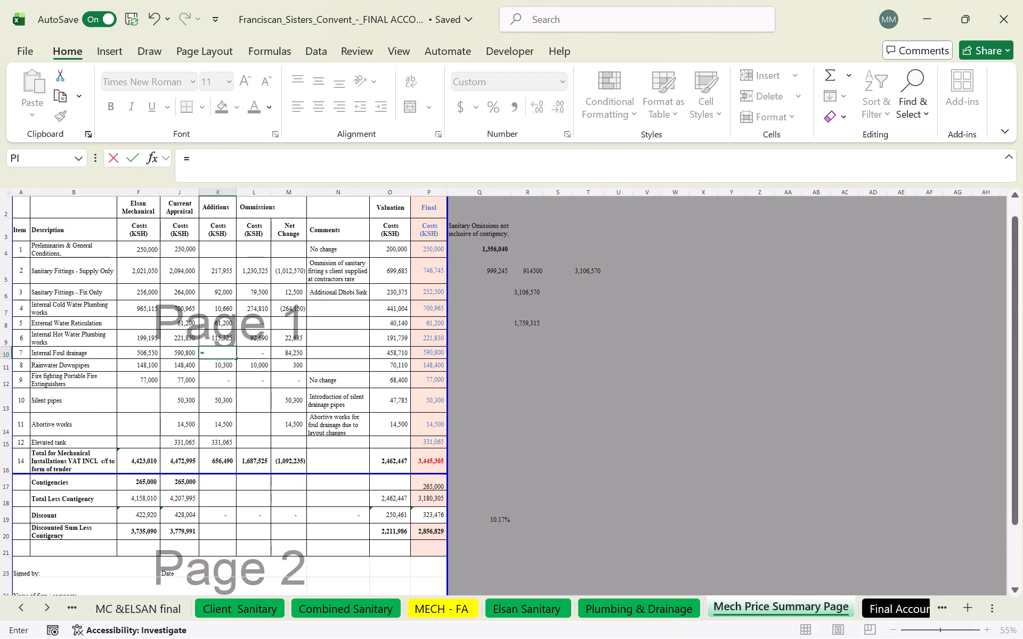
left_click(632, 609)
scroll(532, 463, "down", 1)
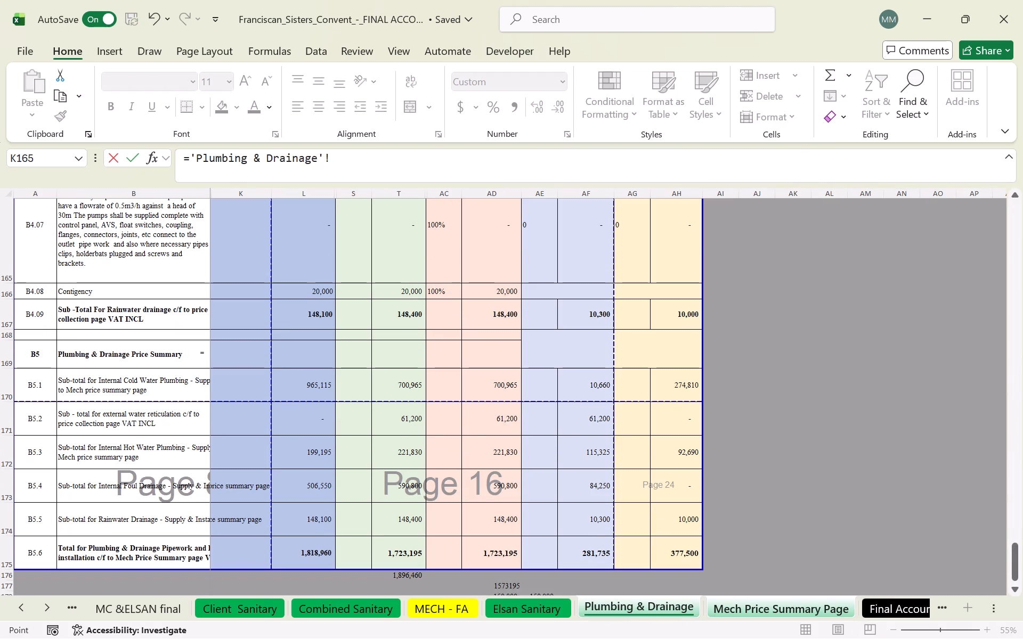
left_click(596, 491)
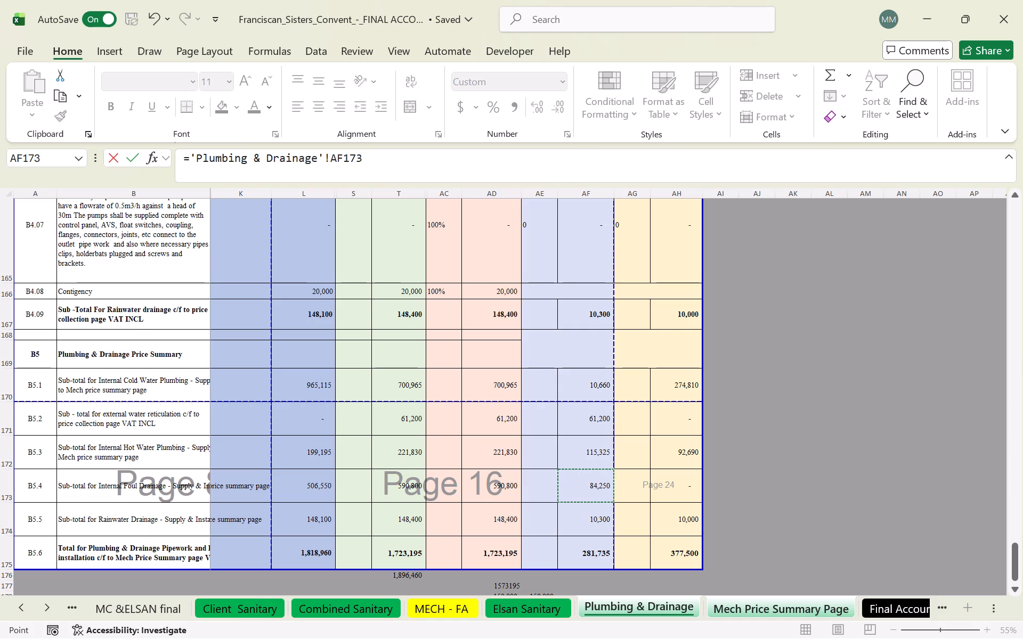
key("Return")
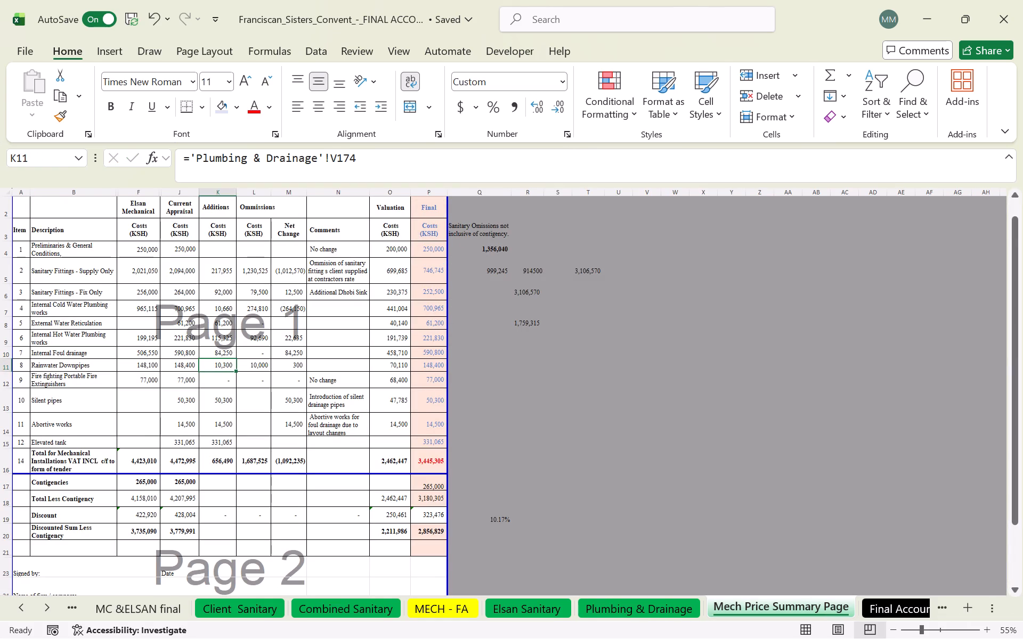
Link the Rainwater Downpipes Additions cost in K11 to the B5.5 Additions subtotal, 'Plumbing & Drainage'!AF174.
key("equal")
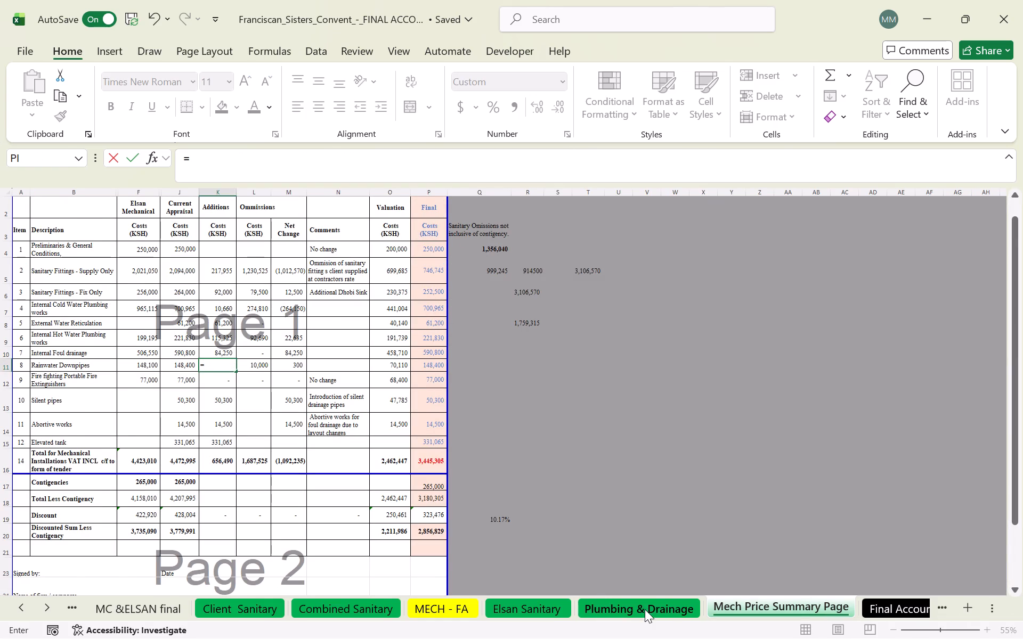
left_click(645, 610)
scroll(541, 481, "down", 1)
left_click(597, 522)
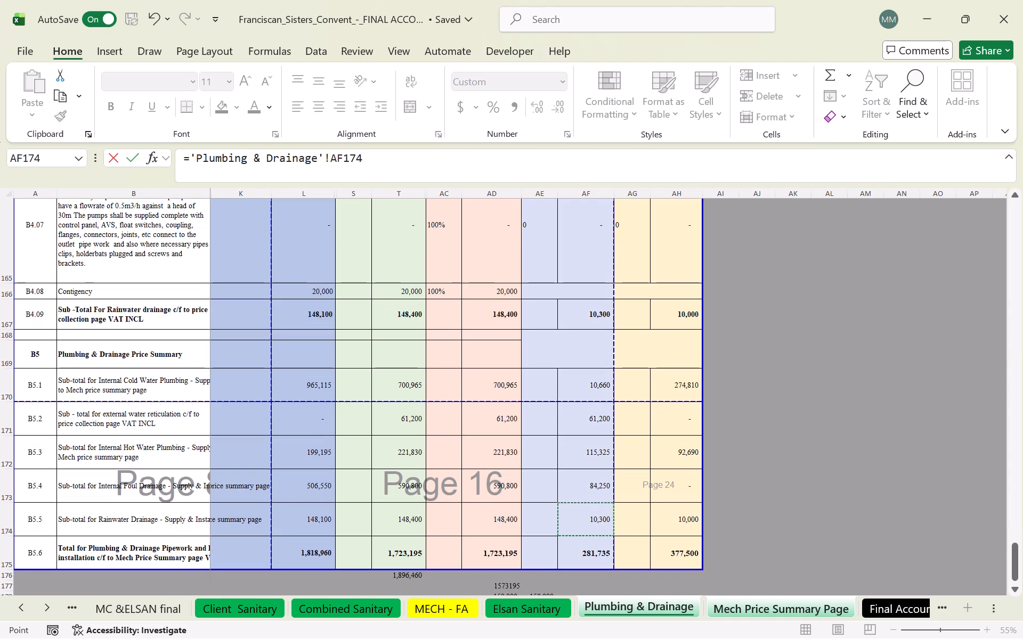
key("Return")
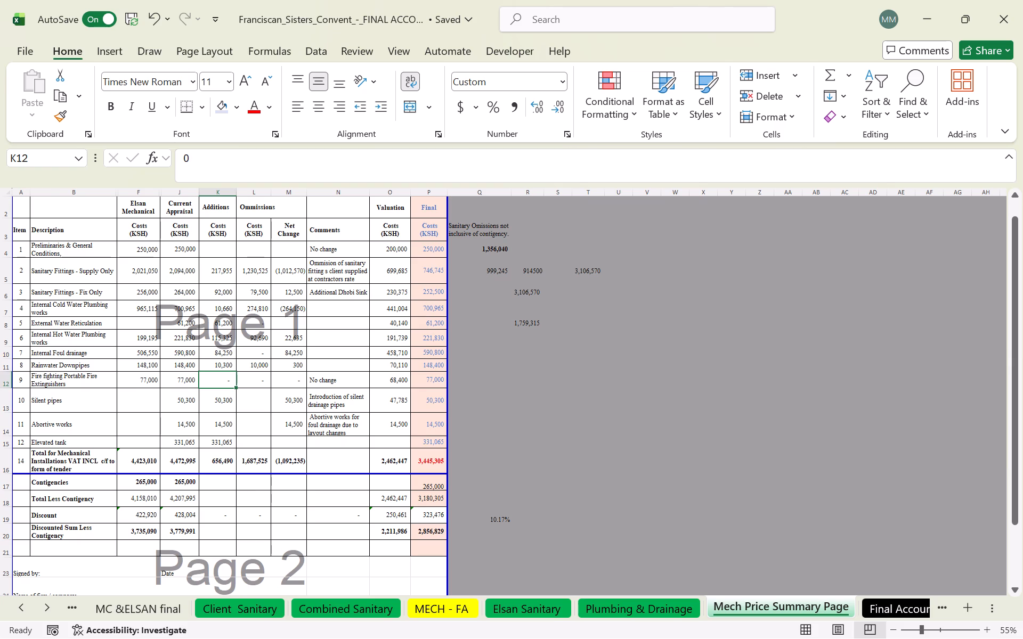
On the MECH - FA sheet, relink the Less: Ommissions amount in C15 to the Ommissions total, 'Mech Price Summary Page'!L16.
left_click(254, 467)
left_click(216, 467)
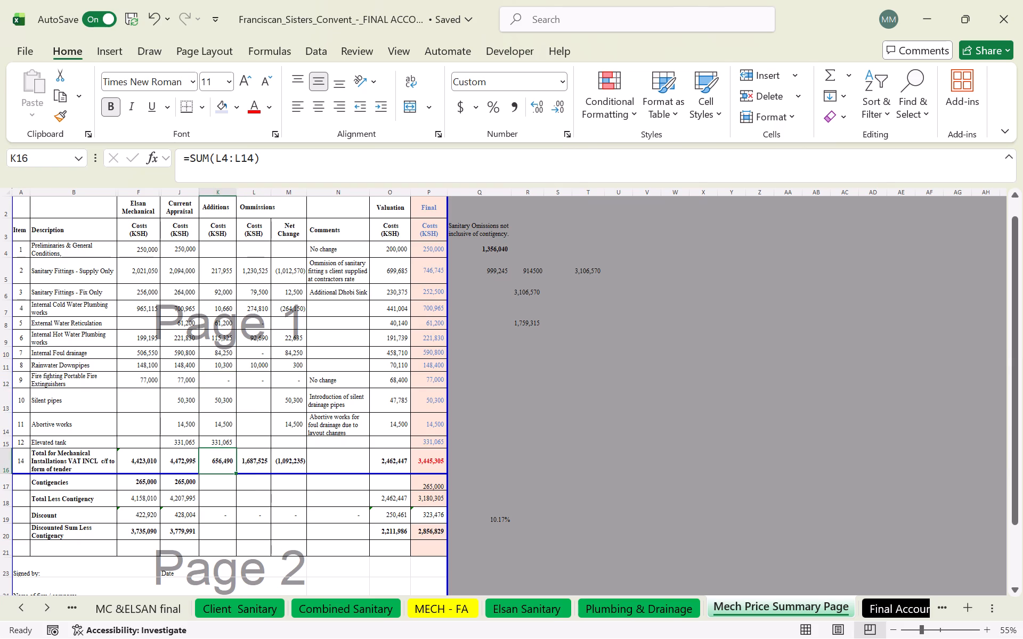
left_click(873, 610)
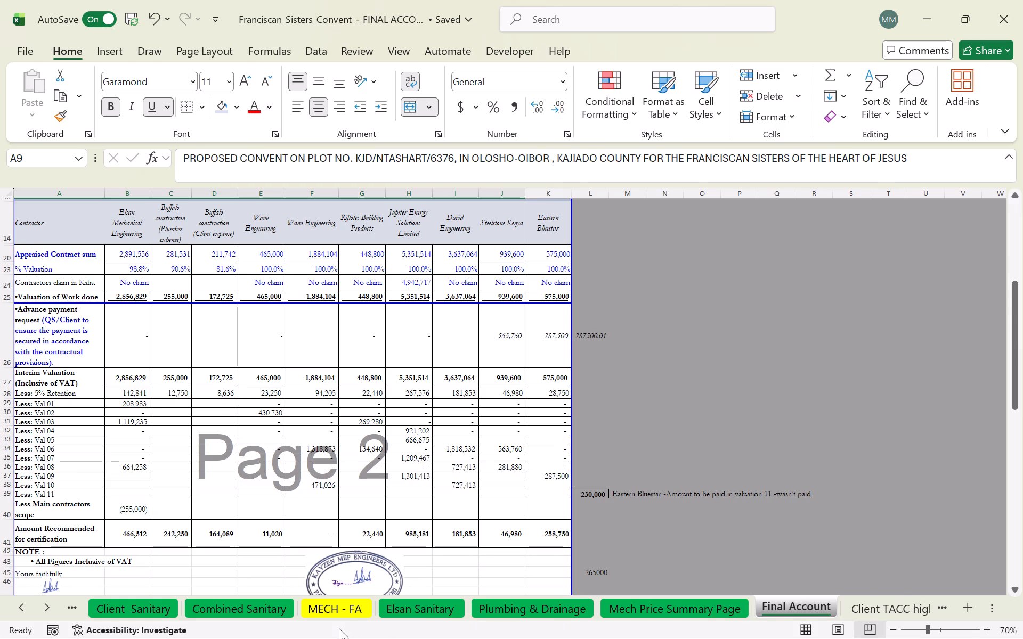
left_click(339, 613)
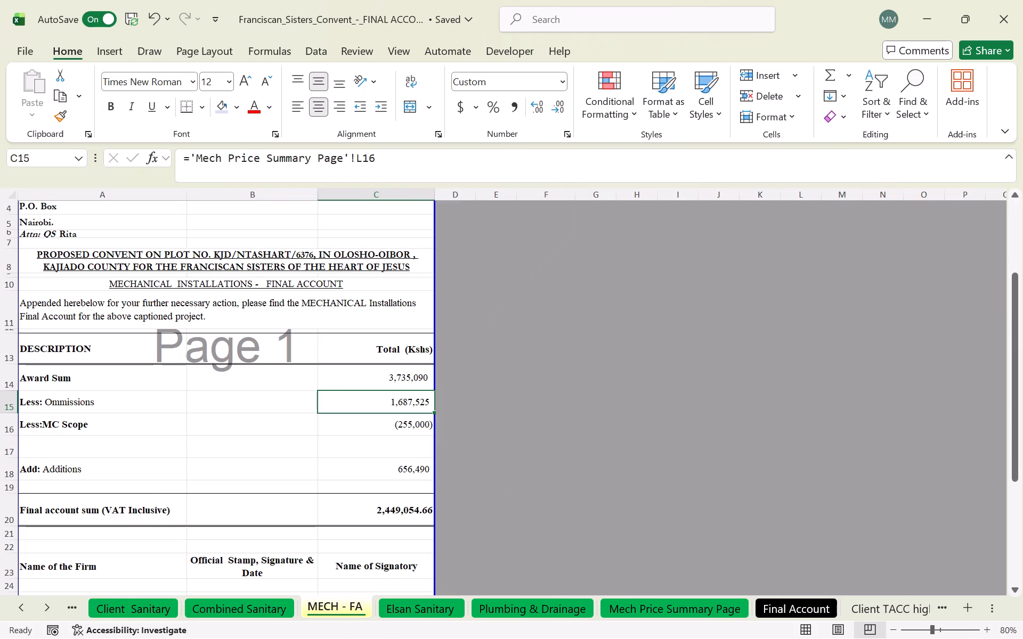
left_click(396, 376)
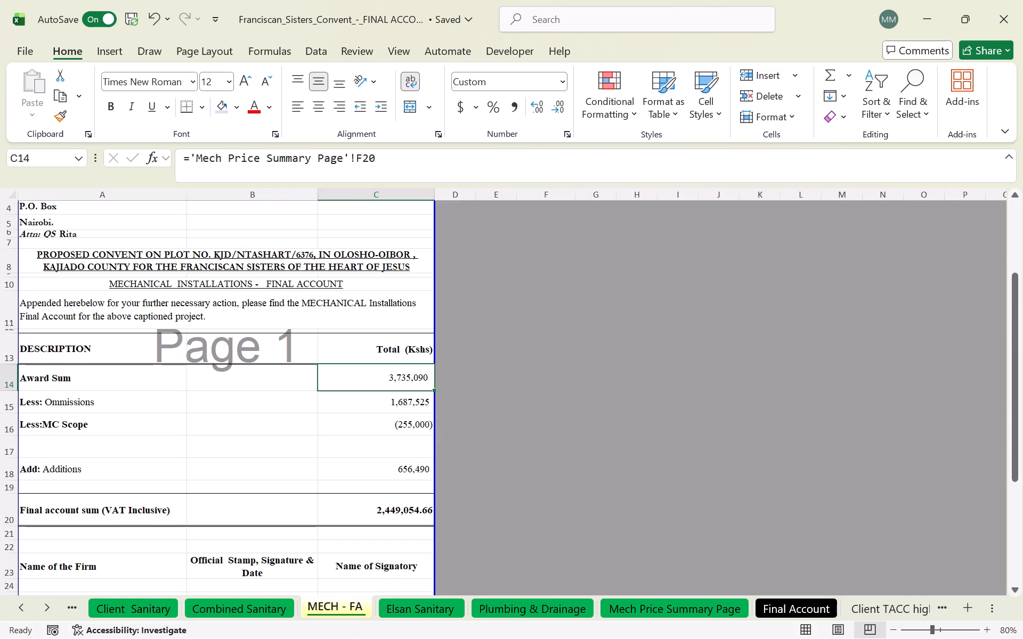
left_click(389, 399)
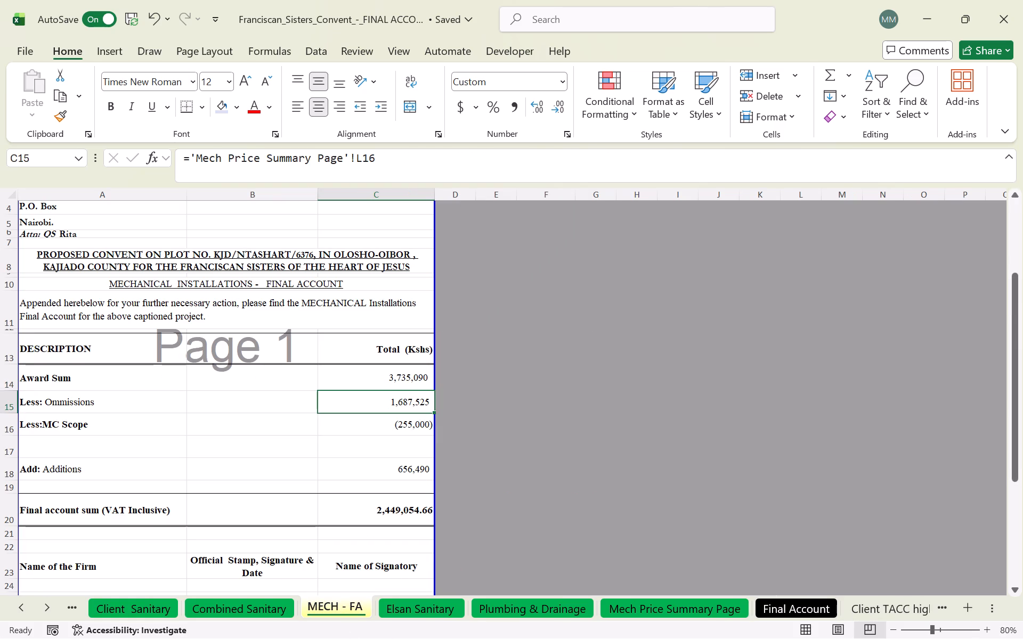
key("equal")
left_click(685, 605)
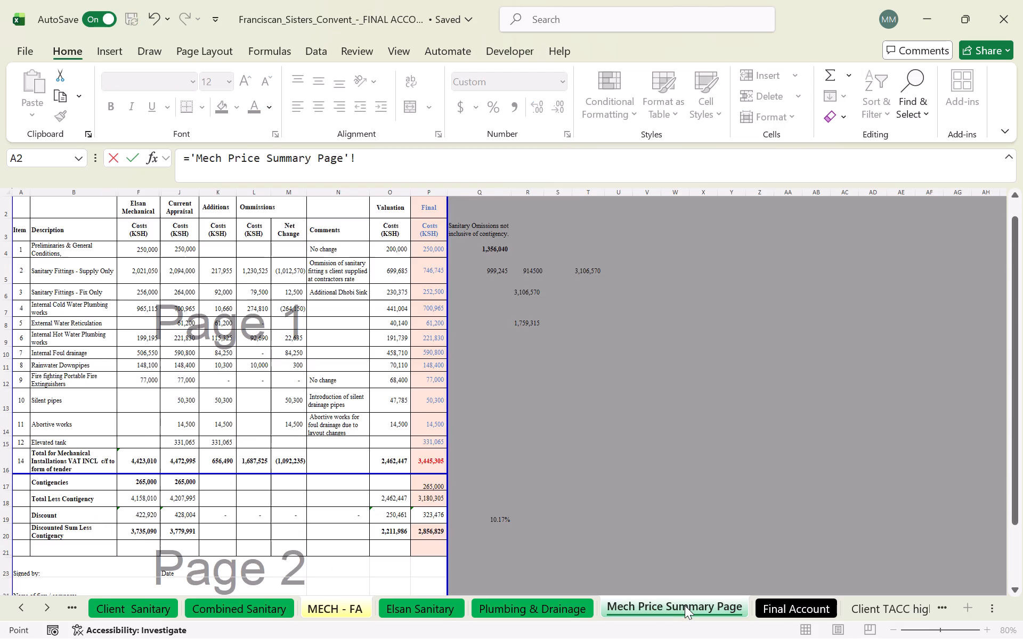
left_click(254, 465)
key("Return")
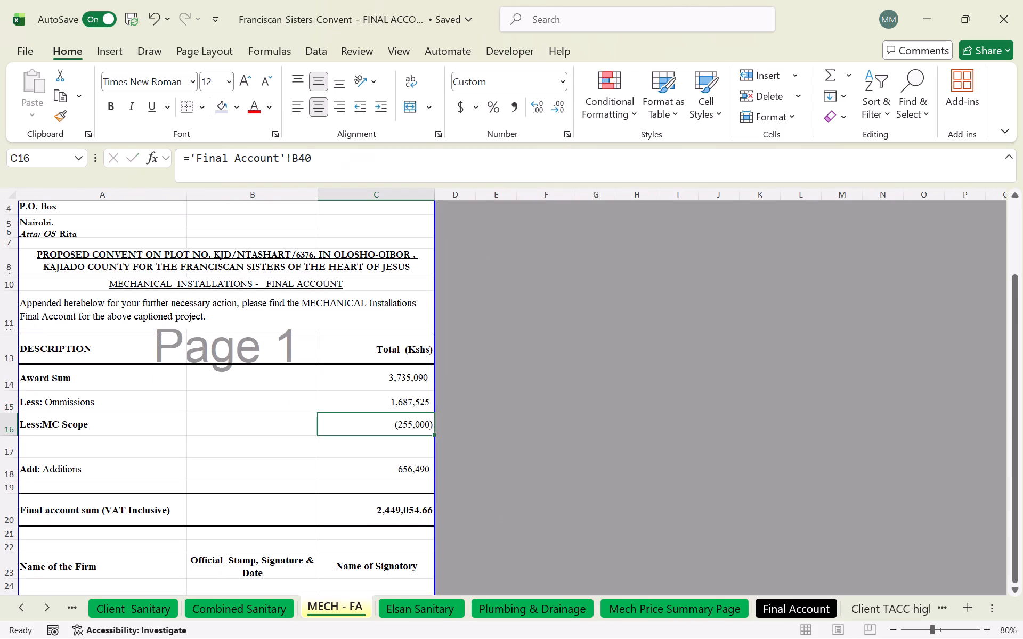
Relink the Add: Additions amount in C18 of MECH - FA to the Additions total, 'Mech Price Summary Page'!K16.
left_click(381, 480)
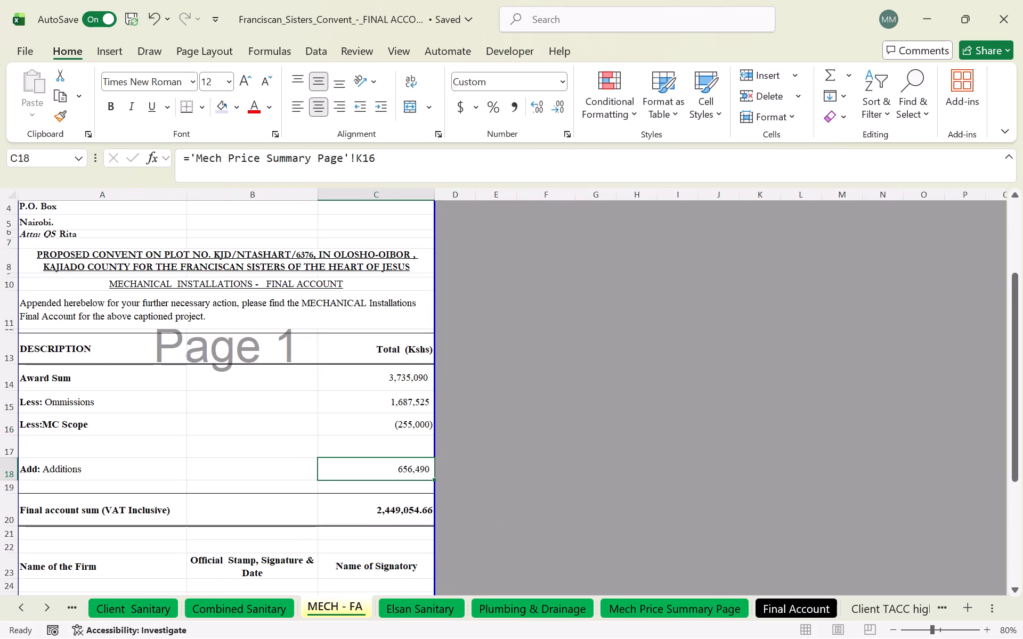
key("equal")
left_click(678, 610)
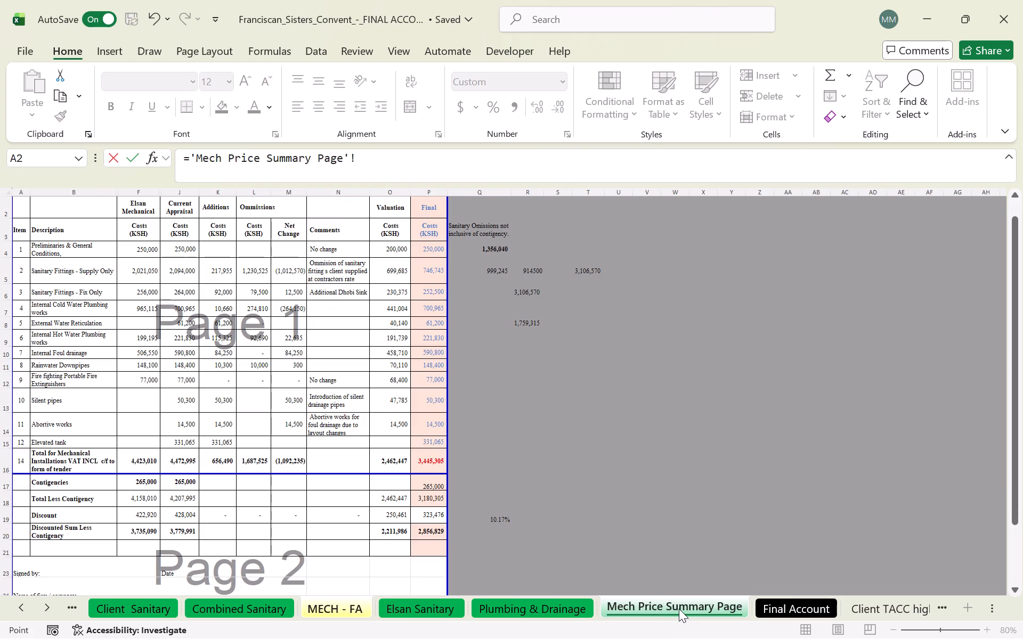
left_click(215, 466)
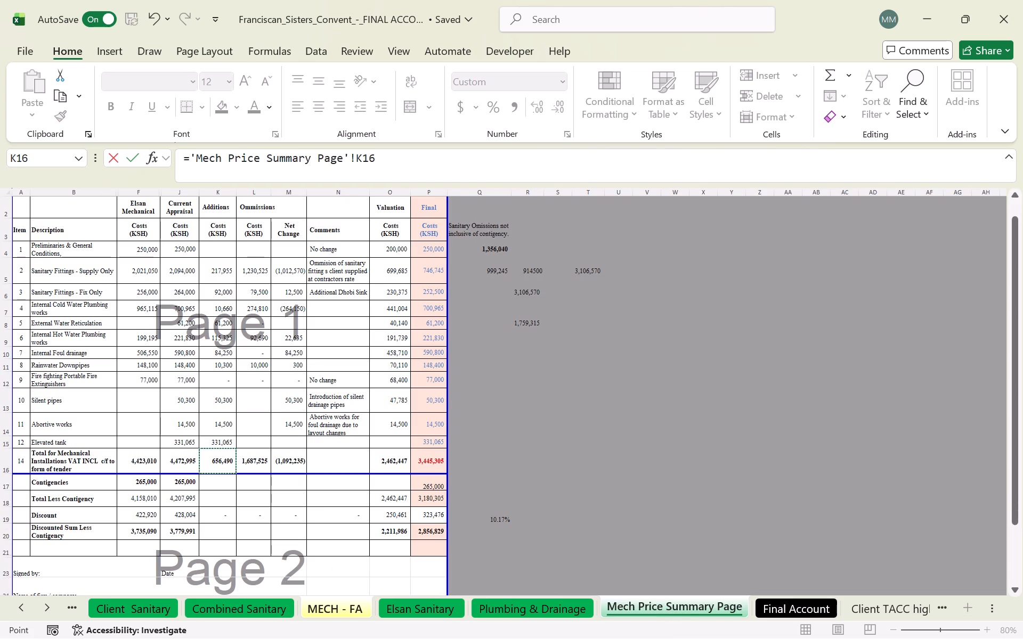
key("Return")
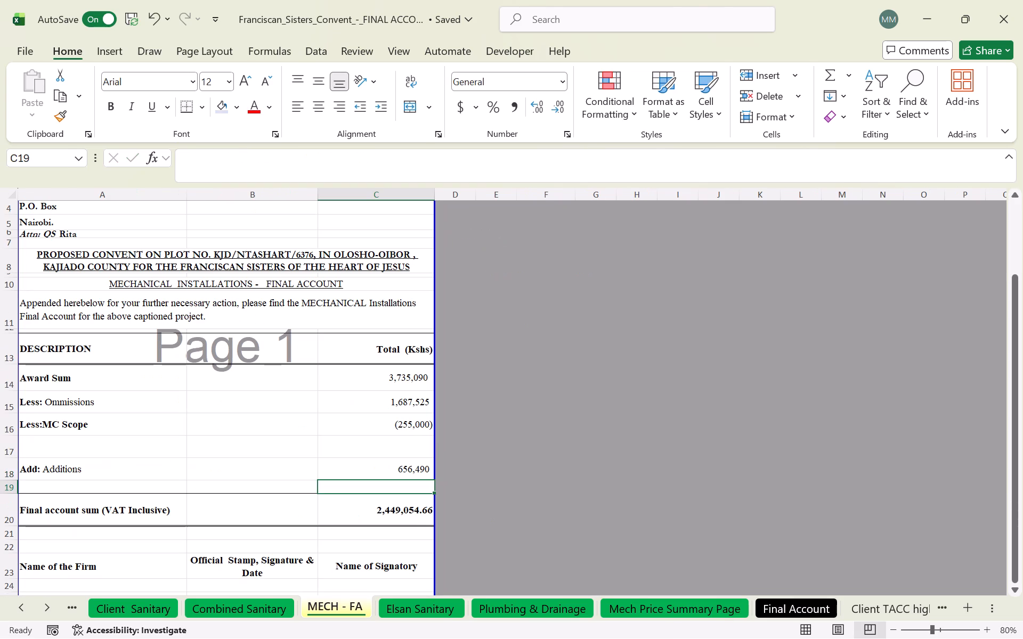
Enter the label Less Discount in A17, in the blank row below Less:MC Scope.
left_click(354, 433)
left_click(151, 449)
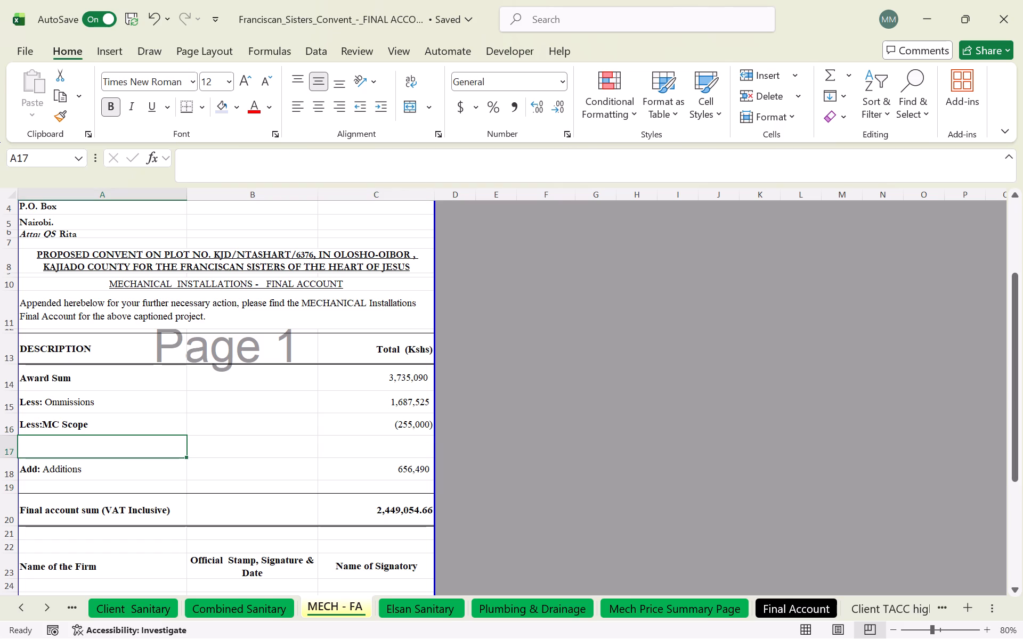
key("l")
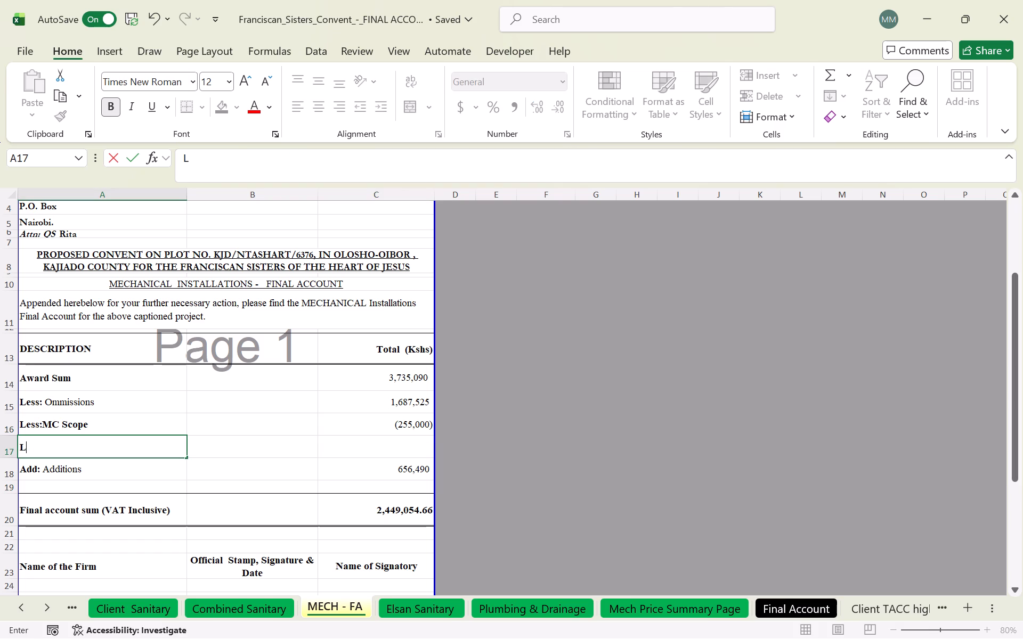
type("ESS")
key("BackSpace")
key("BackSpace")
key("BackSpace")
key("e")
key("s")
key("s")
key("space")
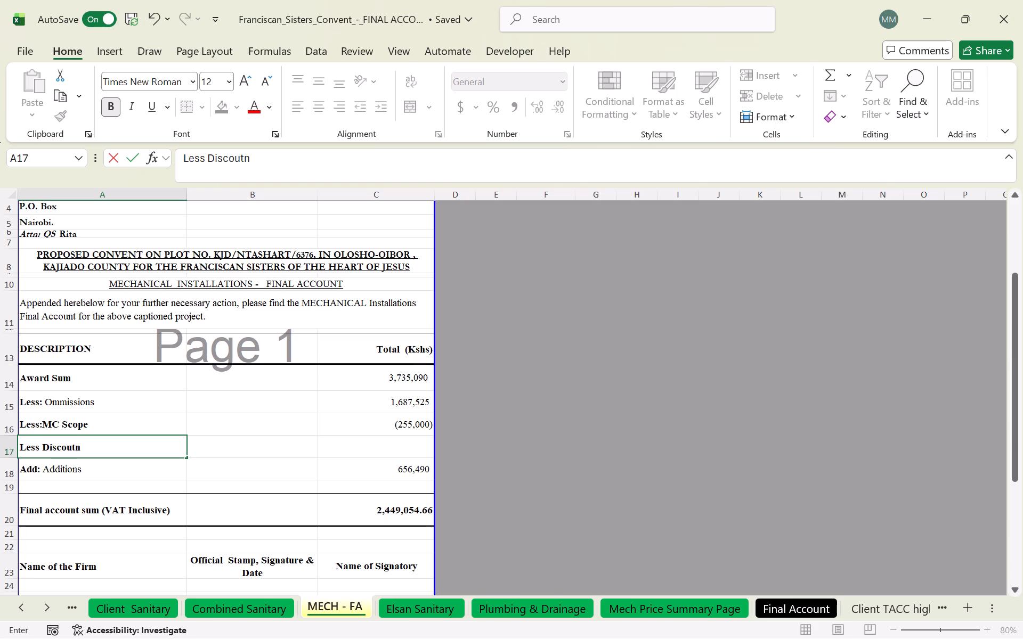
key("BackSpace")
key("BackSpace")
type("nt")
Insert a blank row above Add: Additions on the MECH - FA sheet and label it Less contigencies in A18.
left_click(12, 471)
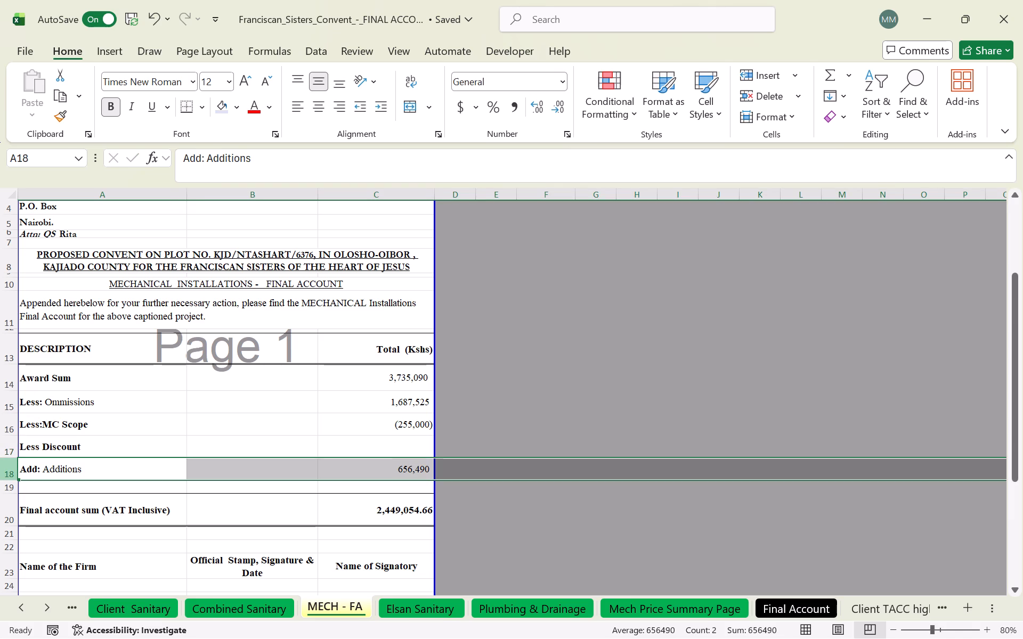
left_click(775, 69)
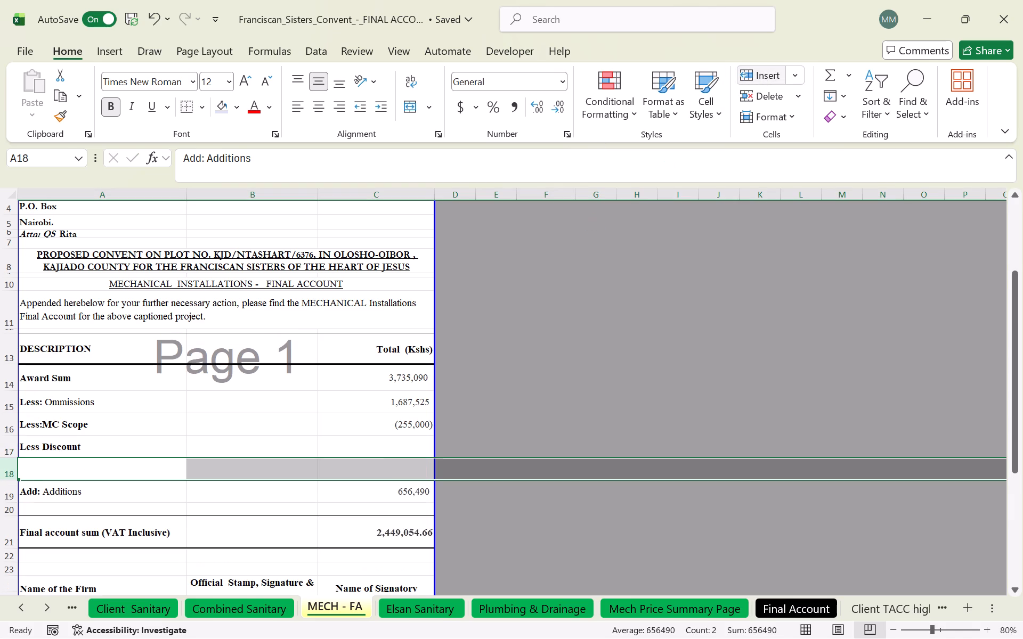
left_click(87, 476)
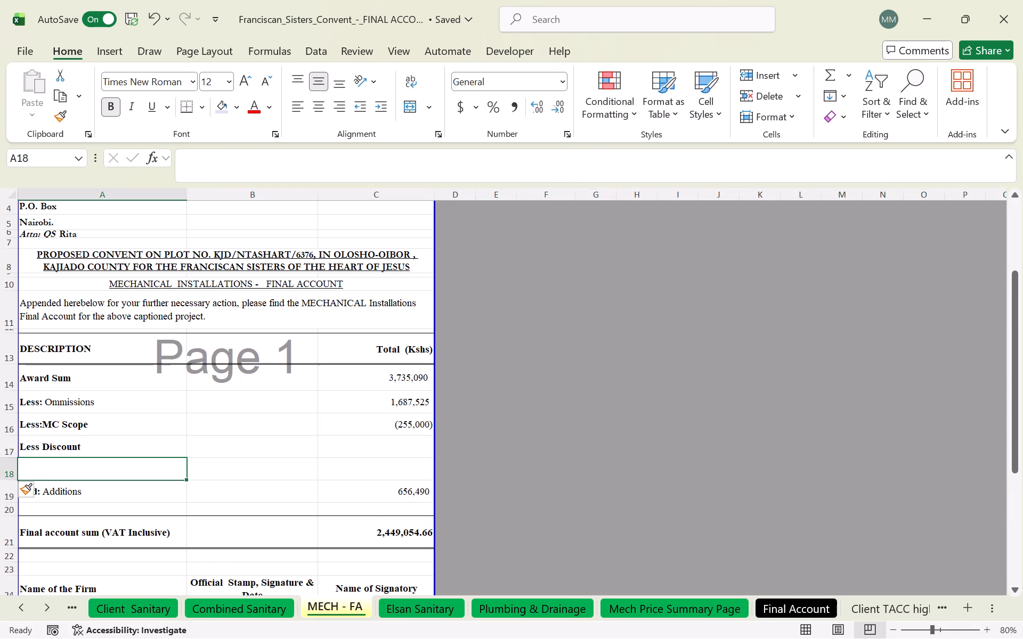
type("ess c")
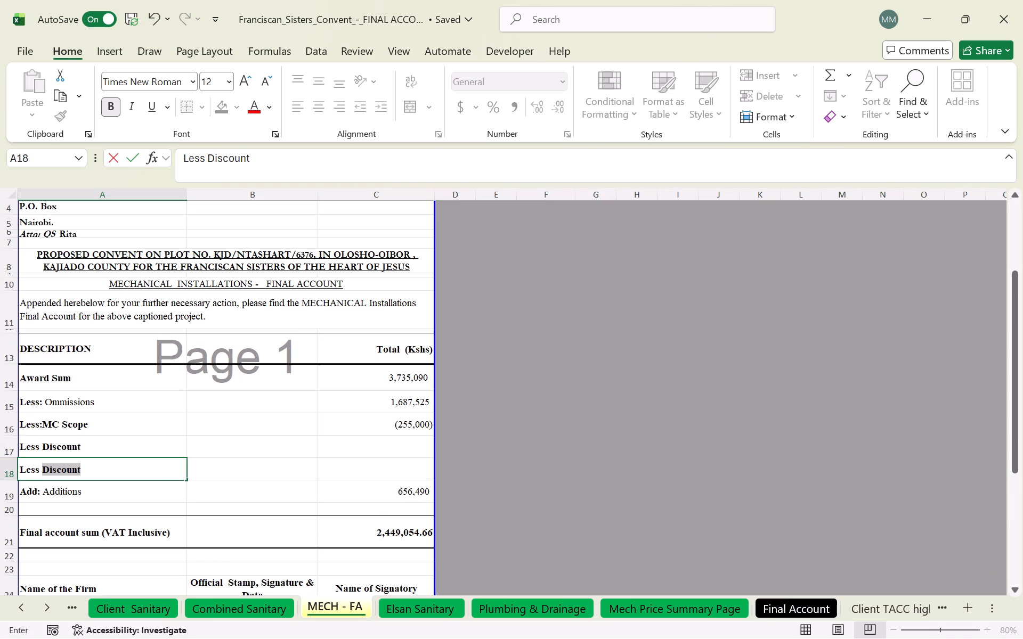
type("onti")
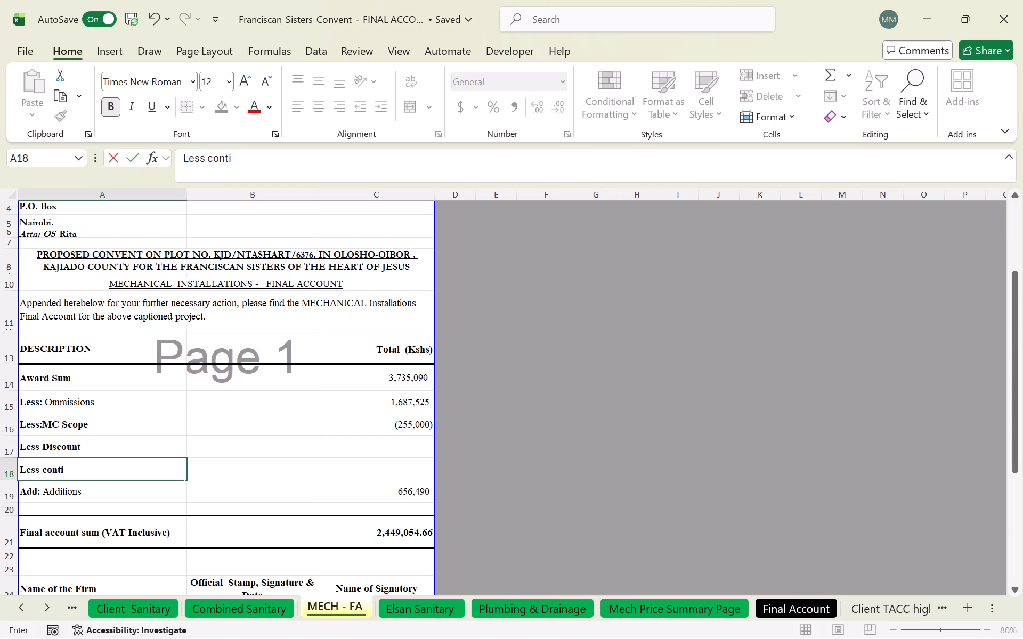
type("gencies")
Link the Less Discount amount in C17 to the Final column's Discount, 'Mech Price Summary Page'!P19.
left_click(382, 455)
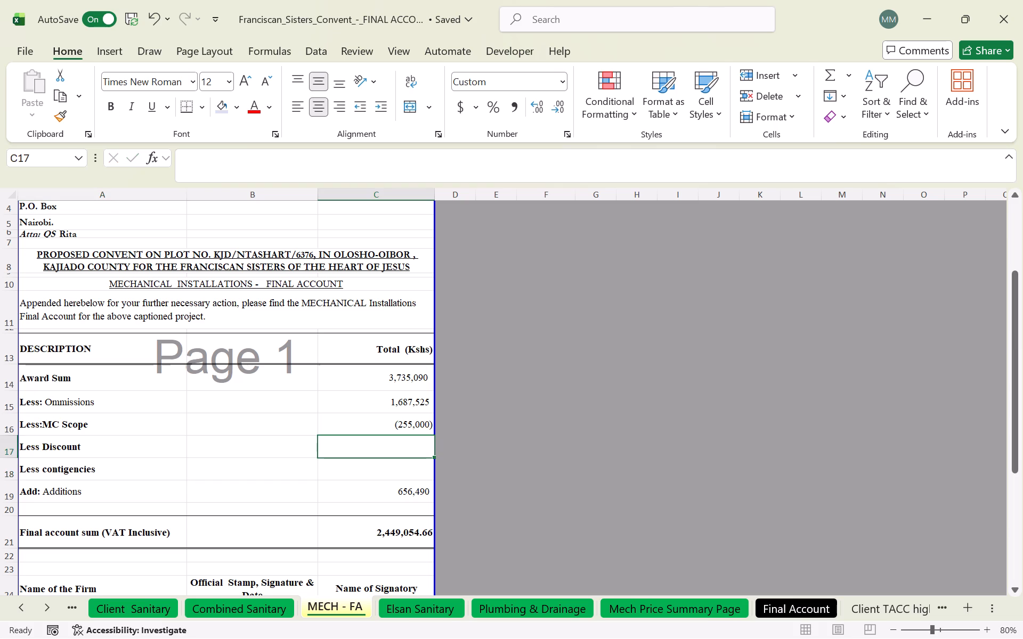
key("equal")
left_click(724, 600)
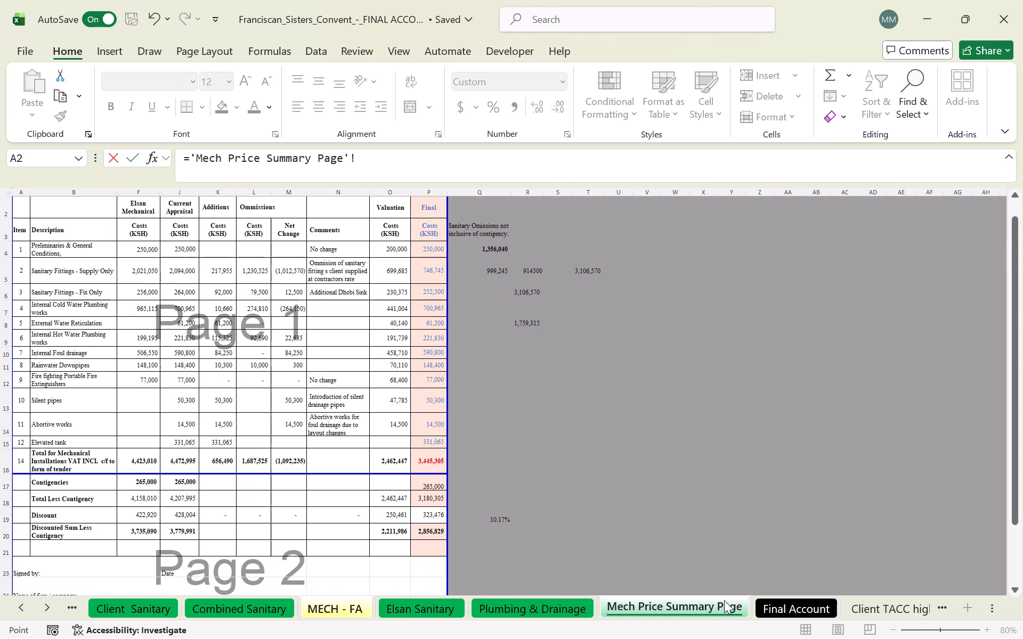
left_click(429, 509)
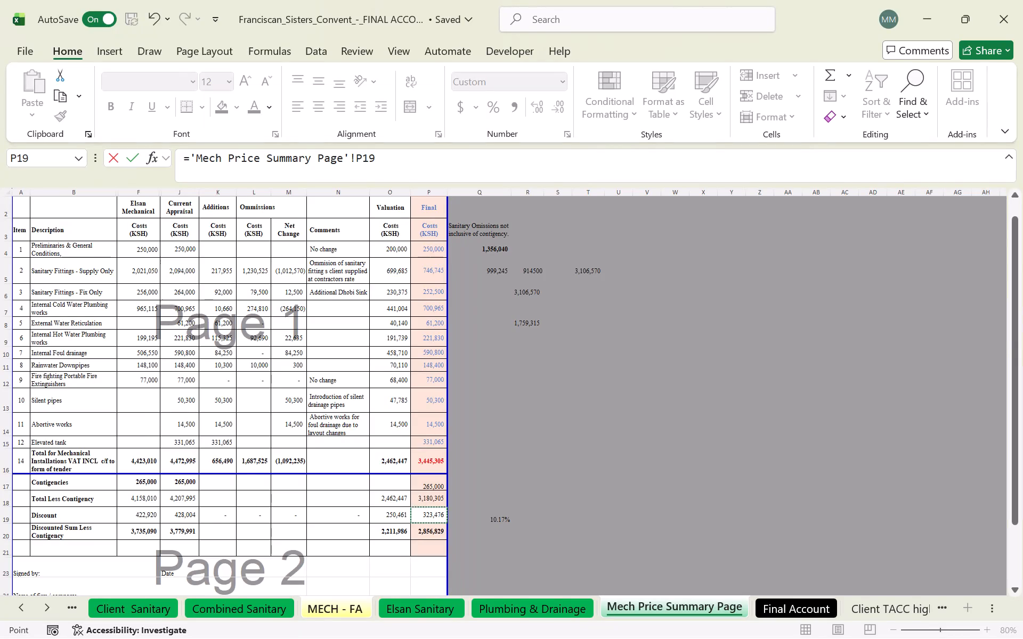
key("Return")
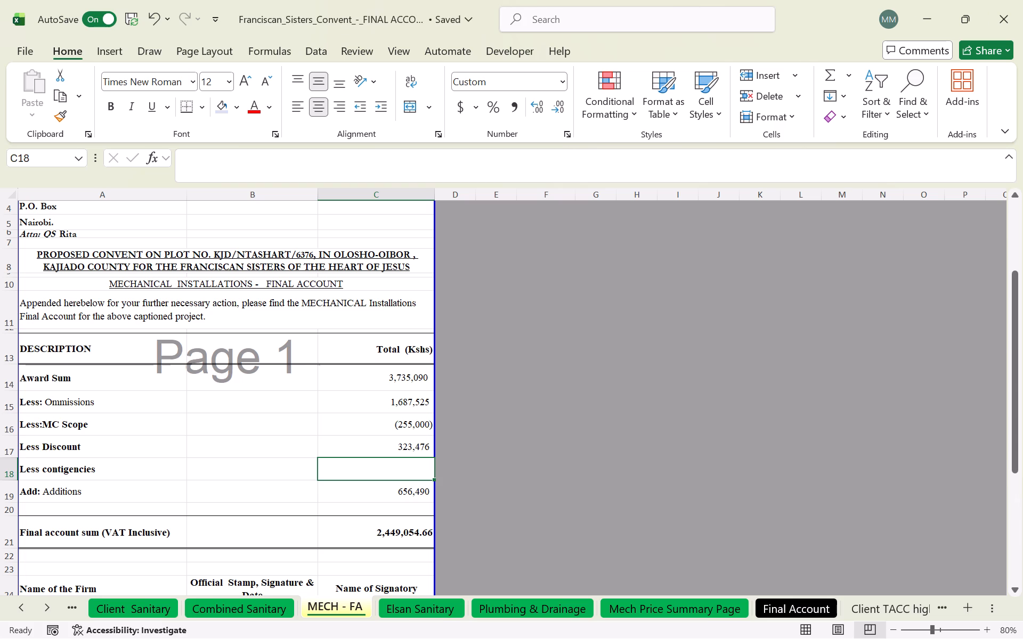
Link the Less contigencies amount in C18 to the Final column's Contigencies, 'Mech Price Summary Page'!P17.
key("equal")
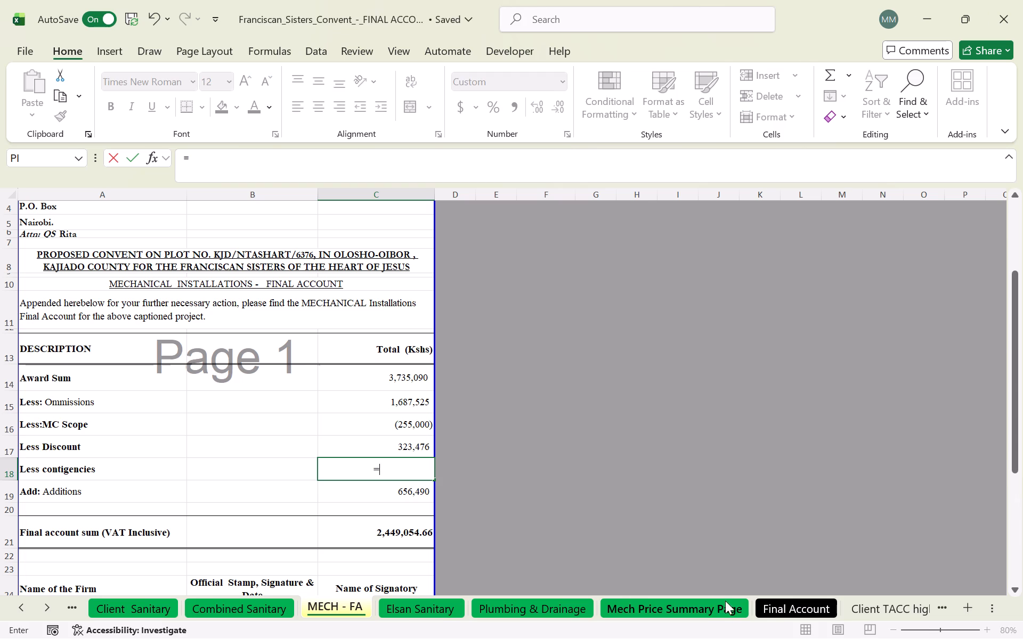
left_click(777, 601)
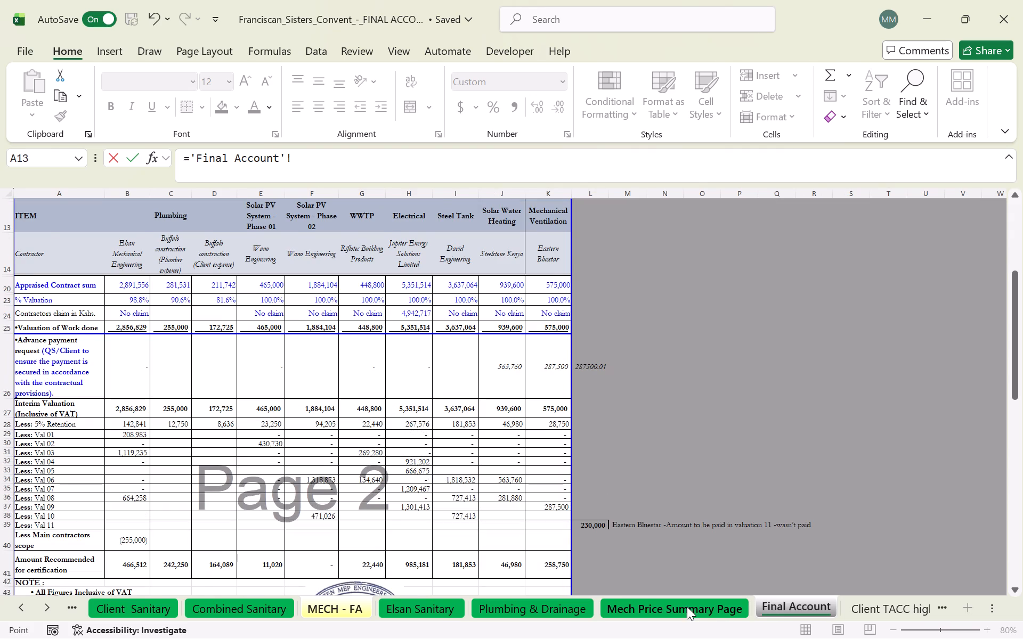
left_click(687, 607)
left_click(433, 489)
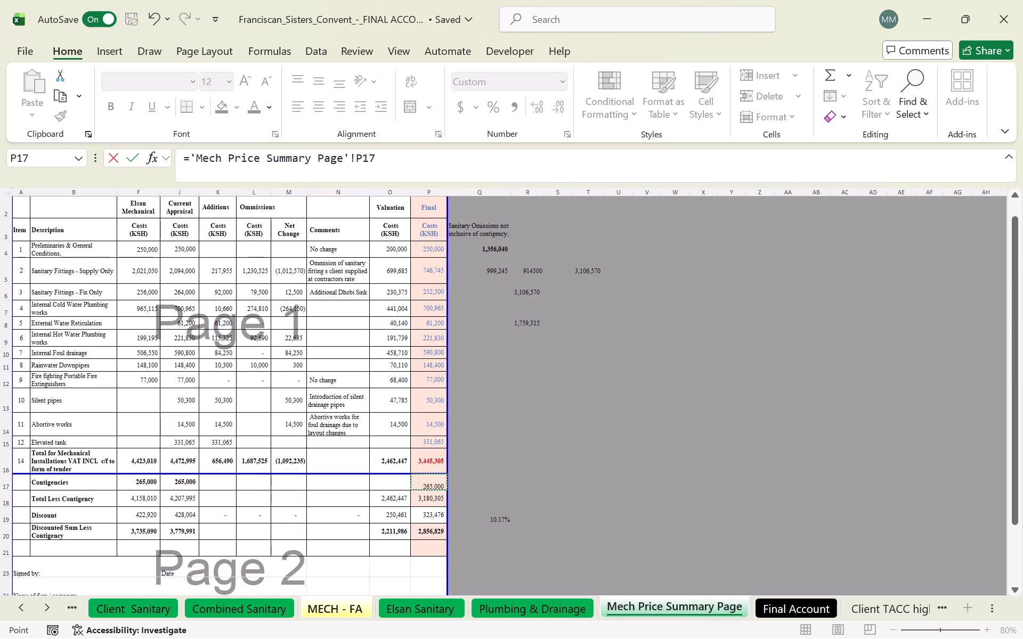
key("Return")
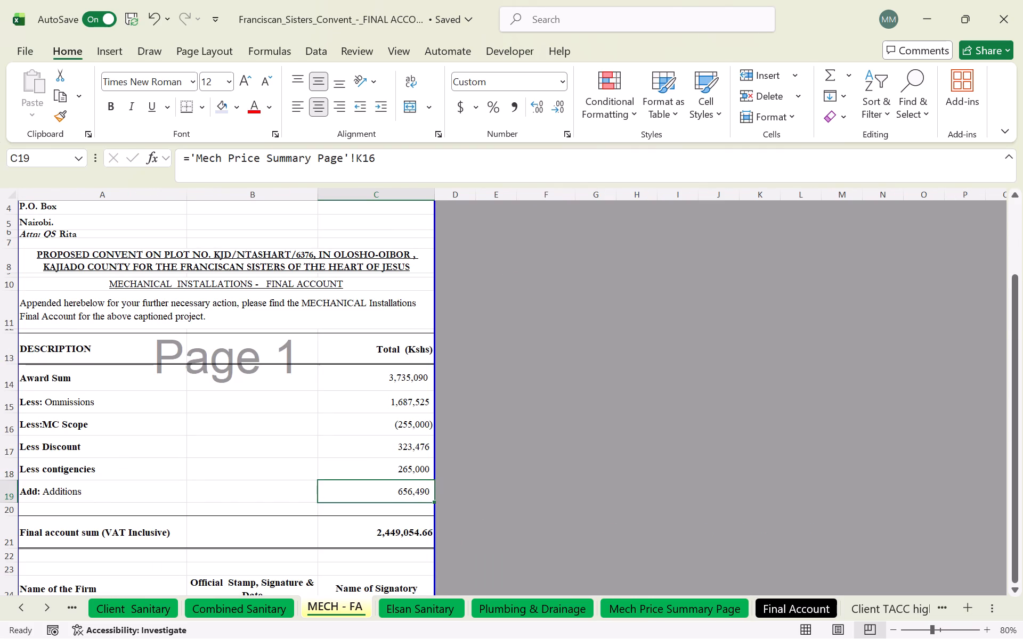
Make the linked Less: Ommissions amount in C15 and Less Discount amount in C17 negative by adding a minus sign to their formulas.
double_click(412, 538)
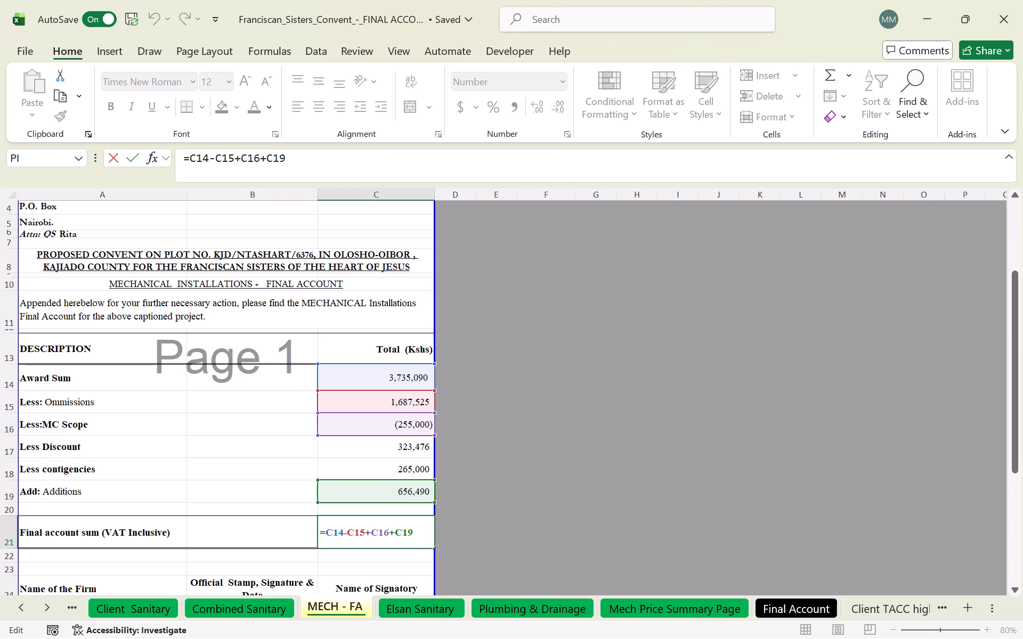
key("Escape")
left_click(391, 406)
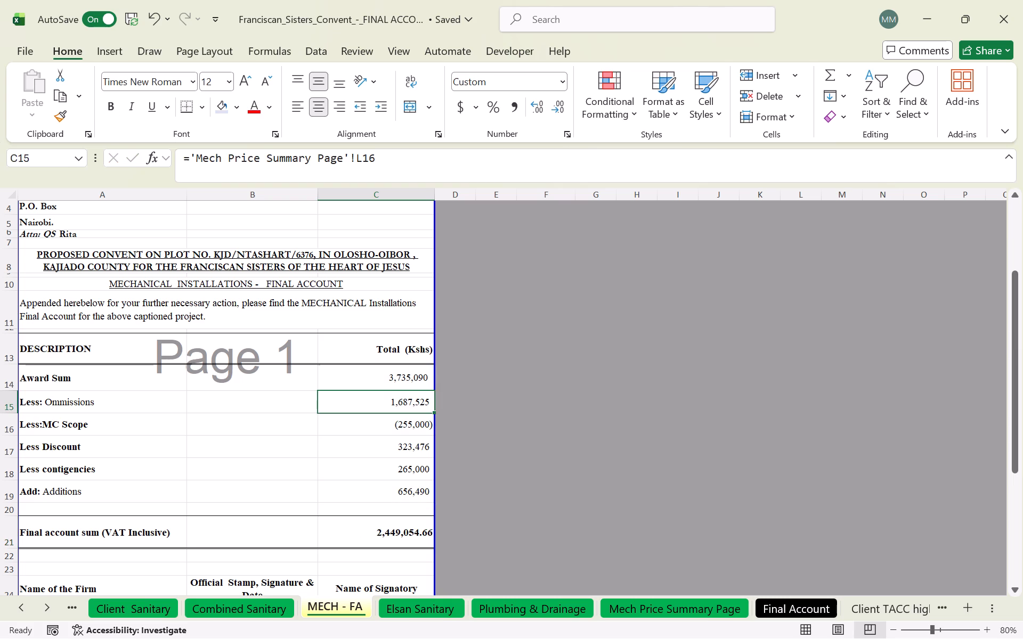
left_click(191, 154)
key("minus")
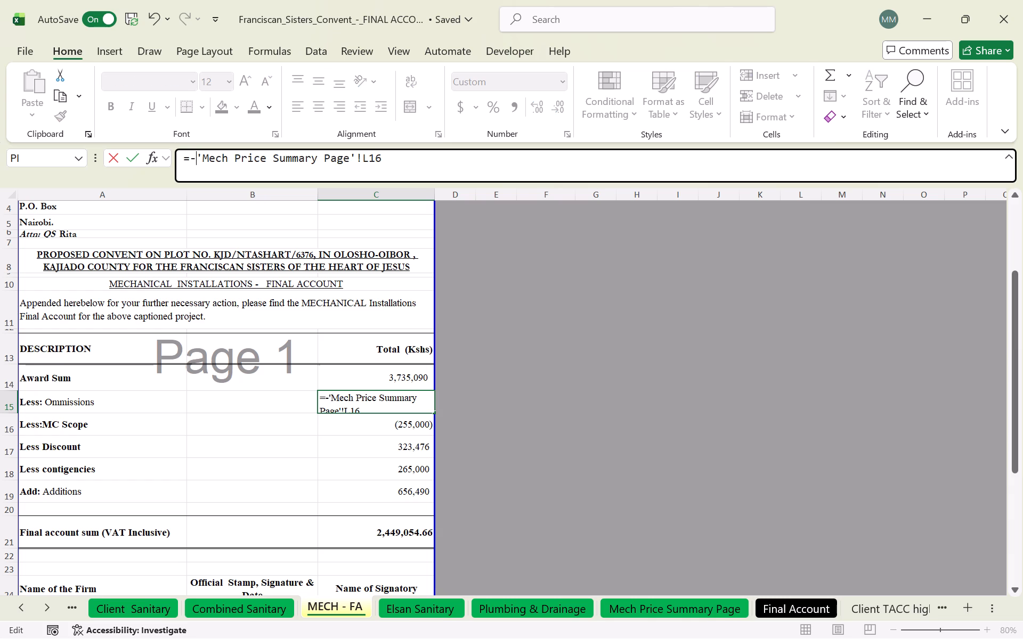
key("Return")
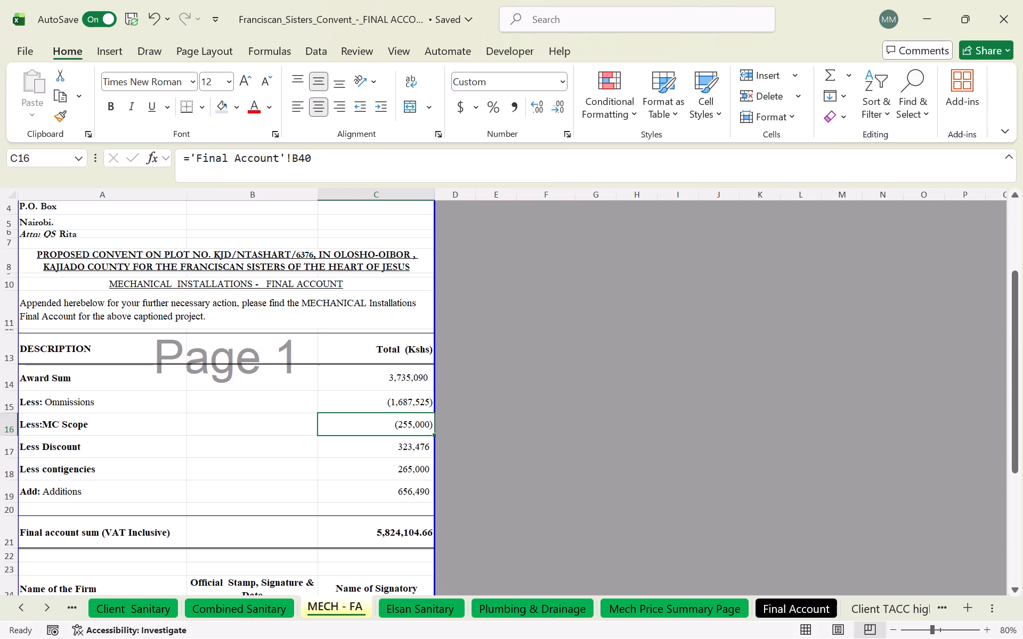
left_click(394, 452)
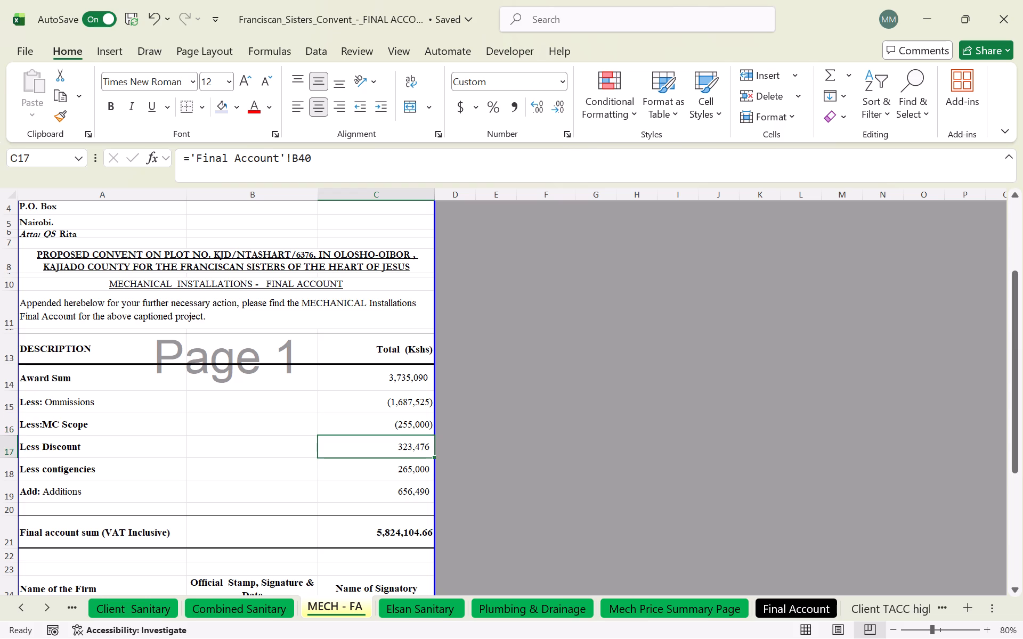
left_click(191, 158)
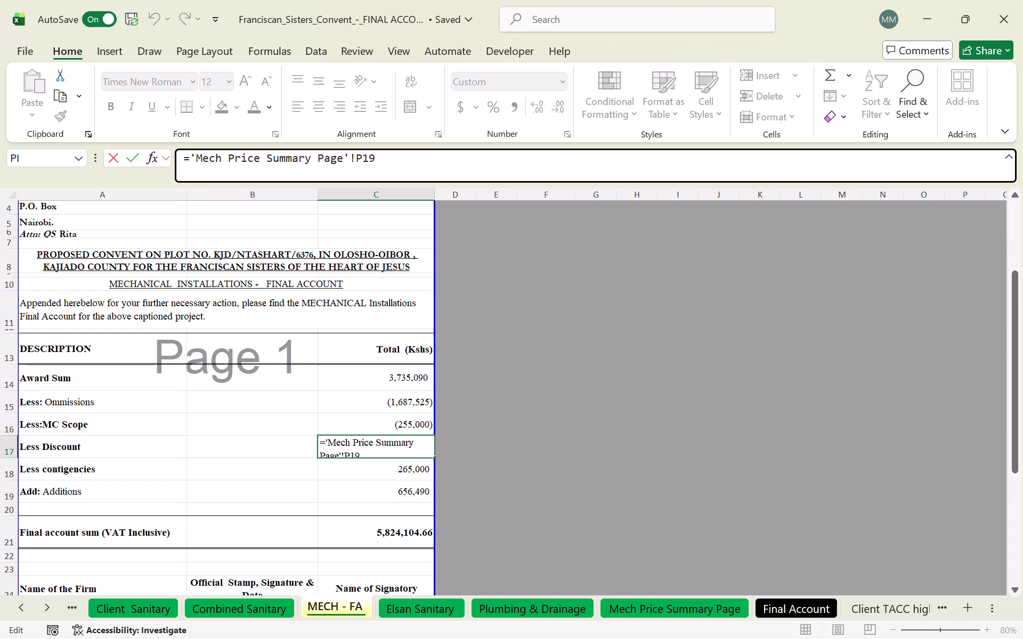
key("minus")
key("Return")
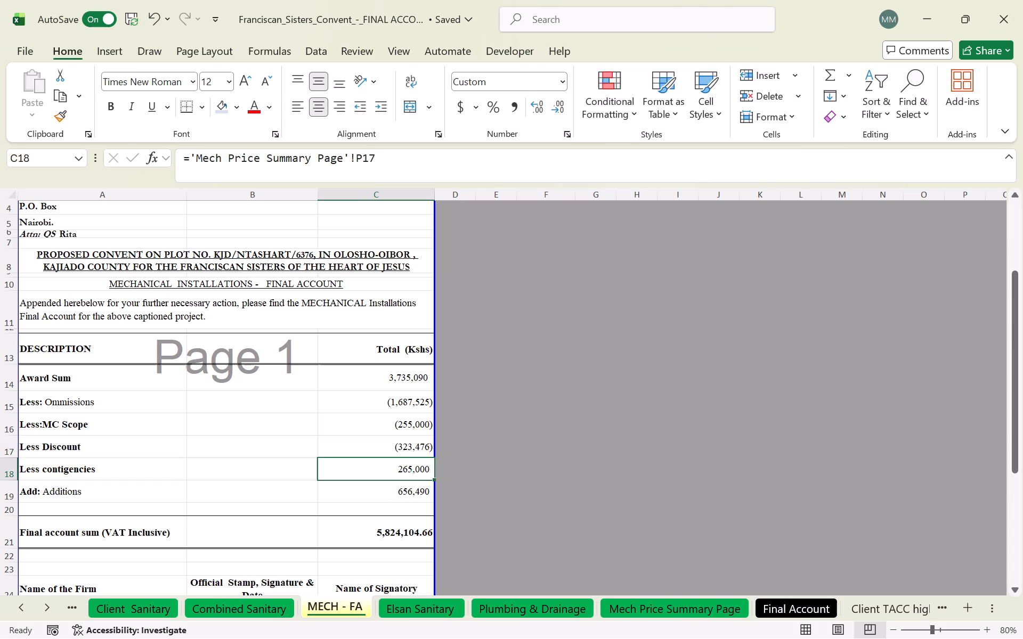
Replace the Final account sum (VAT Inclusive) formula in C21 with an AutoSum of the amounts above it.
left_click(388, 403)
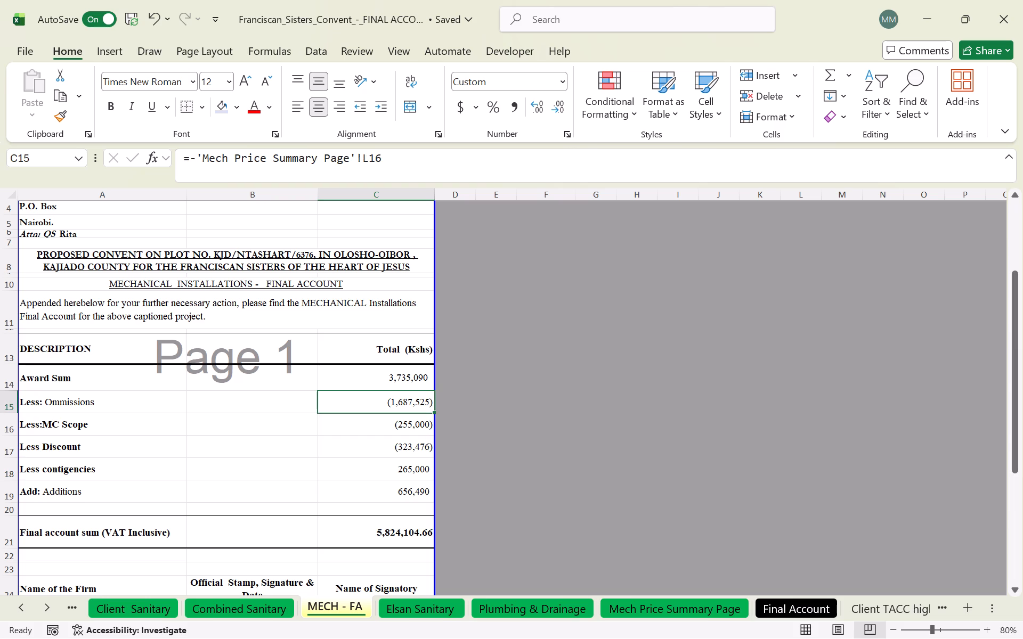
double_click(406, 535)
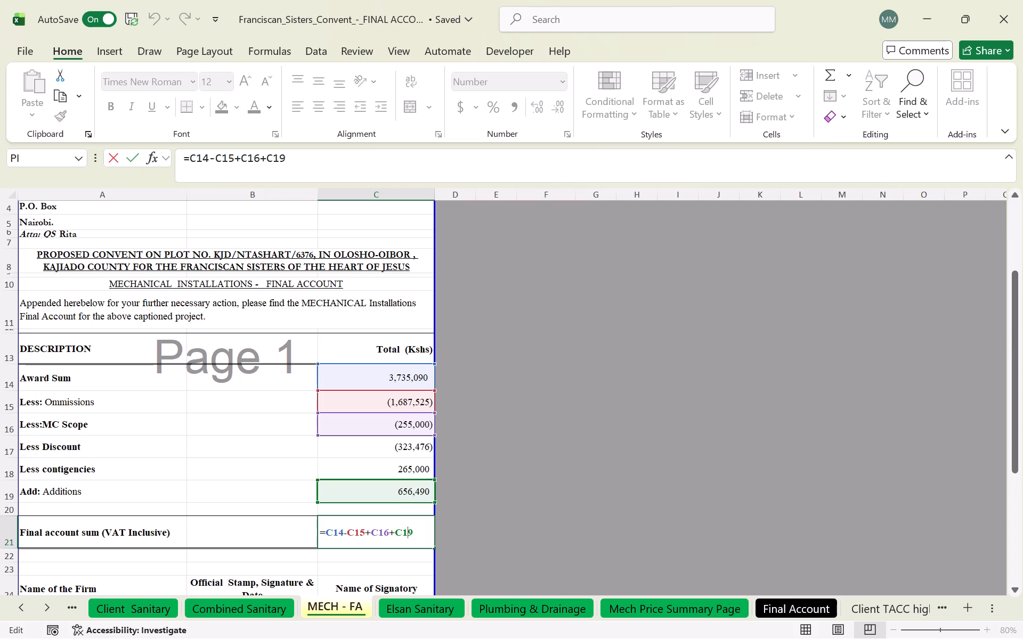
left_click_drag(417, 530, 299, 529)
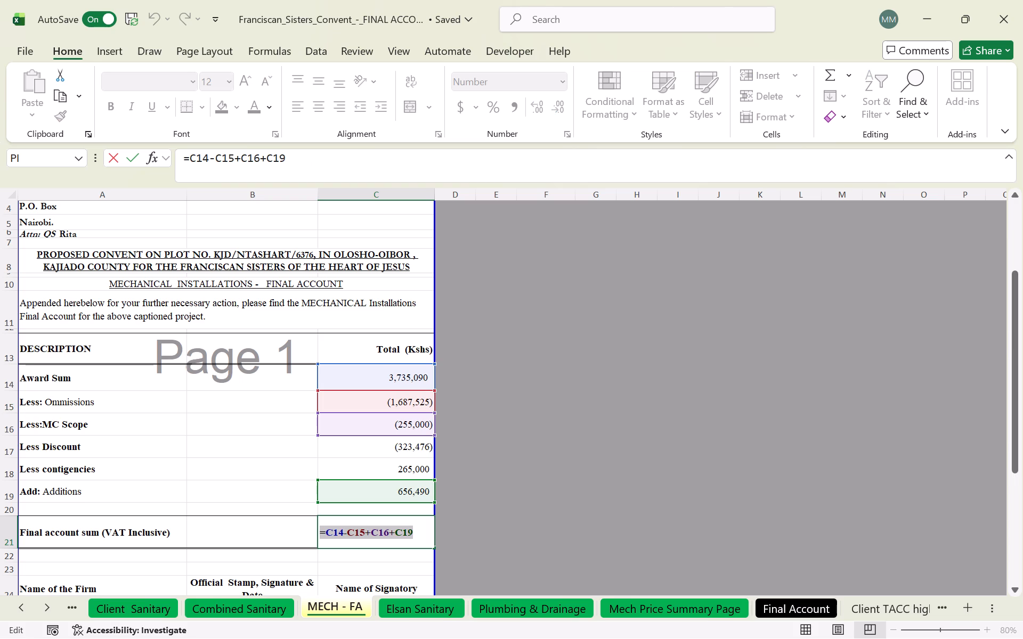
key("BackSpace")
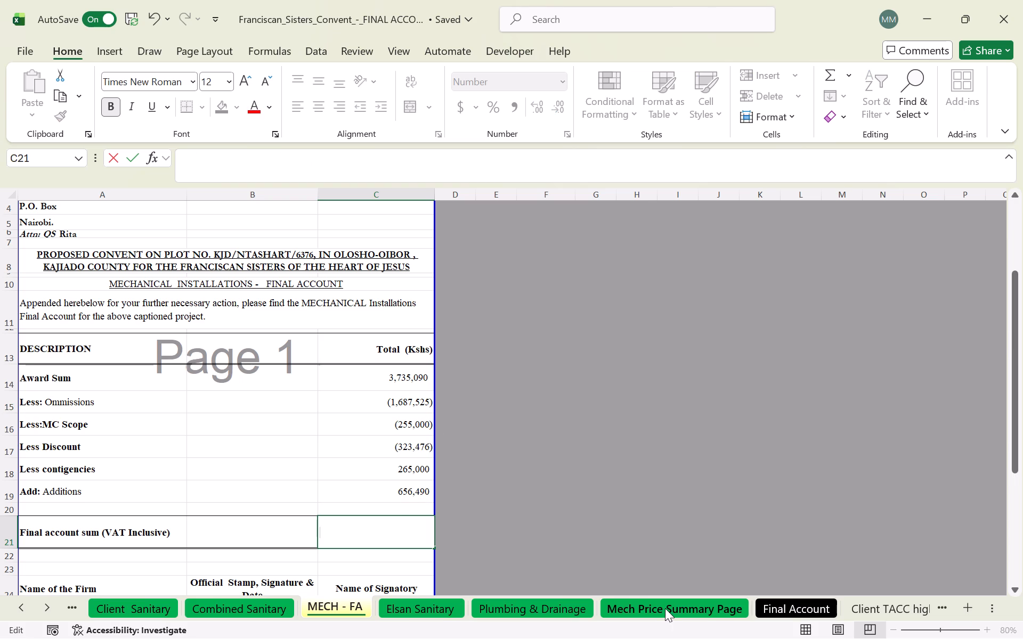
left_click(792, 610)
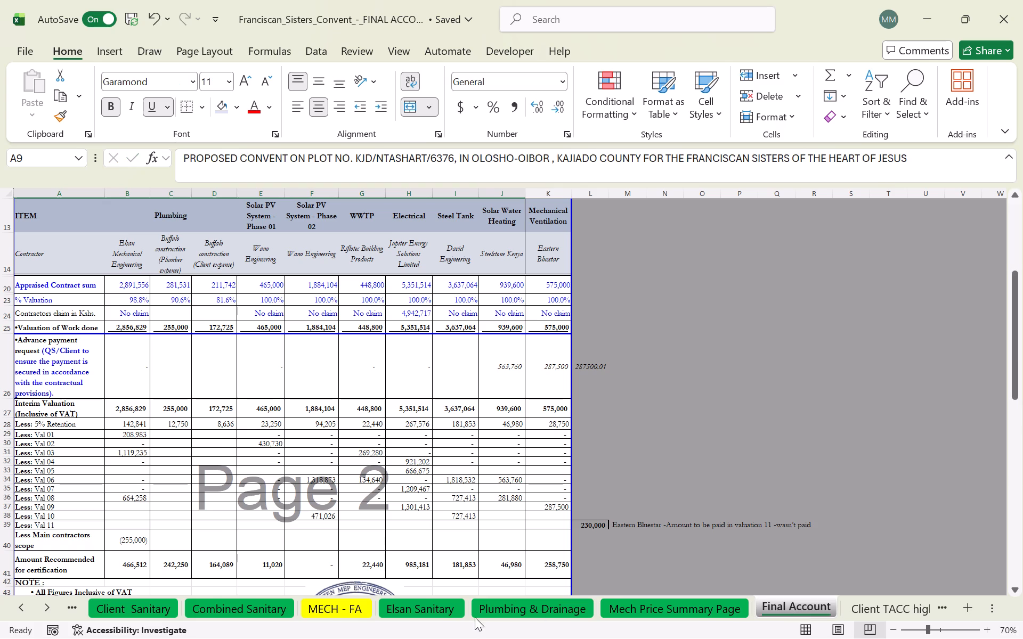
left_click(364, 614)
left_click(824, 77)
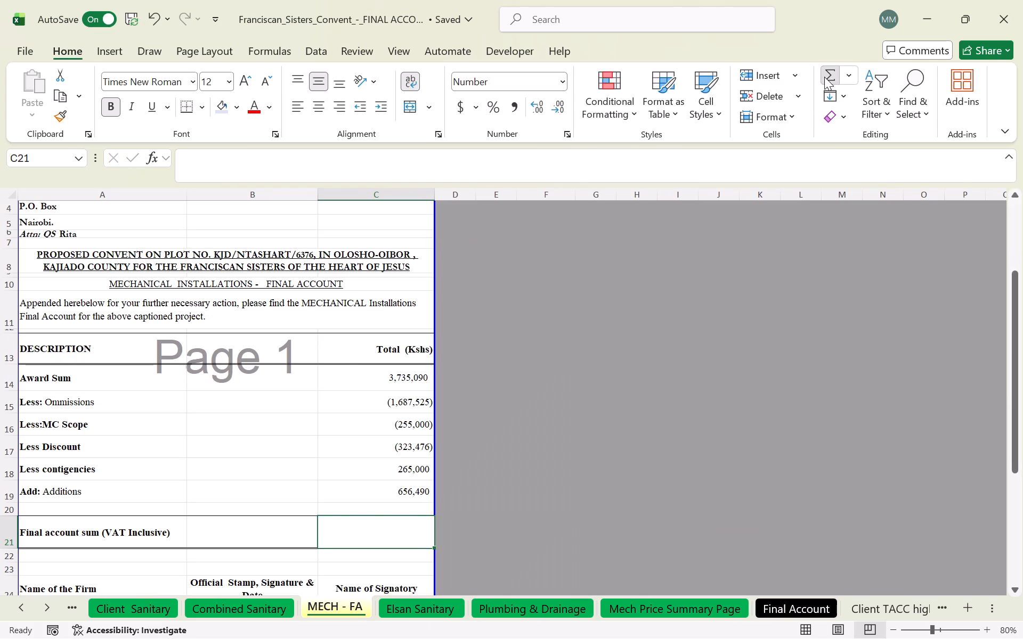
key("Return")
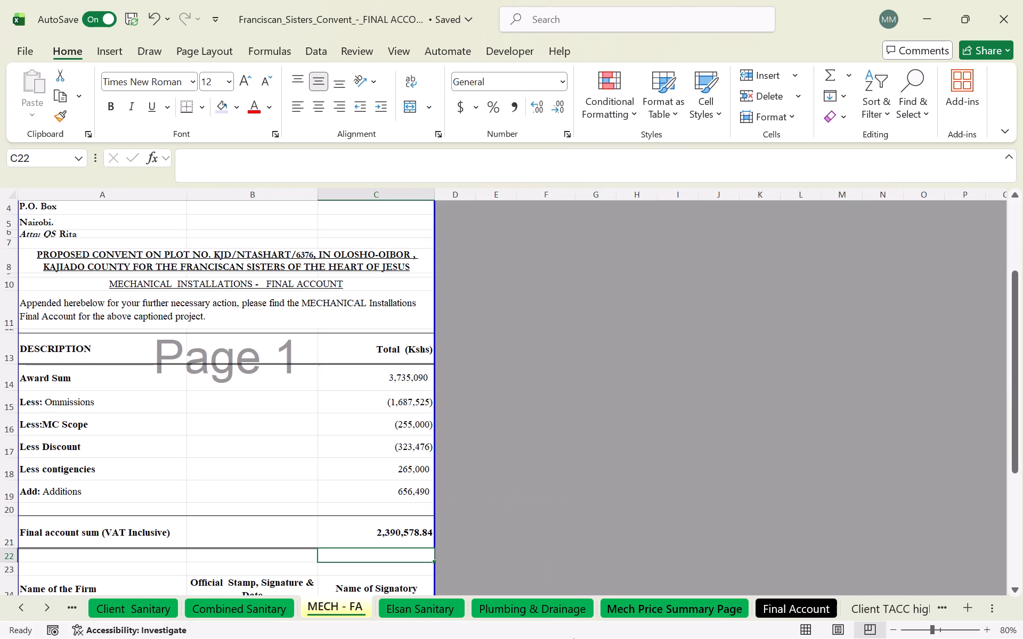
On the Final Account sheet, replace Elsan Mechanical's Amount Recommended for certification formula in B41 with =SUM(B28:B40).
left_click(798, 608)
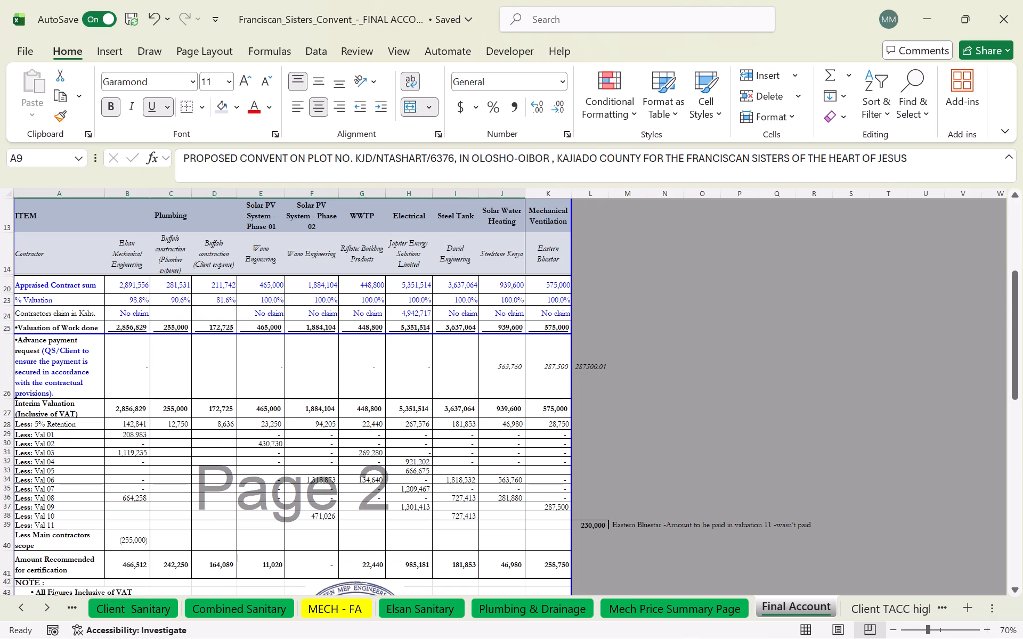
double_click(135, 563)
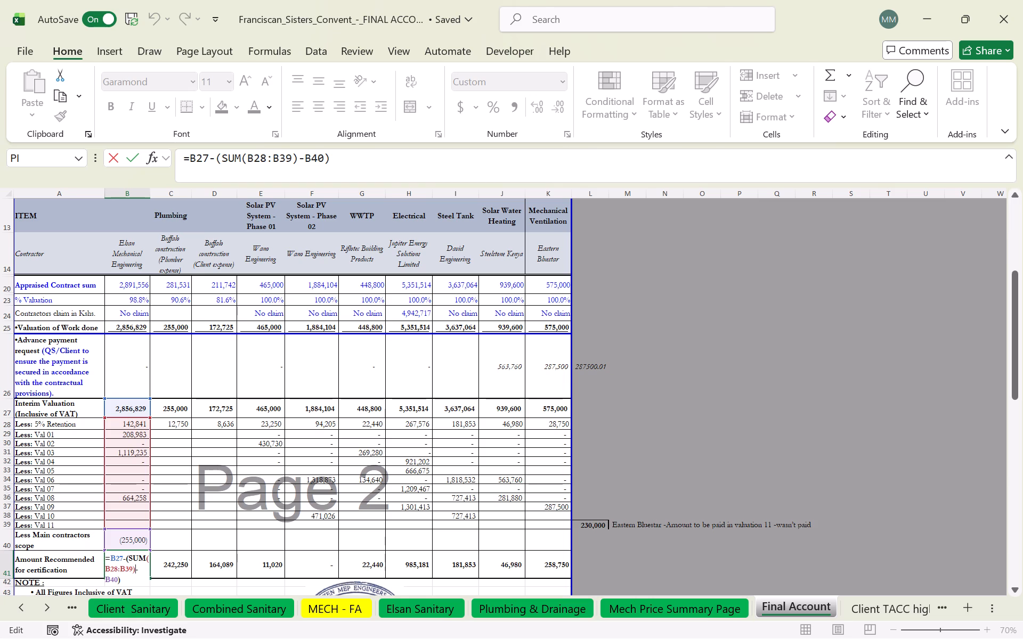
key("Escape")
left_click(840, 73)
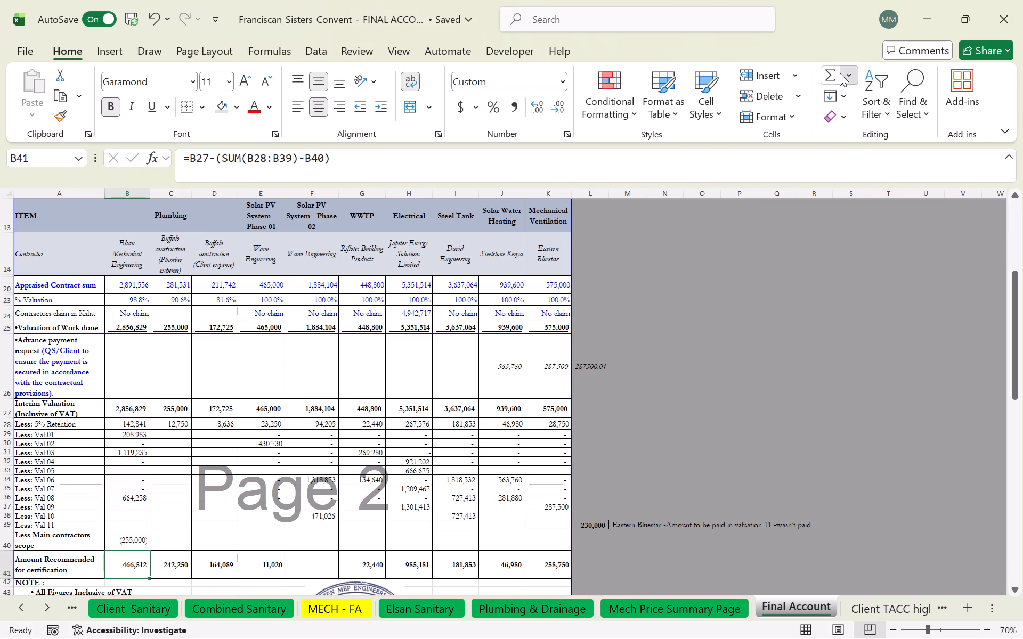
left_click(852, 100)
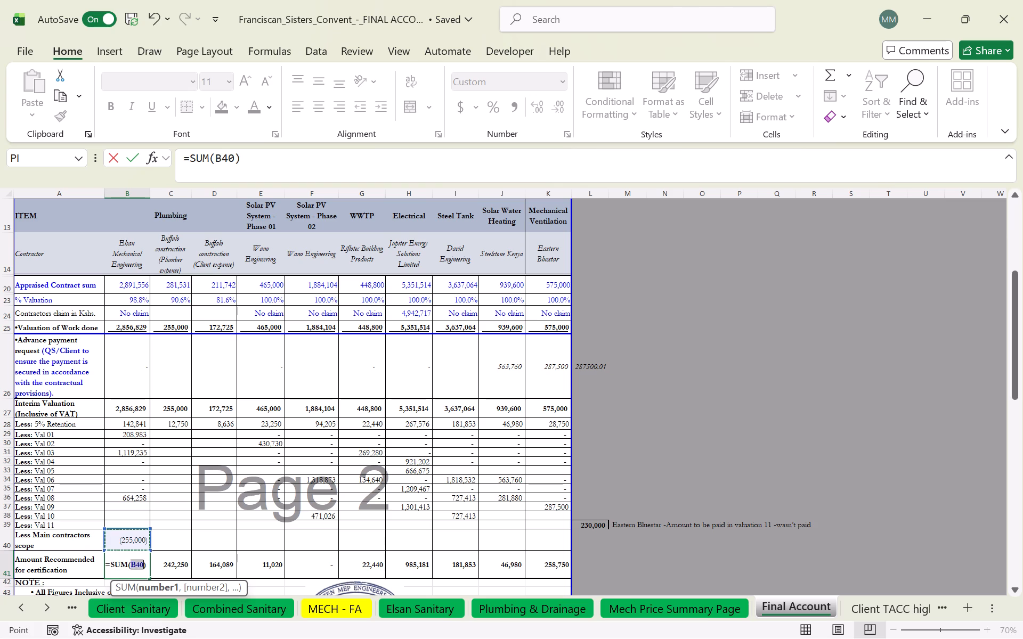
left_click_drag(148, 528, 151, 406)
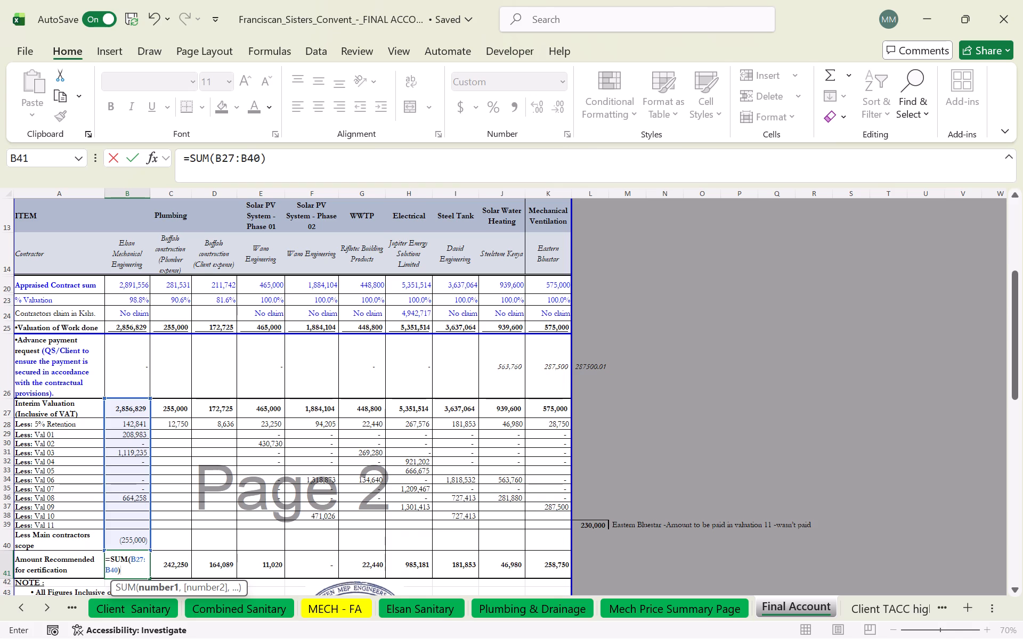
left_click_drag(149, 400, 149, 415)
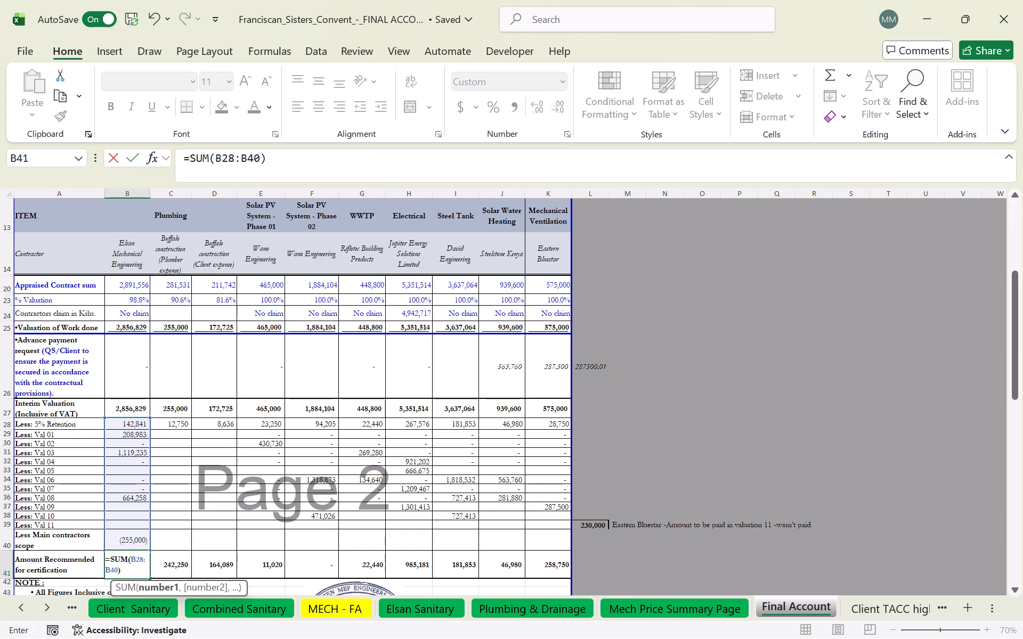
key("Return")
left_click(140, 566)
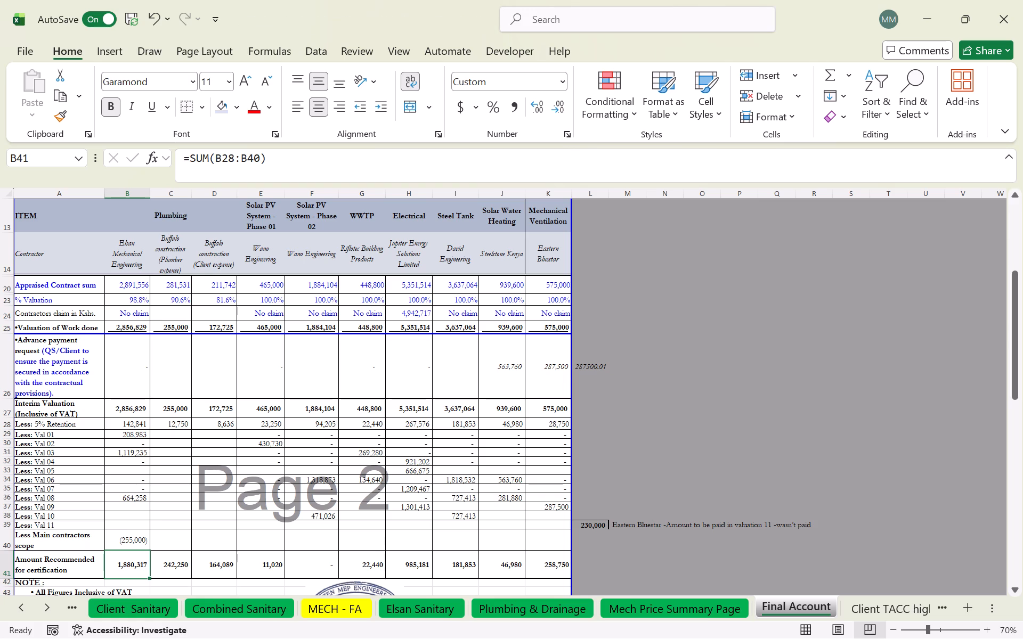
Undo the replaced certification formula in B41 of Final Account and the AutoSum in C21 of MECH - FA.
key("ctrl+z")
key("ctrl+z")
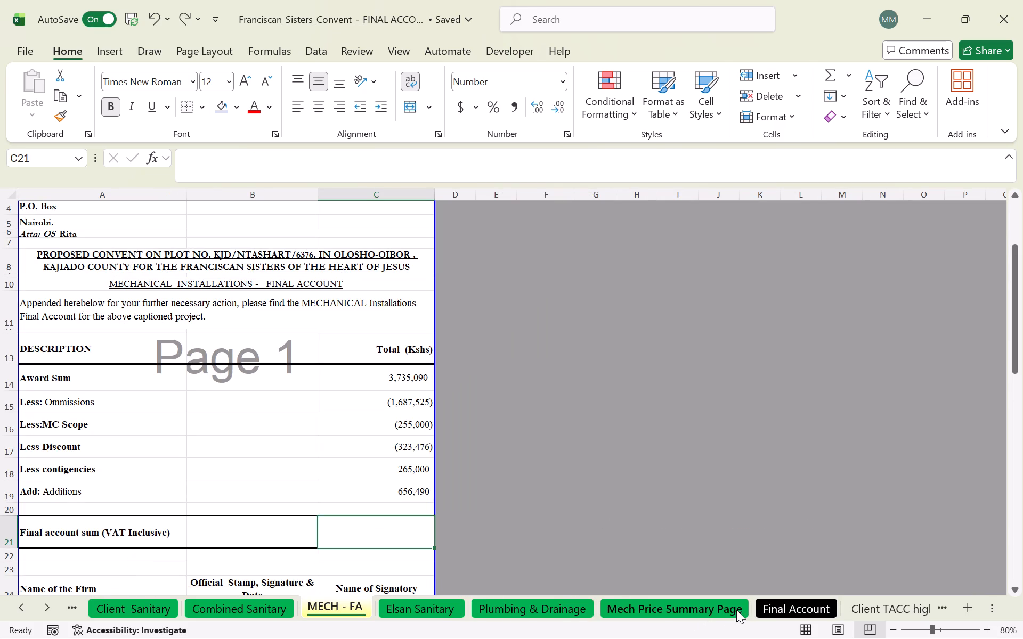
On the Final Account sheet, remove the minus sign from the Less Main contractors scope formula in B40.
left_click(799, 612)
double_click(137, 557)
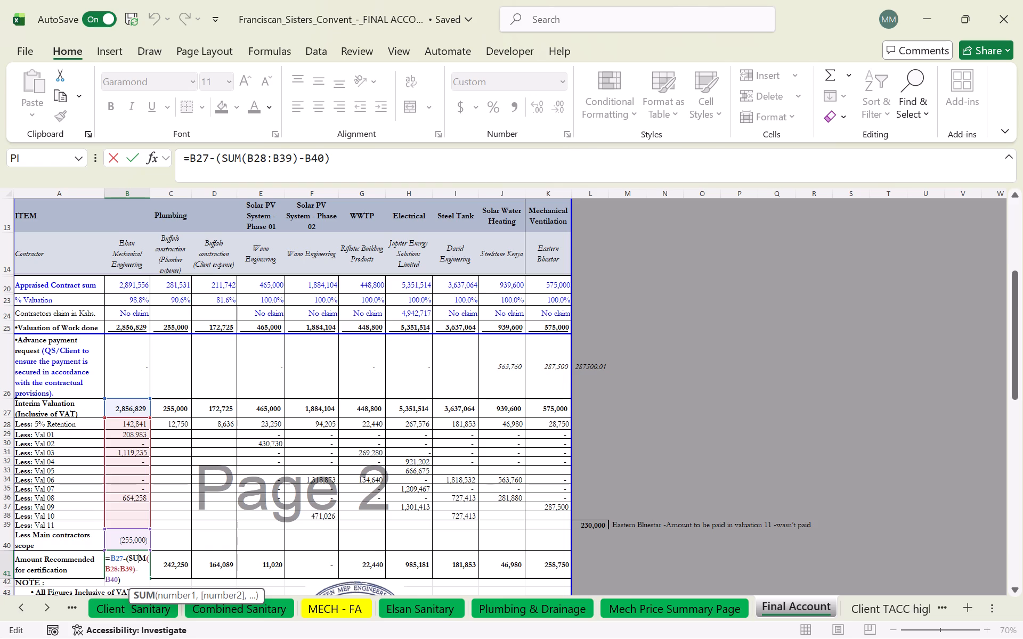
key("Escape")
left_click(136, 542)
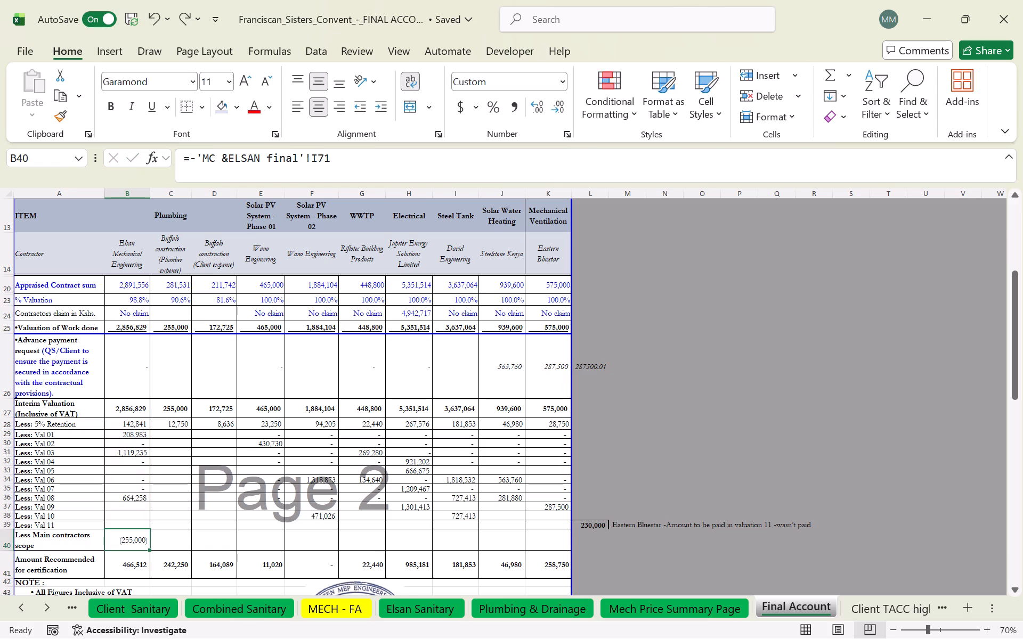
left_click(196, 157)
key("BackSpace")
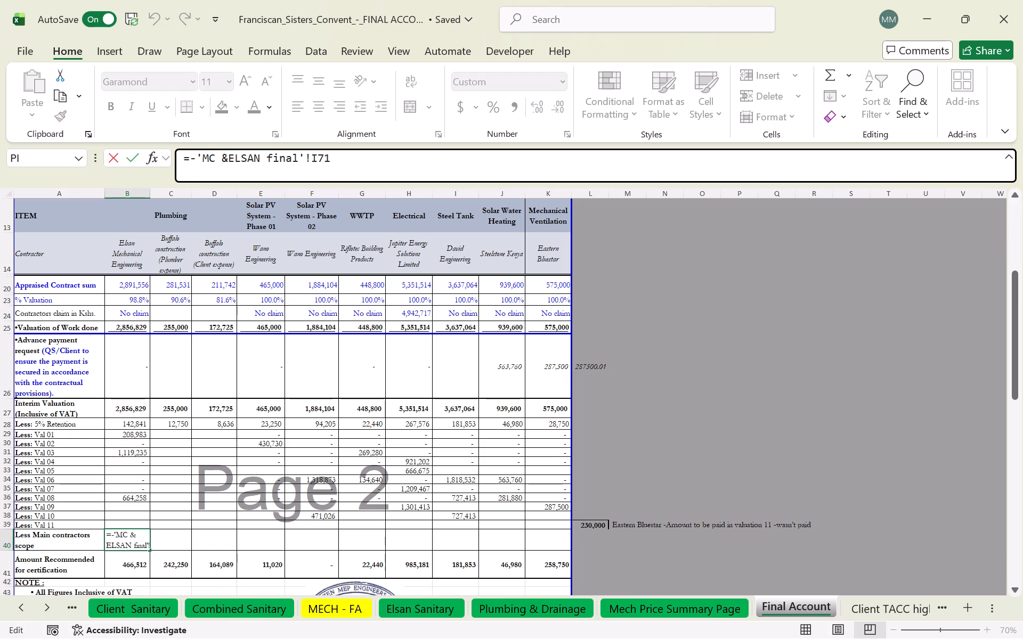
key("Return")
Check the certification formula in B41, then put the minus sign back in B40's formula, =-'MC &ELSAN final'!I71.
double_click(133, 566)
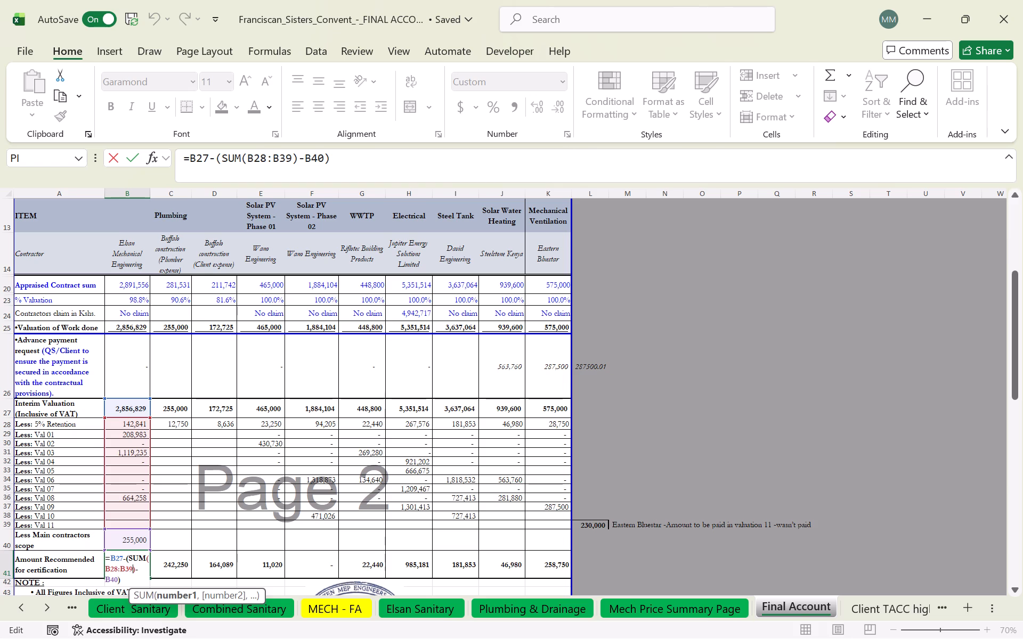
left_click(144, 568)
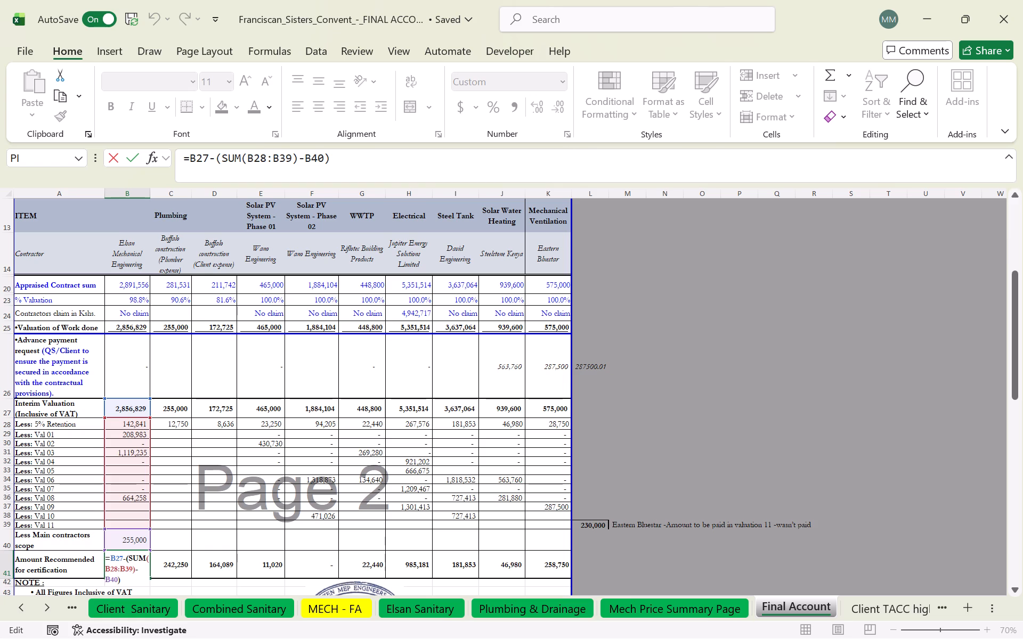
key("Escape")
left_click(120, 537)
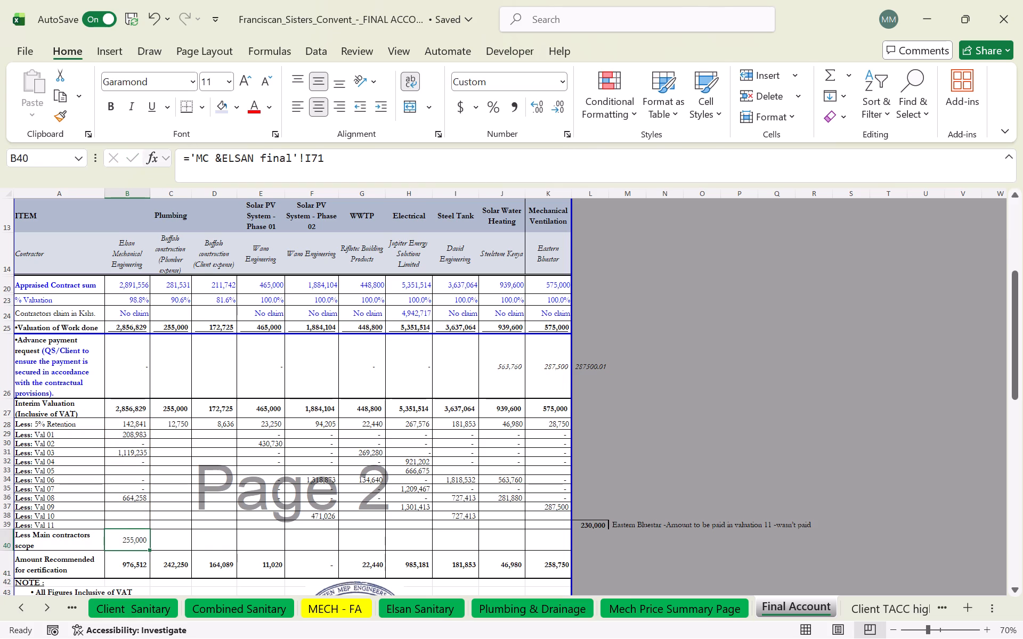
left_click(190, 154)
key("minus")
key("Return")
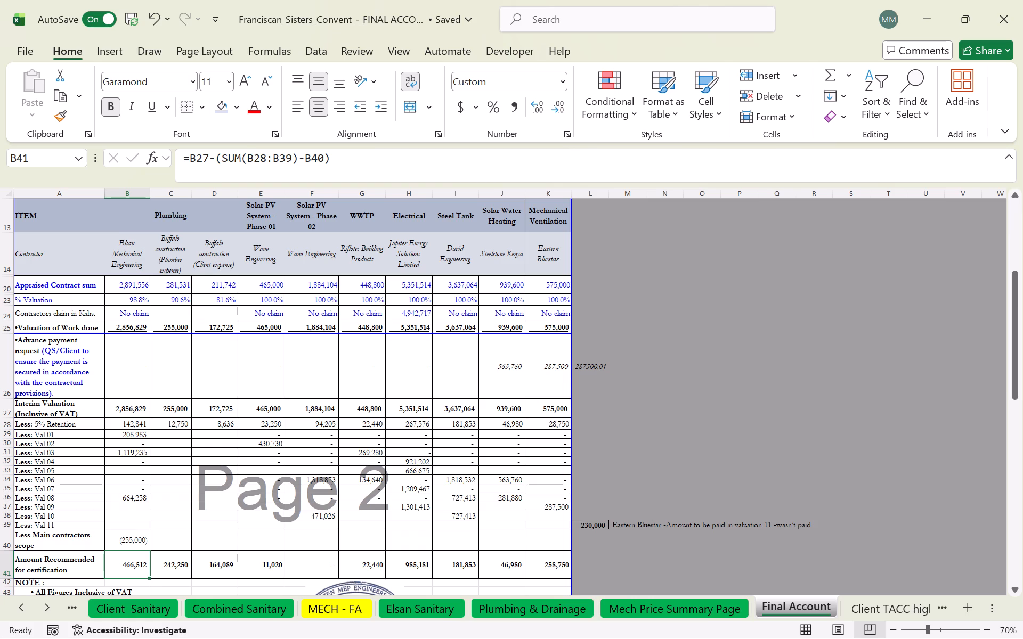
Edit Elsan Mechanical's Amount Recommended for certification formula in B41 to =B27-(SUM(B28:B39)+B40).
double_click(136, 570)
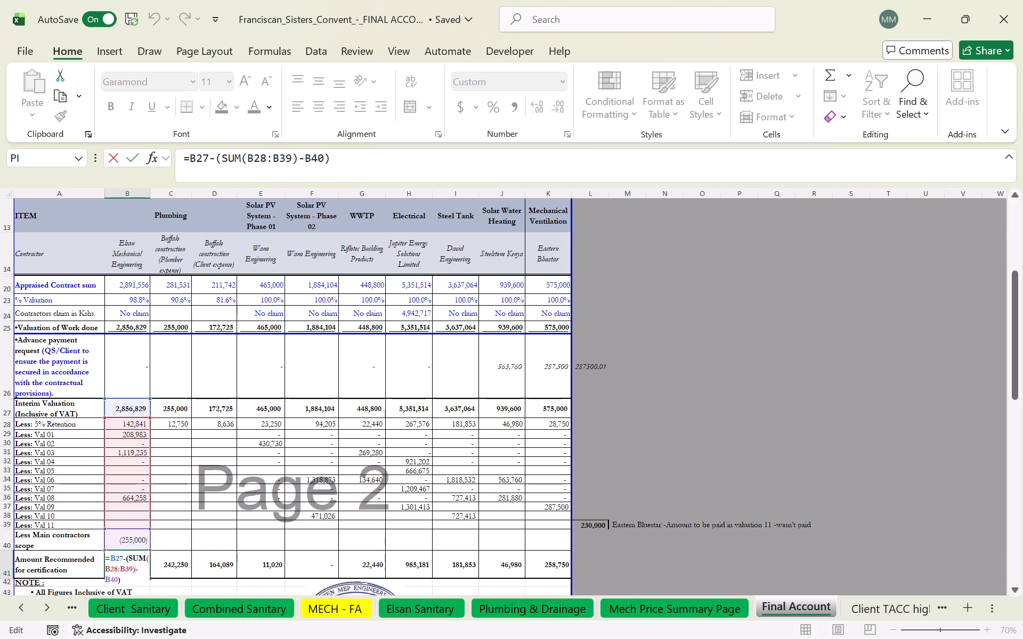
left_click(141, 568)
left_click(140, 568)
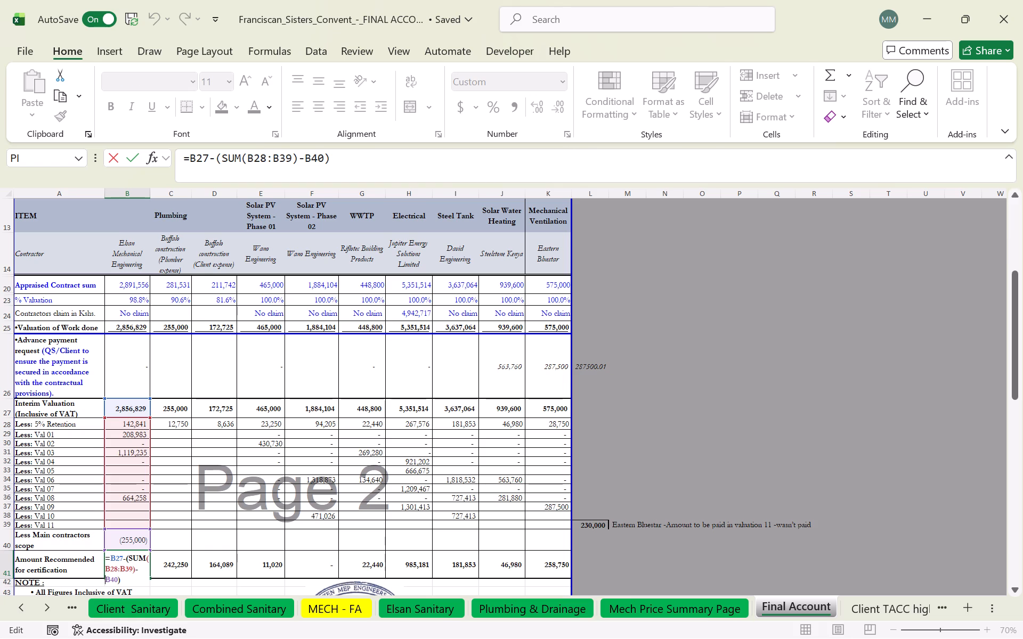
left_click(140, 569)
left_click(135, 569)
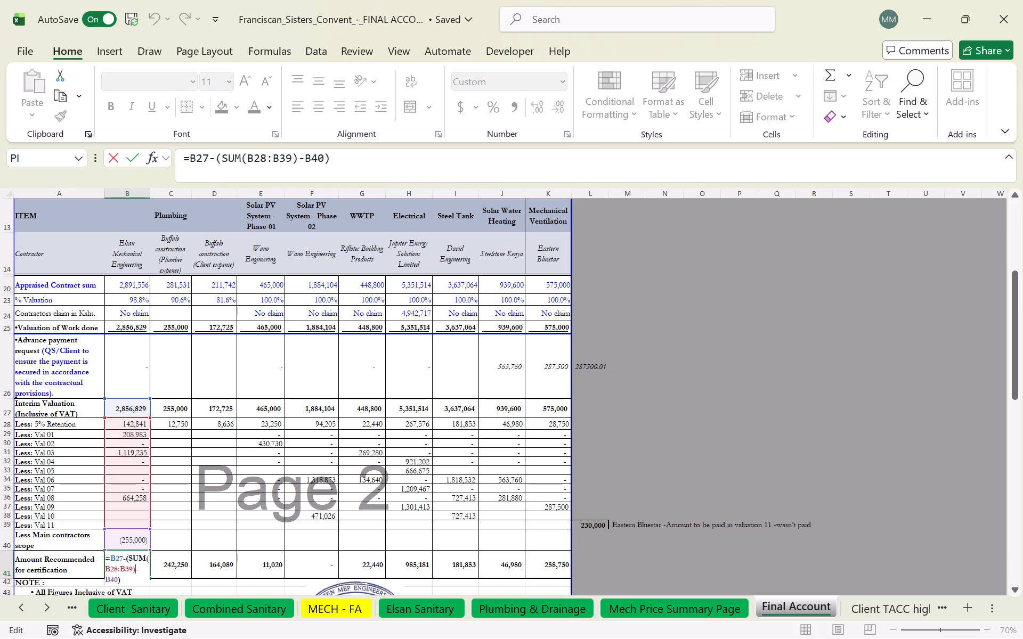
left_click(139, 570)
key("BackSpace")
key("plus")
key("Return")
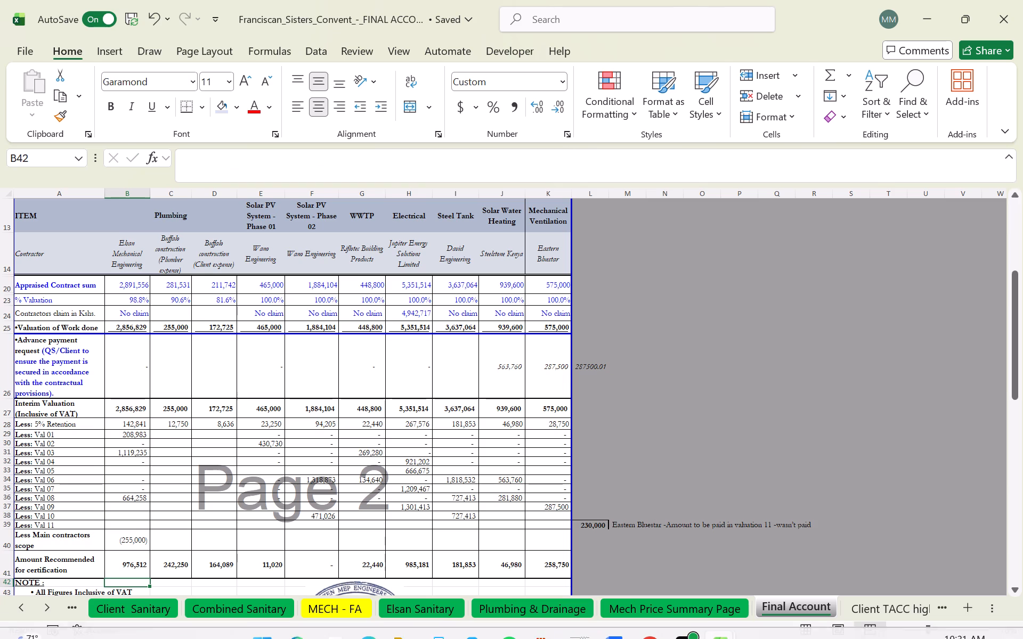
Replace the Amount Recommended for certification formula in B41 with =B26:B27(SUM(B28:B40)).
left_click(125, 574)
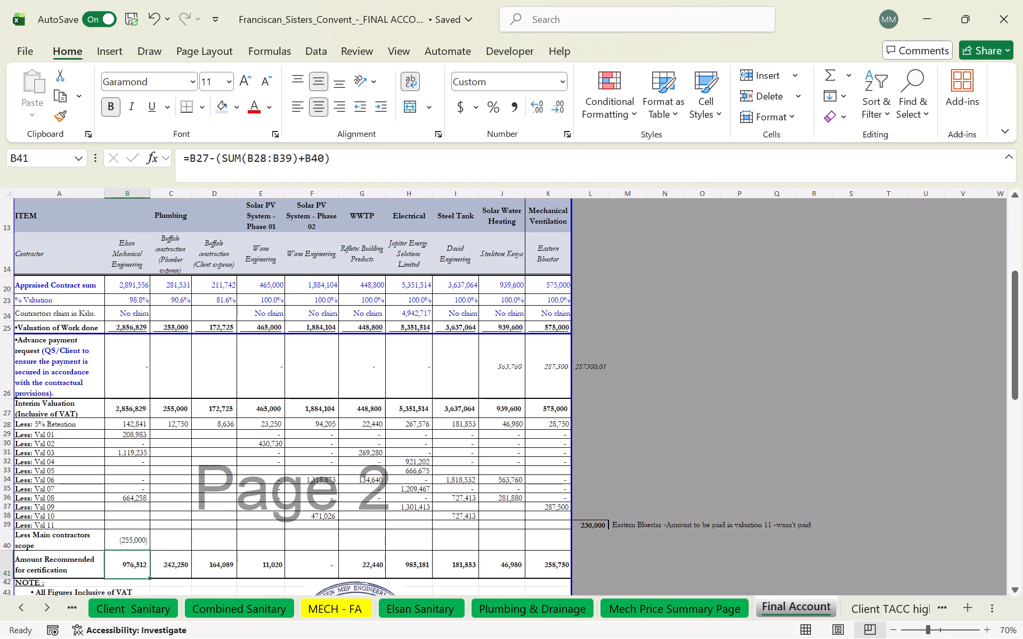
key("equal")
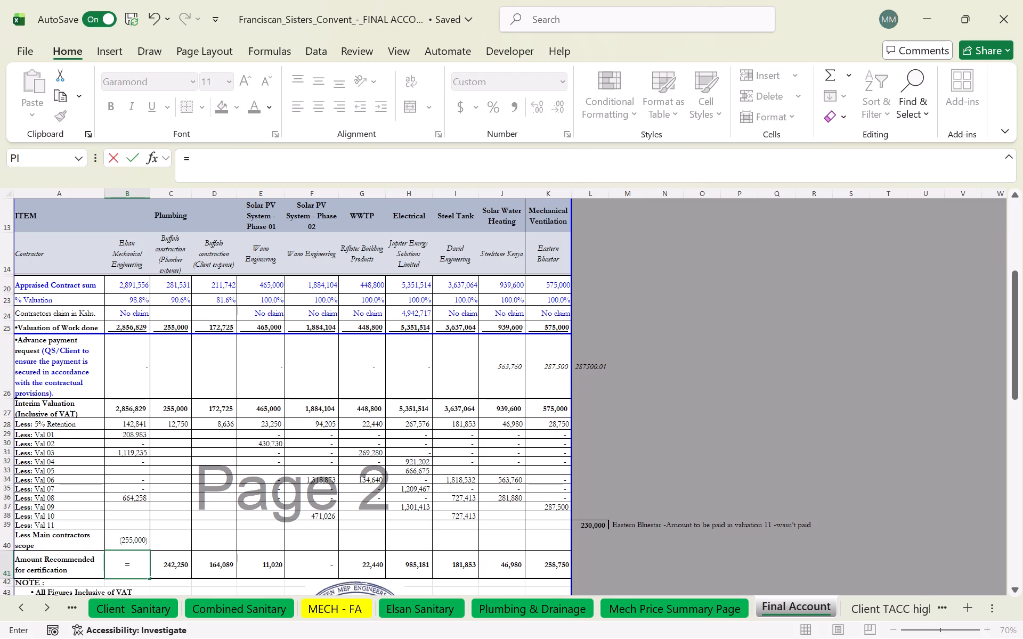
left_click(130, 411)
key("shift+Up")
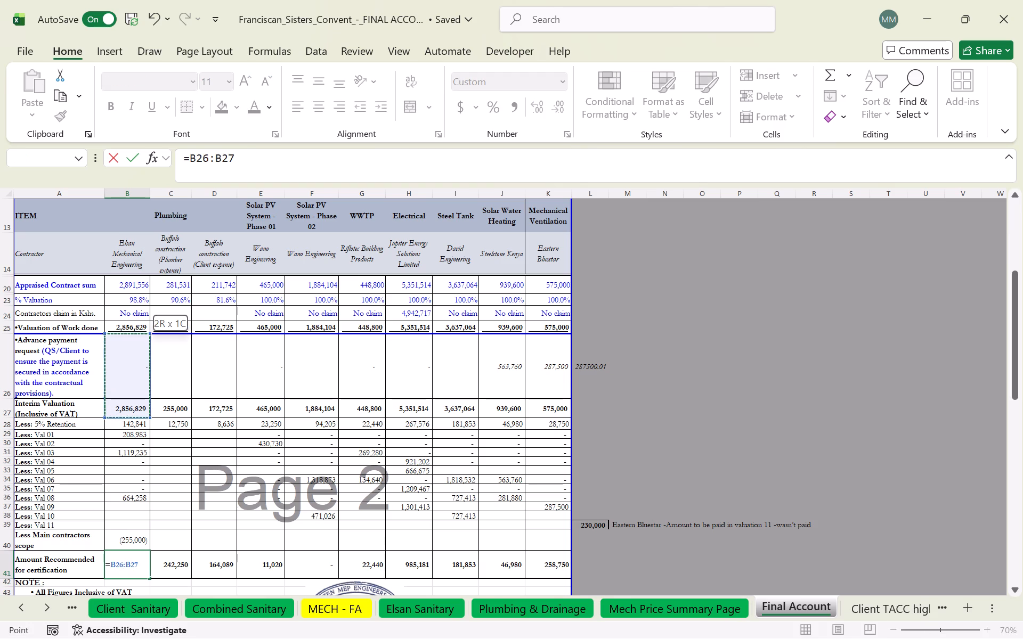
key("shift+parenleft")
type("sum")
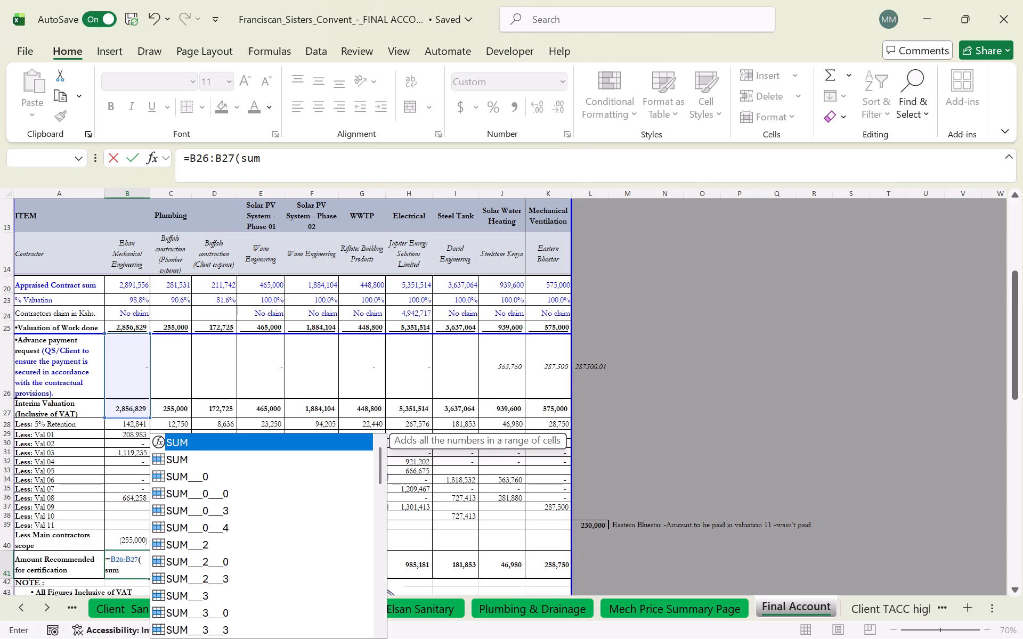
double_click(185, 444)
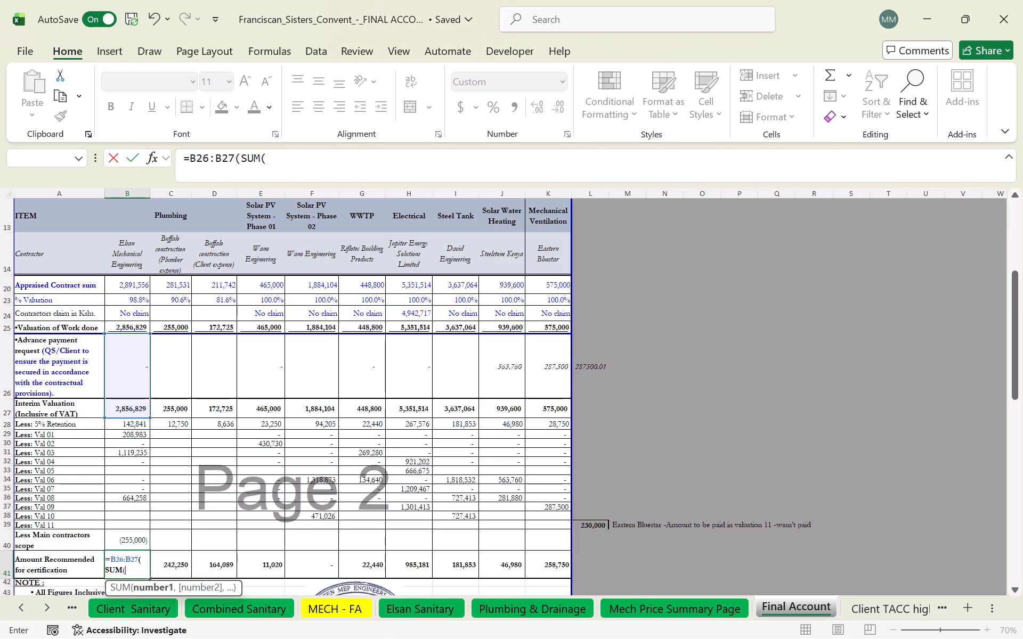
left_click(134, 424)
left_click_drag(149, 427, 150, 429)
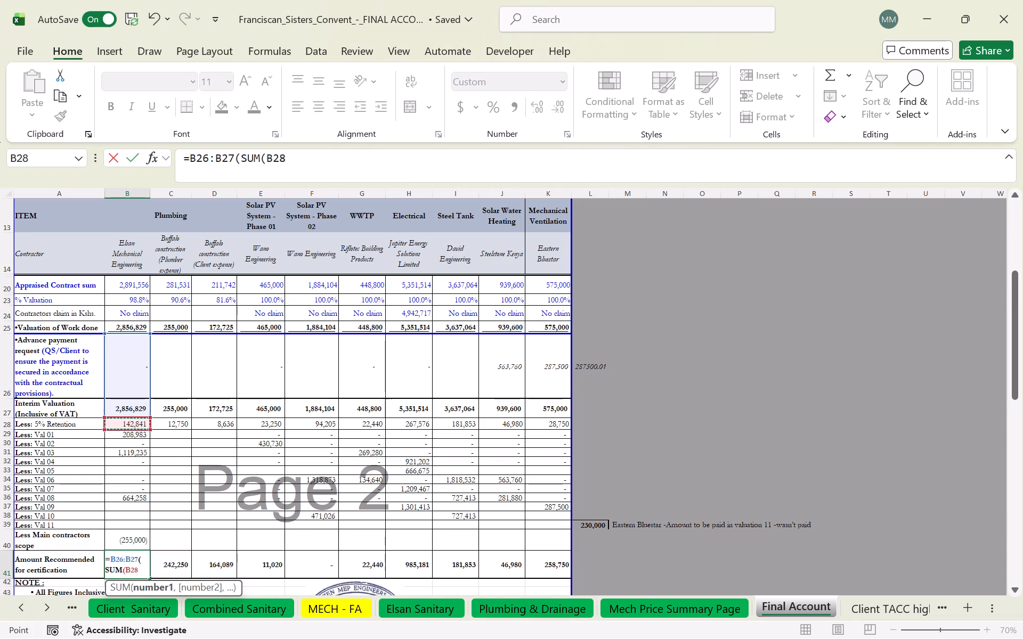
left_click_drag(150, 429, 129, 551)
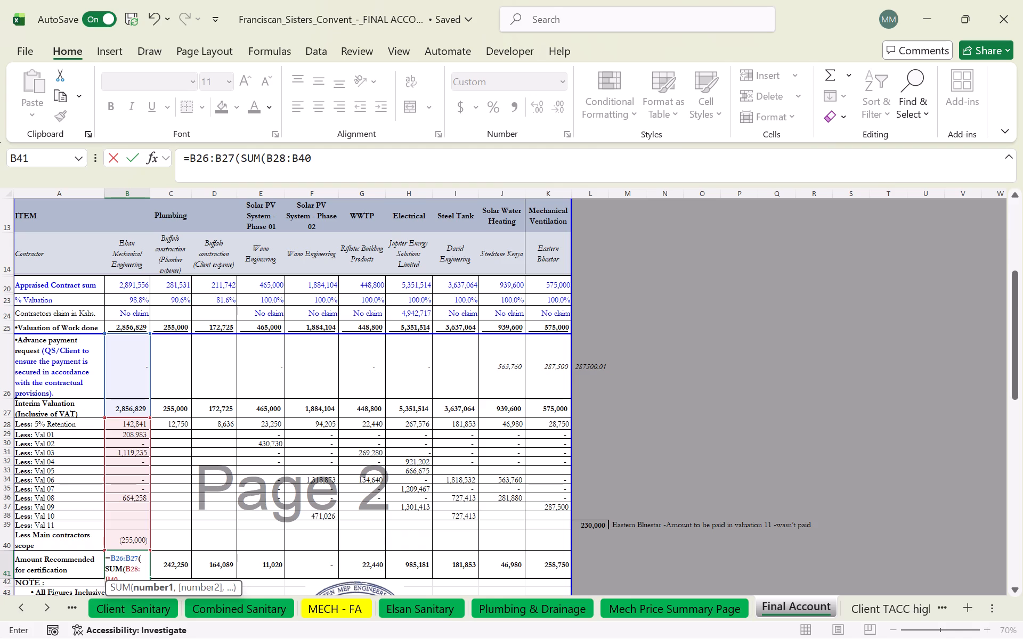
type("))\\")
key("BackSpace")
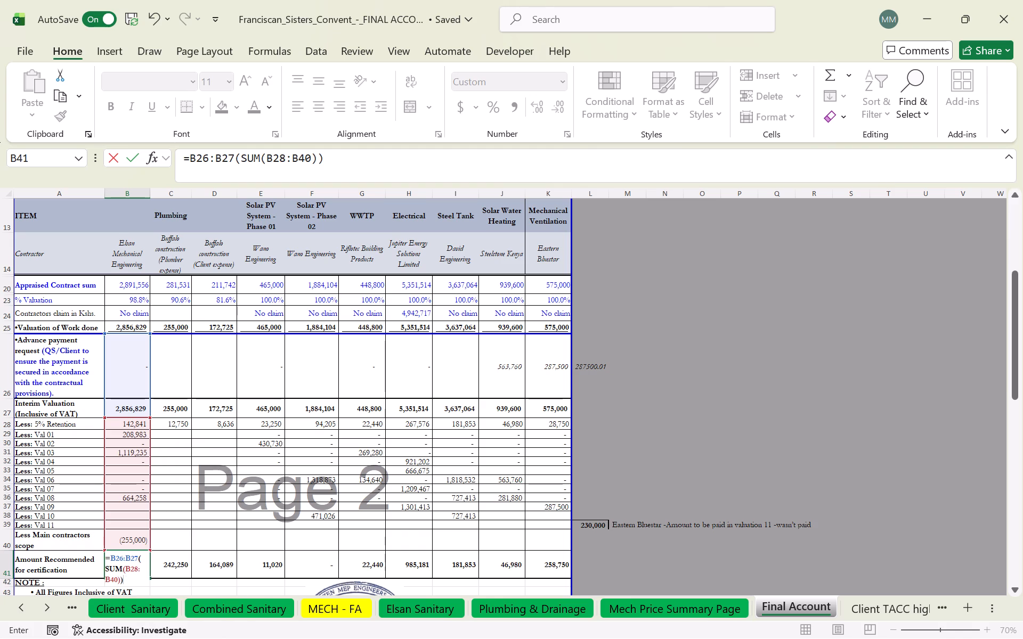
key("Return")
Correct the B41 formula to subtract the deductions from the interim valuation, =B27-((SUM(B28:B40))), accepting the proposed bracket correction.
left_click(128, 574)
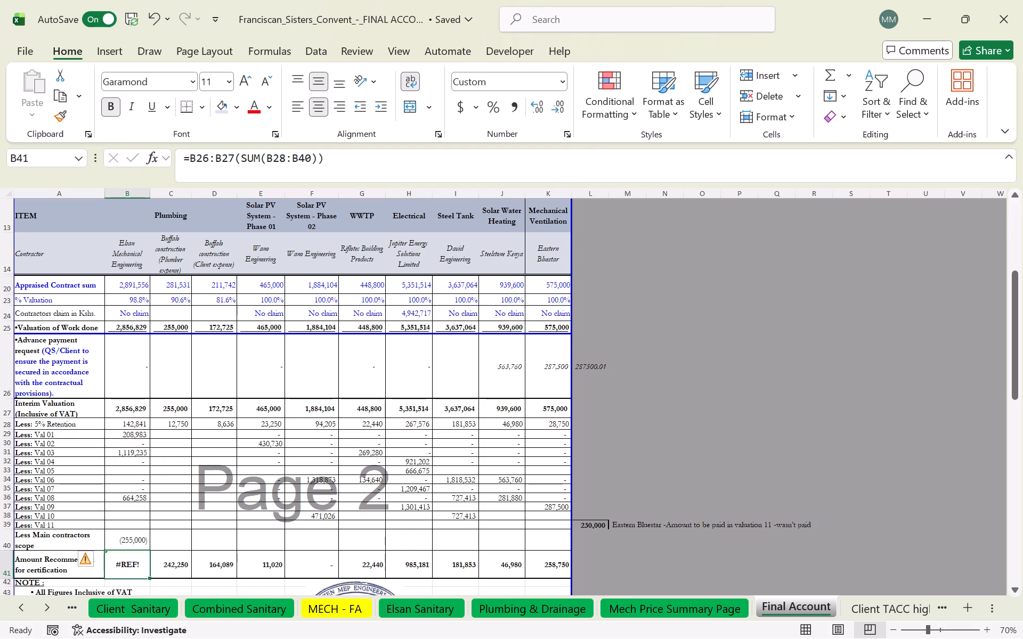
left_click(215, 161)
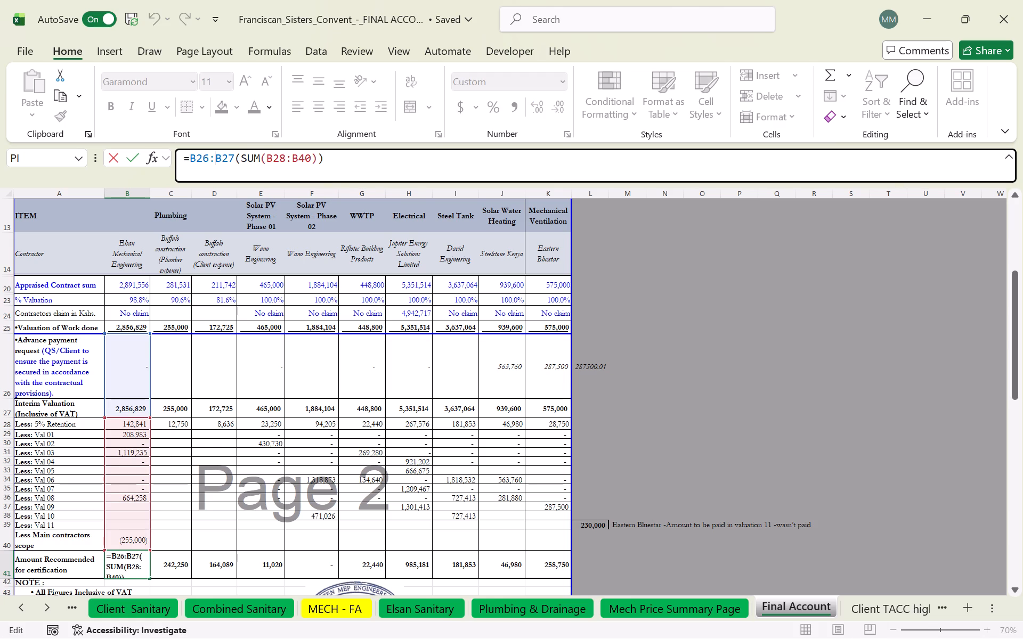
key("BackSpace")
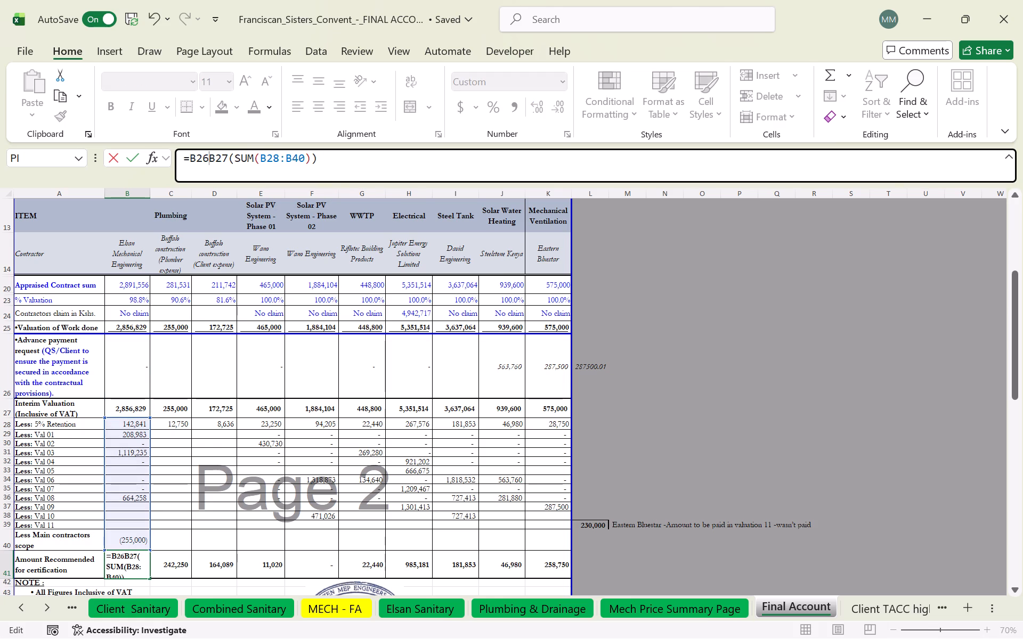
key("Delete")
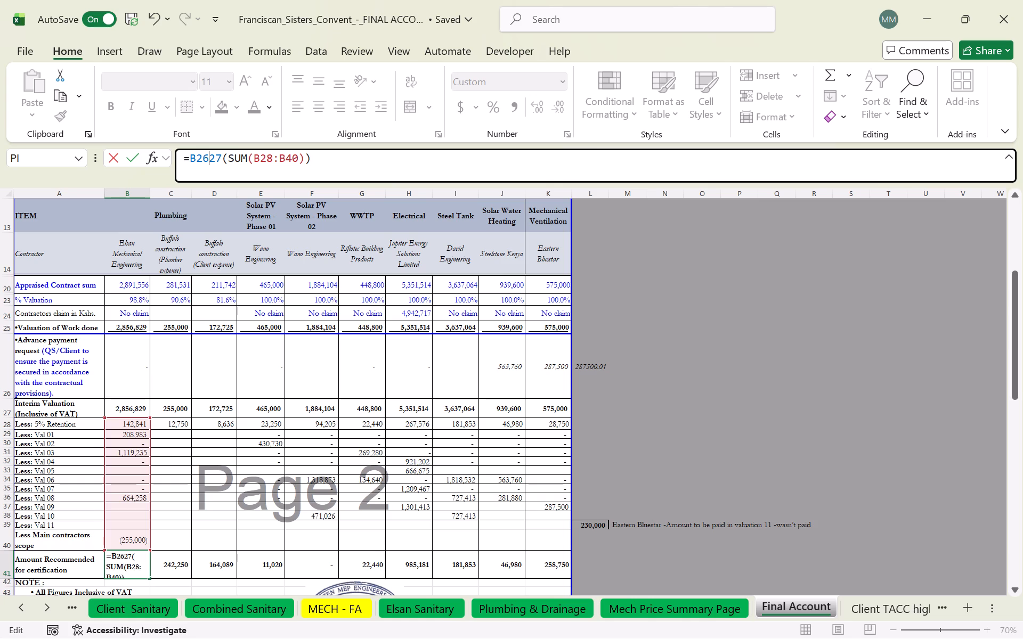
key("BackSpace")
key("BackSpace")
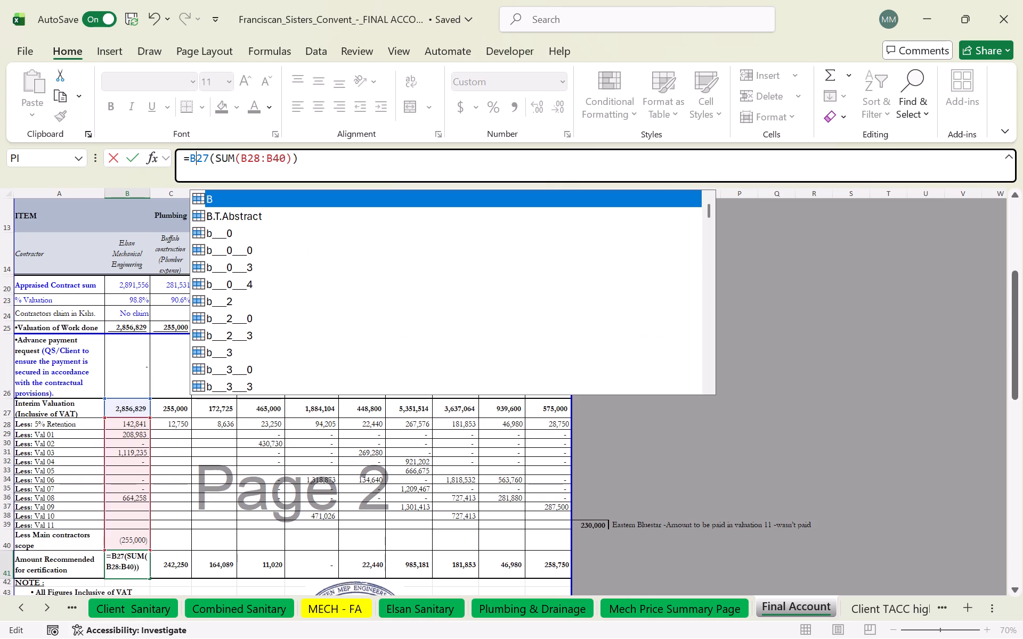
left_click(212, 165)
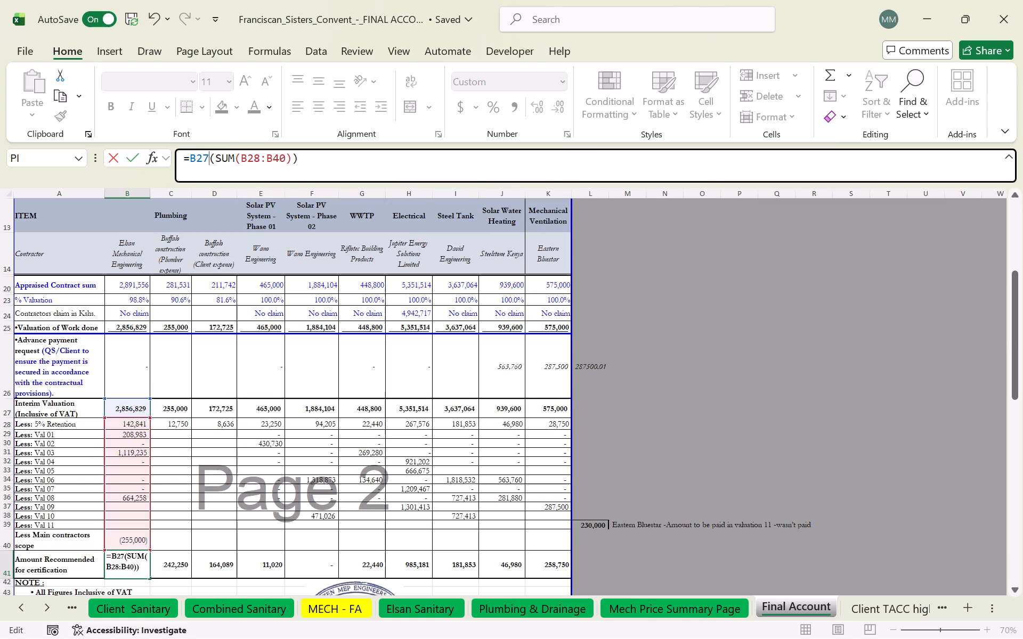
key("minus")
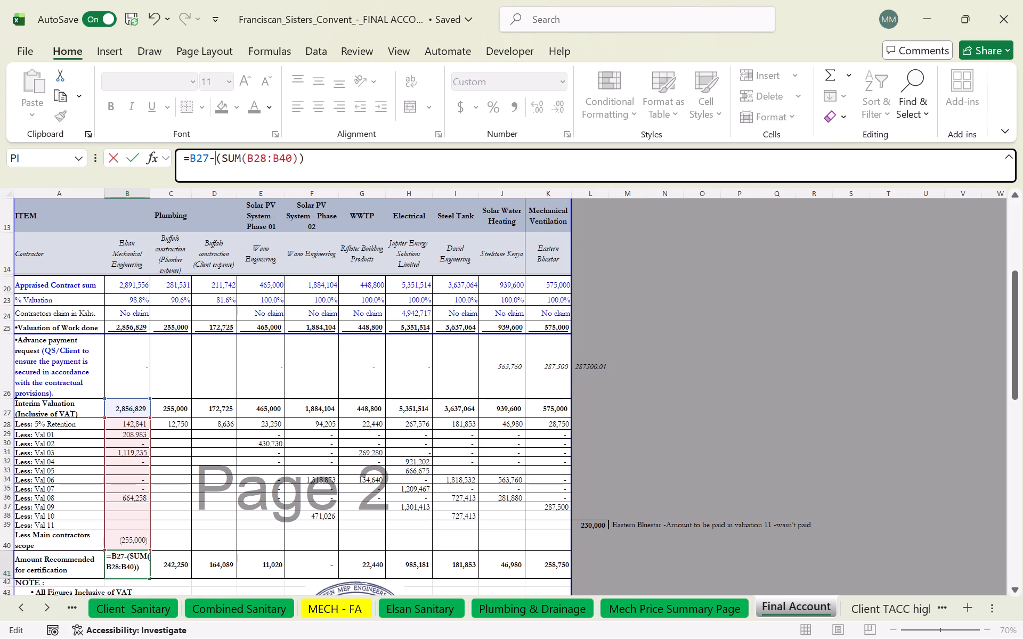
key("shift+parenleft")
key("Return")
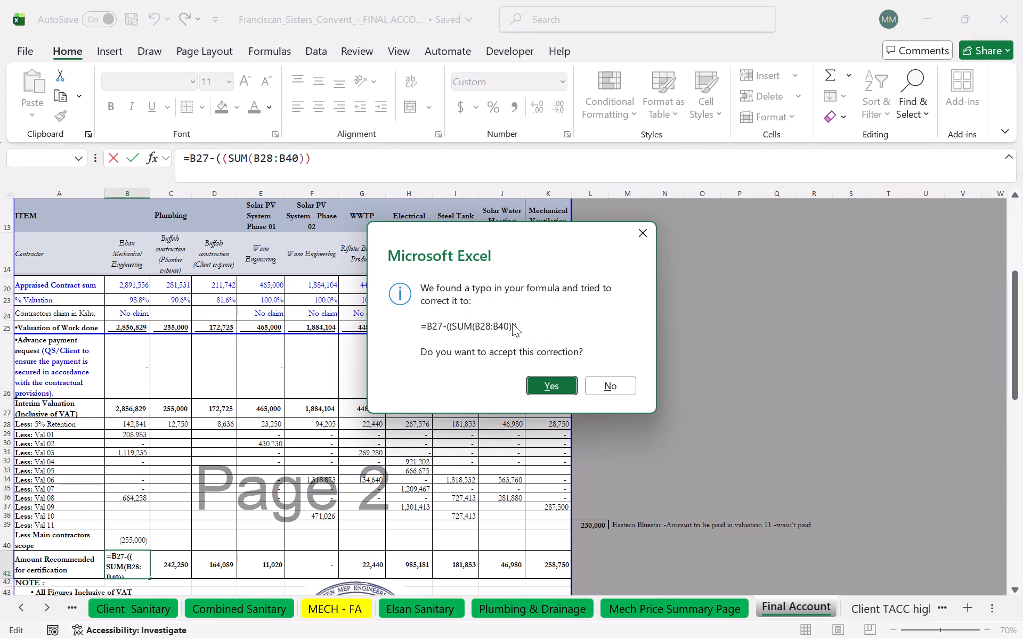
left_click(558, 382)
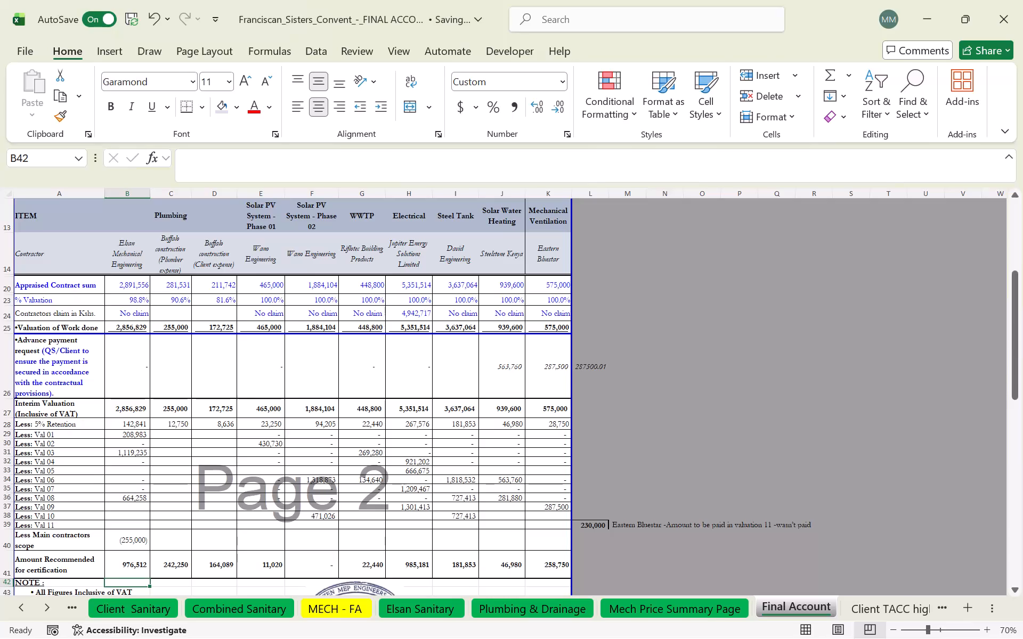
Make the Less Main contractors scope amount in B40 positive by changing its formula to ='MC &ELSAN final'!I71.
left_click(123, 540)
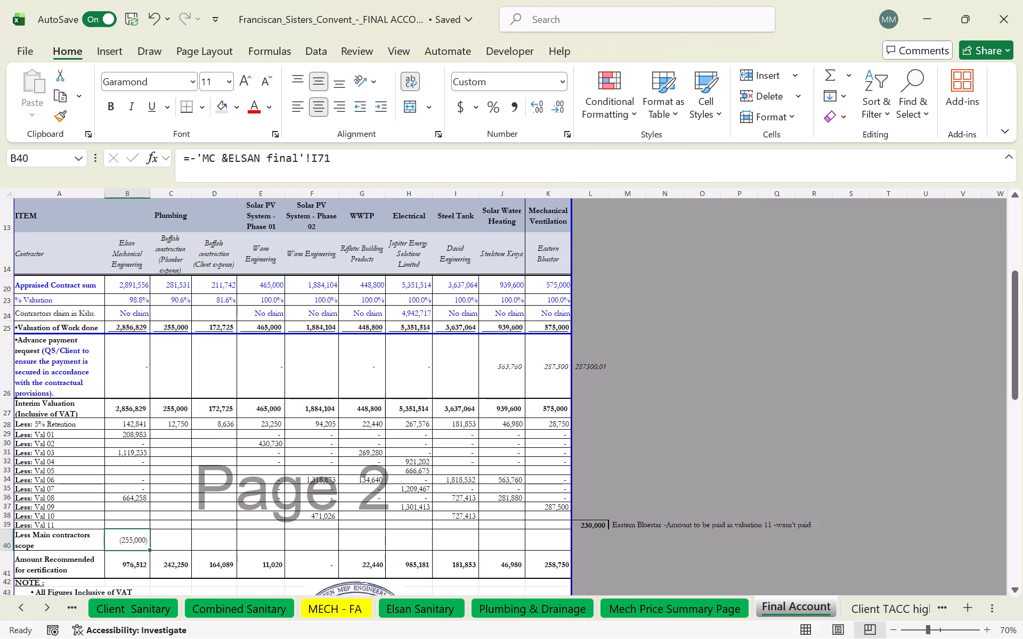
left_click_drag(144, 424, 123, 514)
left_click(124, 538)
left_click(196, 155)
key("BackSpace")
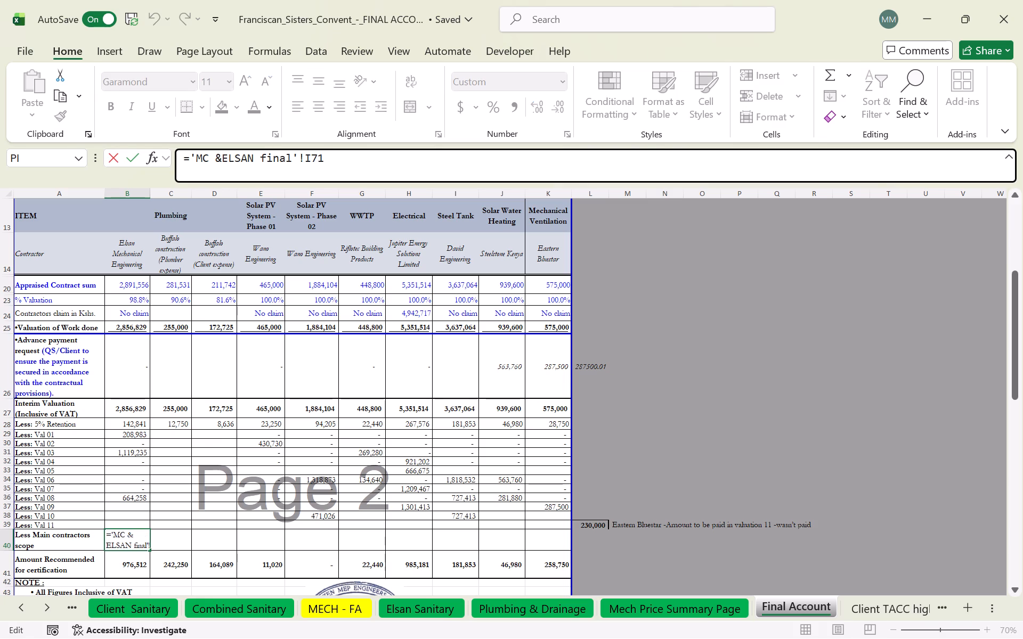
key("Return")
left_click(127, 566)
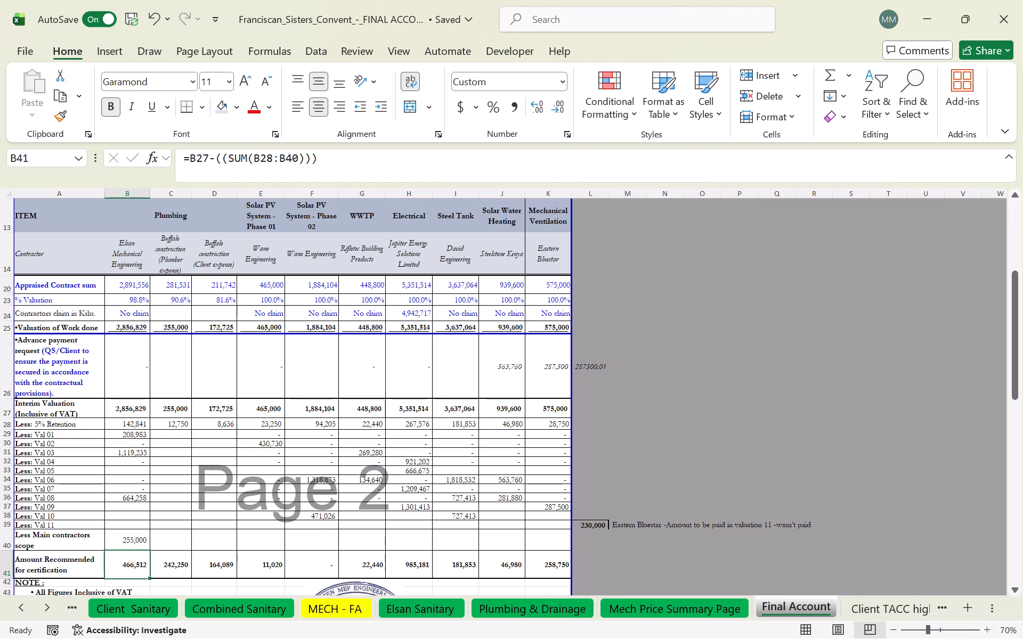
Compare the MECH - FA entries with the Final Account, Mech Price Summary Page and Plumbing & Drainage sheets, checking the Award Sum source.
left_click(348, 611)
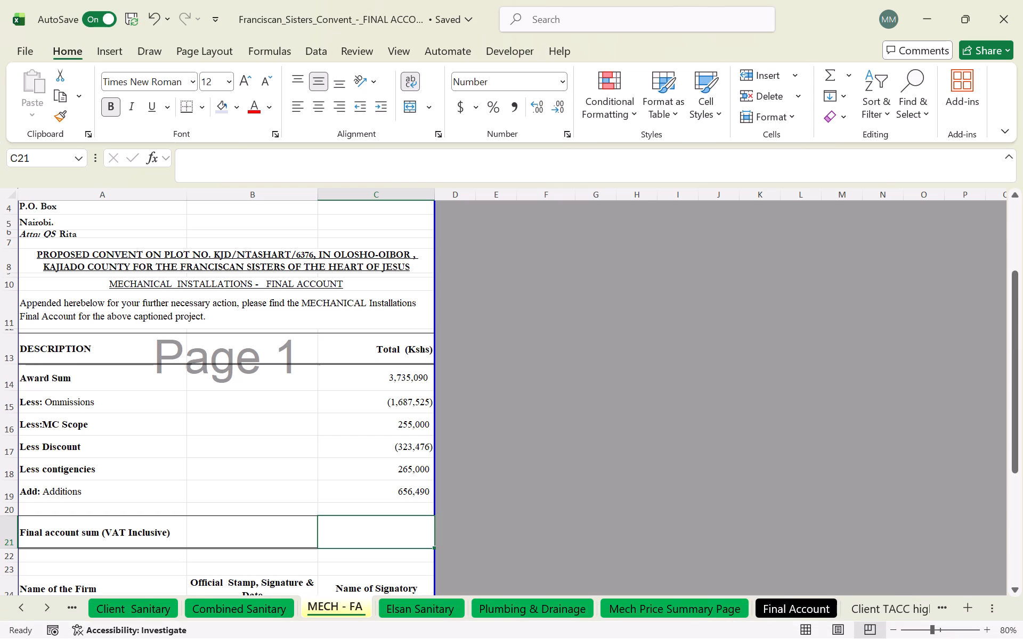
left_click(798, 608)
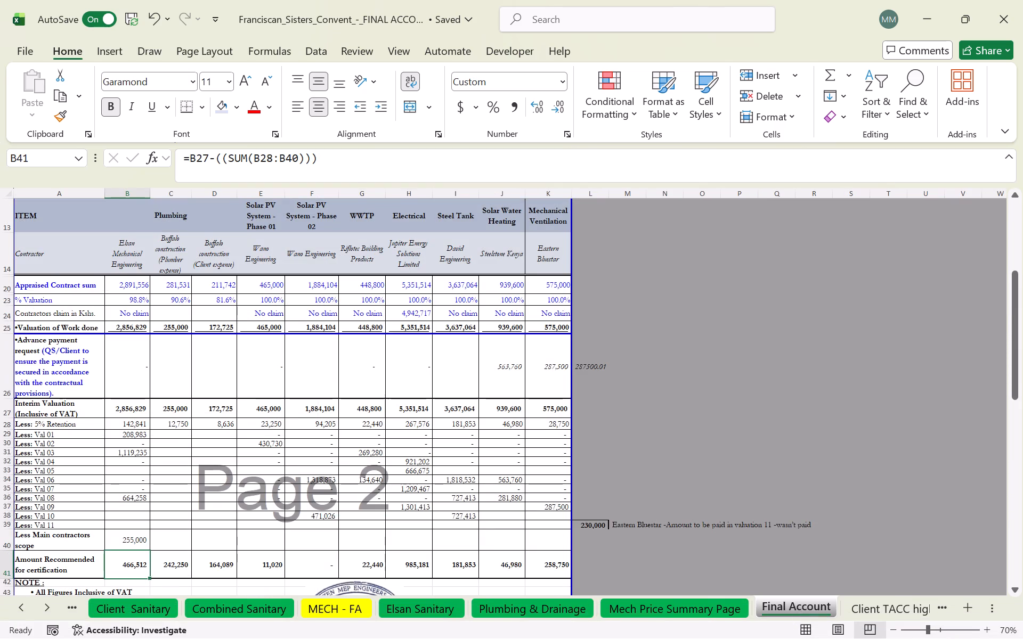
left_click(664, 617)
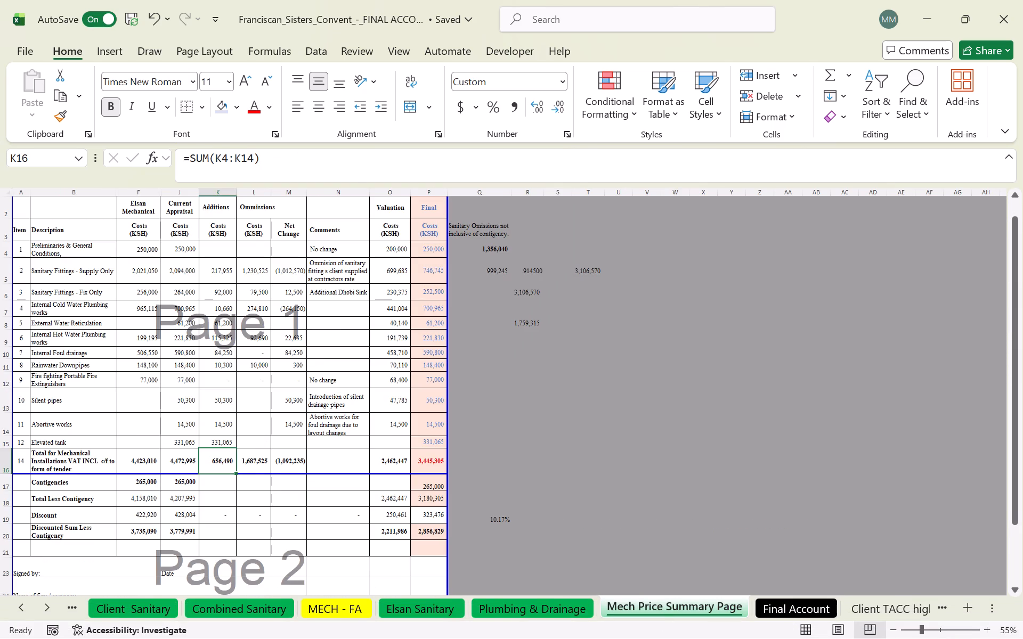
left_click(525, 612)
left_click(344, 615)
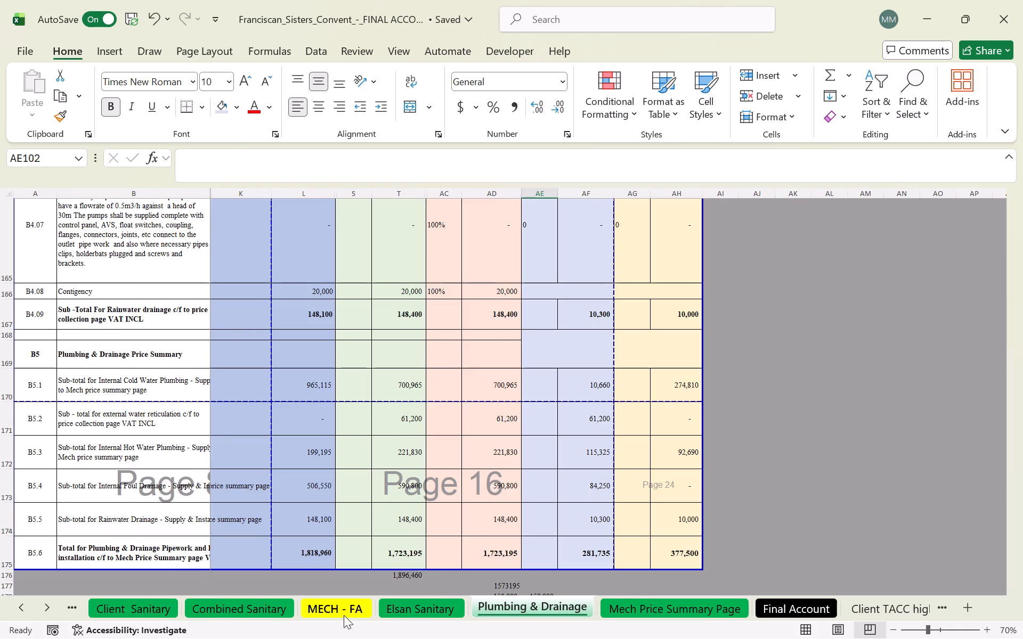
left_click(364, 383)
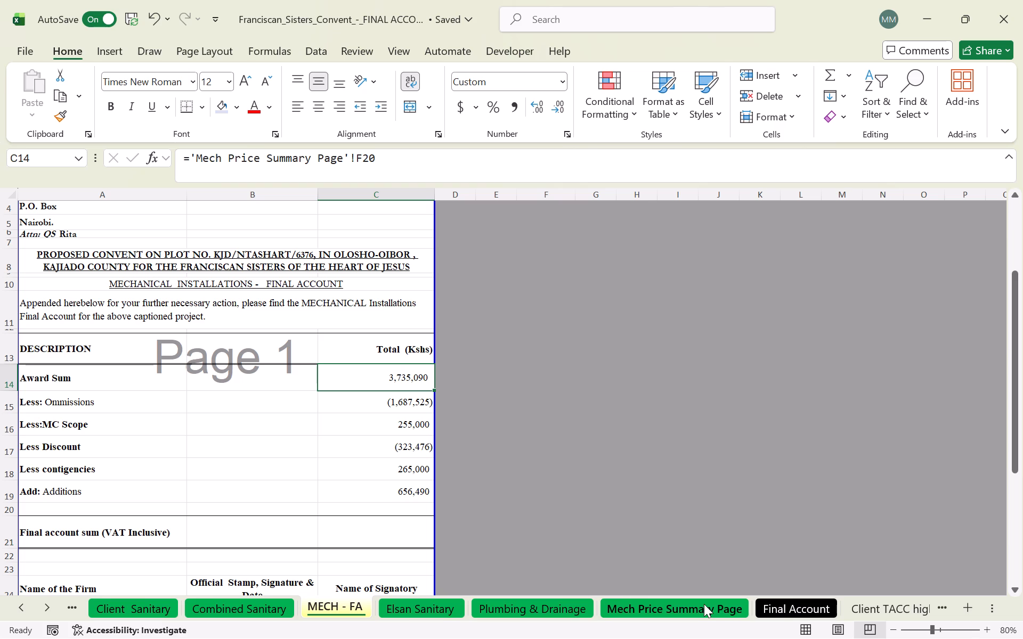
left_click(783, 611)
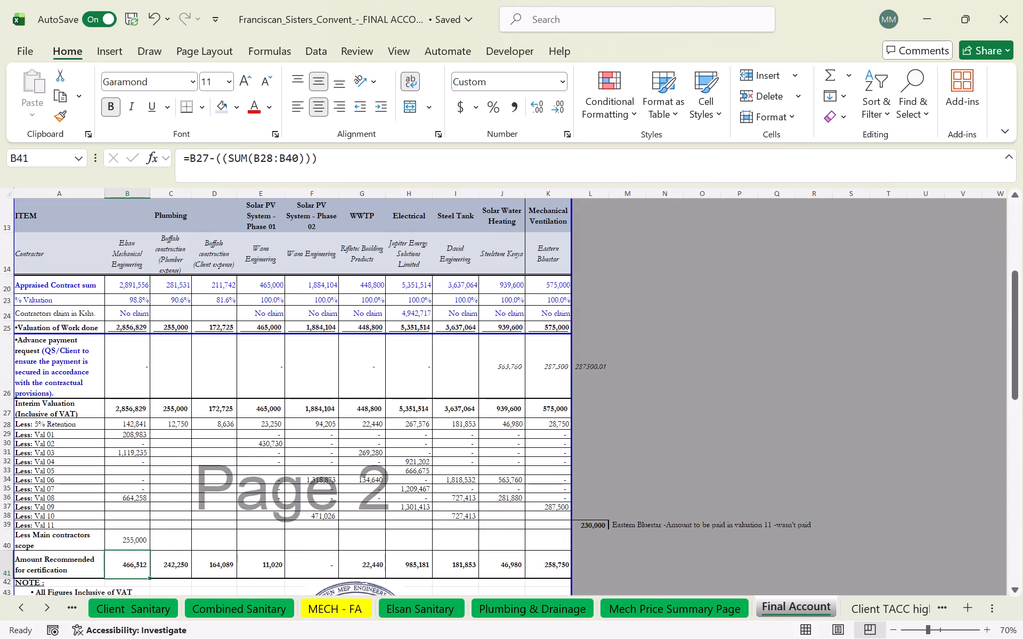
left_click(675, 616)
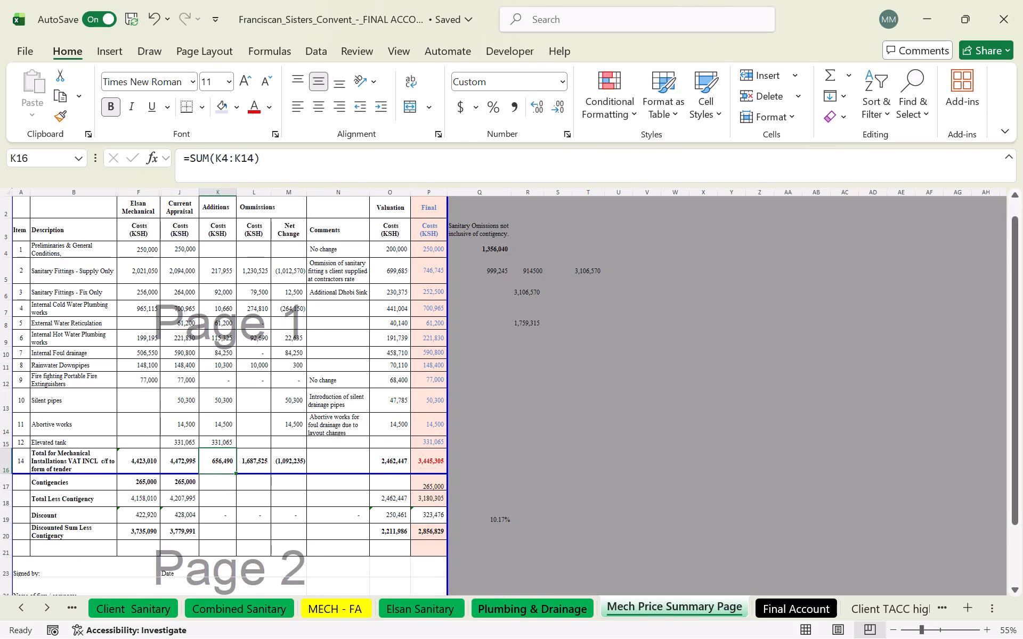
scroll(217, 450, "down", 1)
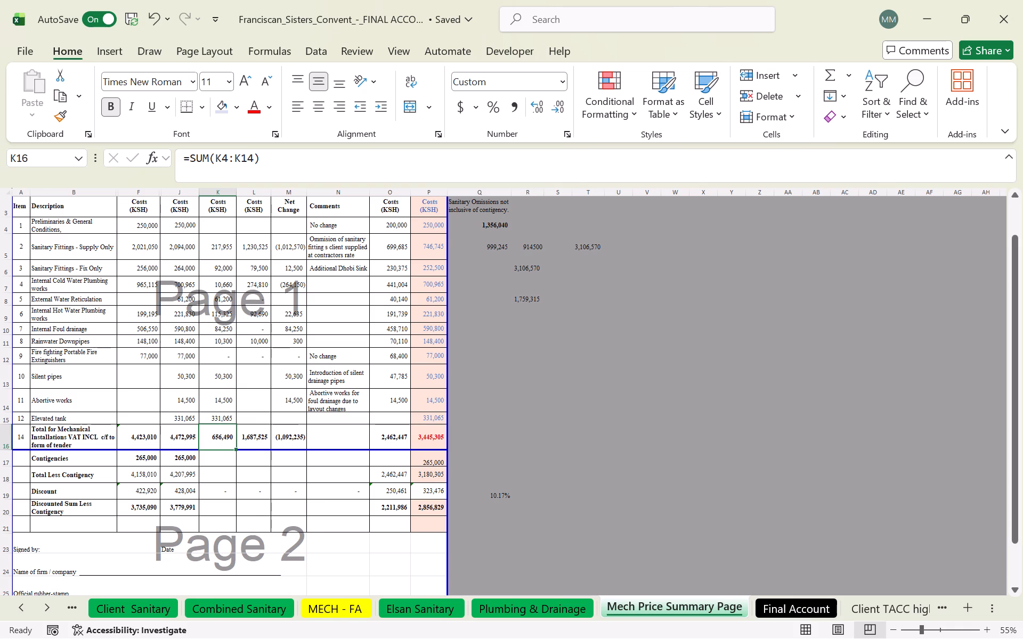
Make the Less: MC Scope amount in MECH - FA cell C16 negative by changing its formula to =-'Final Account'!B40.
left_click(344, 609)
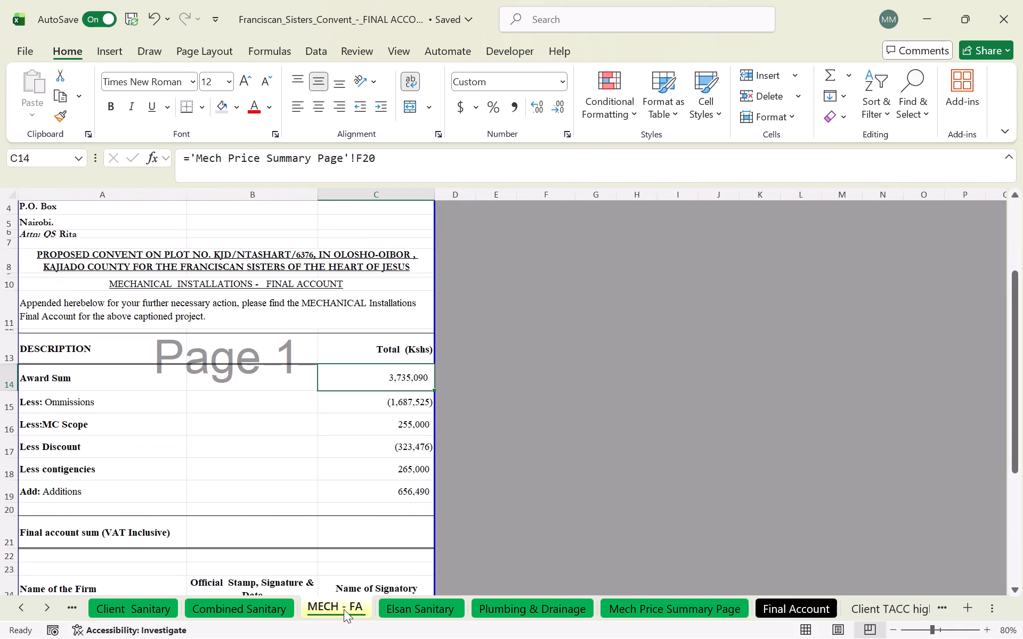
left_click(378, 407)
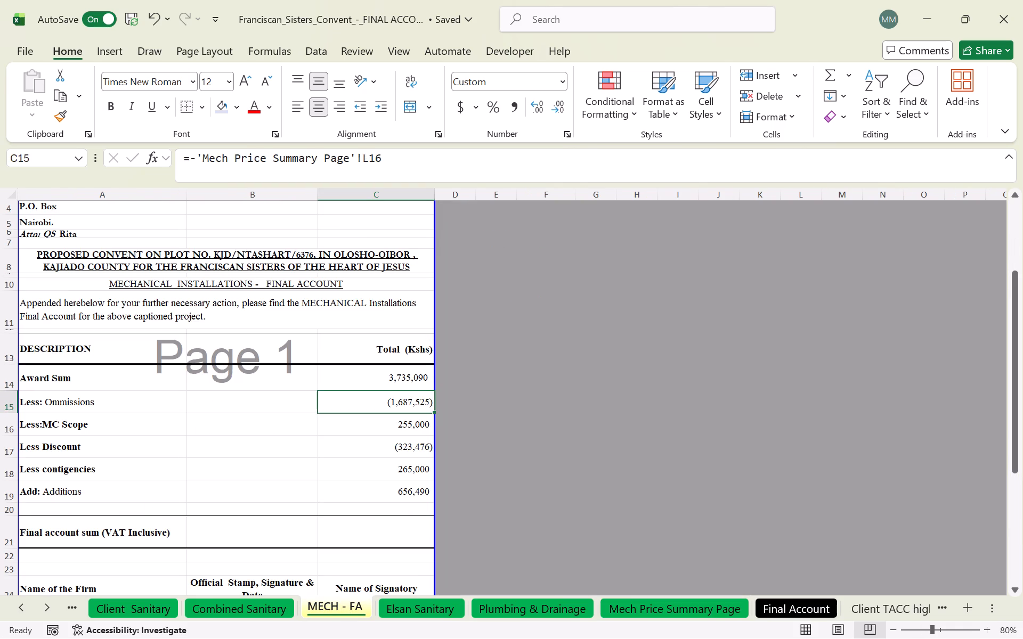
left_click(385, 429)
left_click(192, 155)
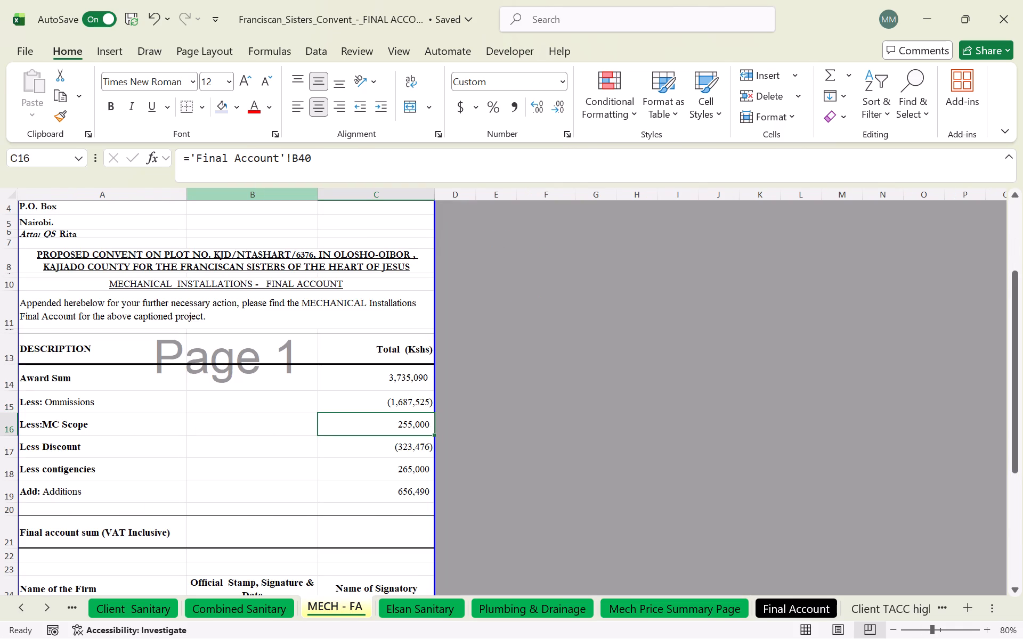
key("minus")
key("Return")
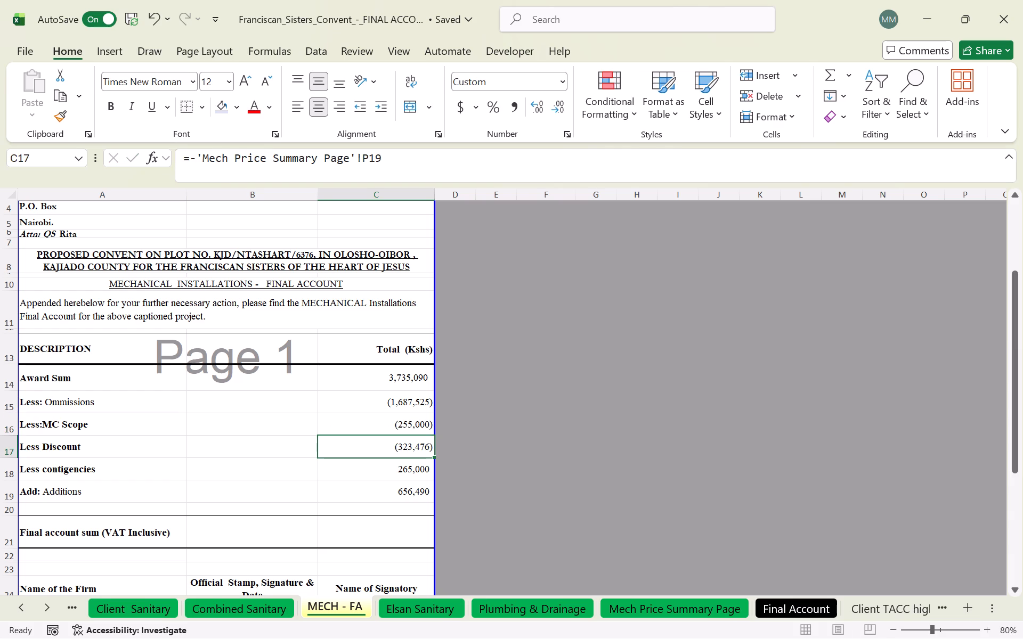
Add the Elsan Mechanical Discount to the Award Sum in C14, making it ='Mech Price Summary Page'!F20+'Mech Price Summary Page'!F19.
left_click(394, 380)
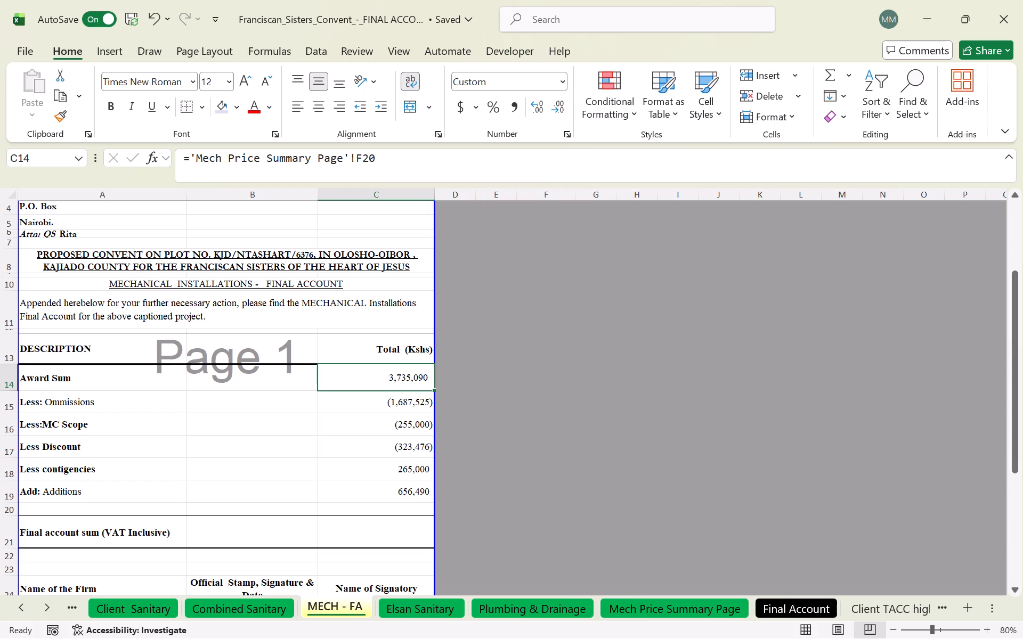
left_click(391, 160)
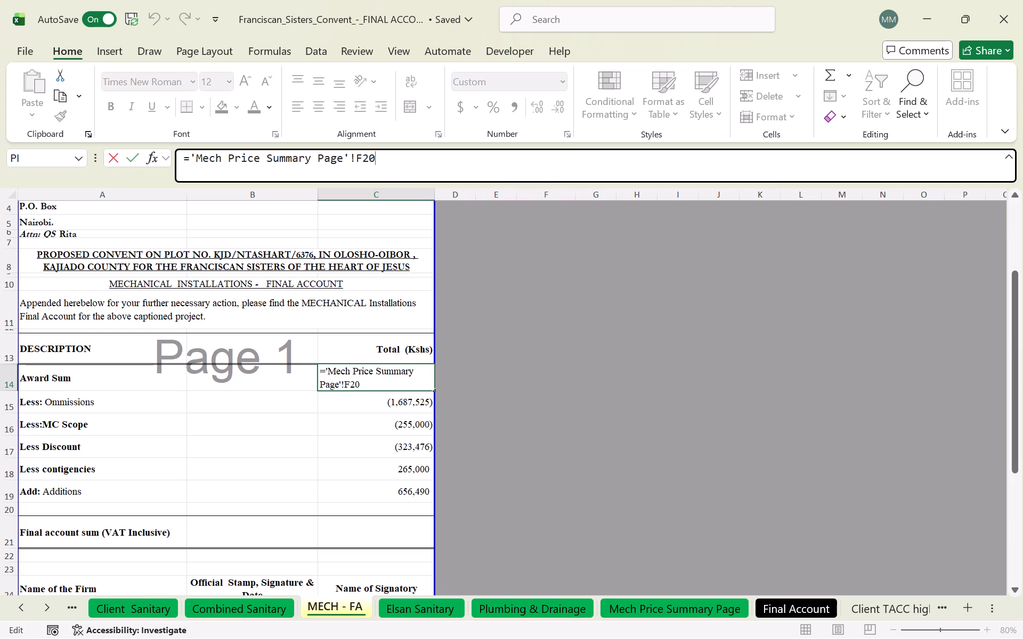
key("plus")
left_click(770, 607)
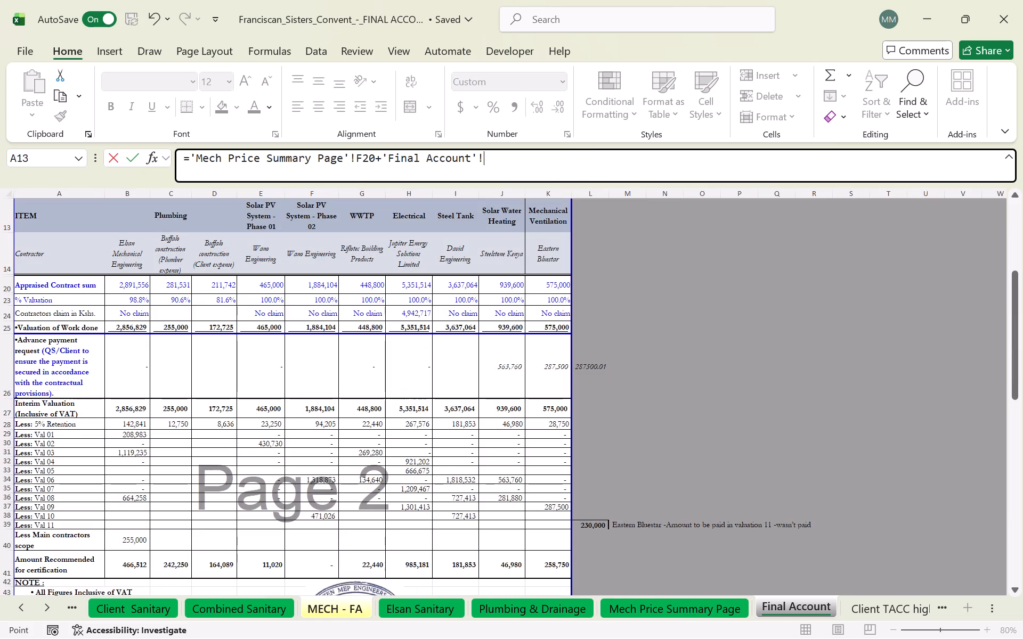
left_click(647, 617)
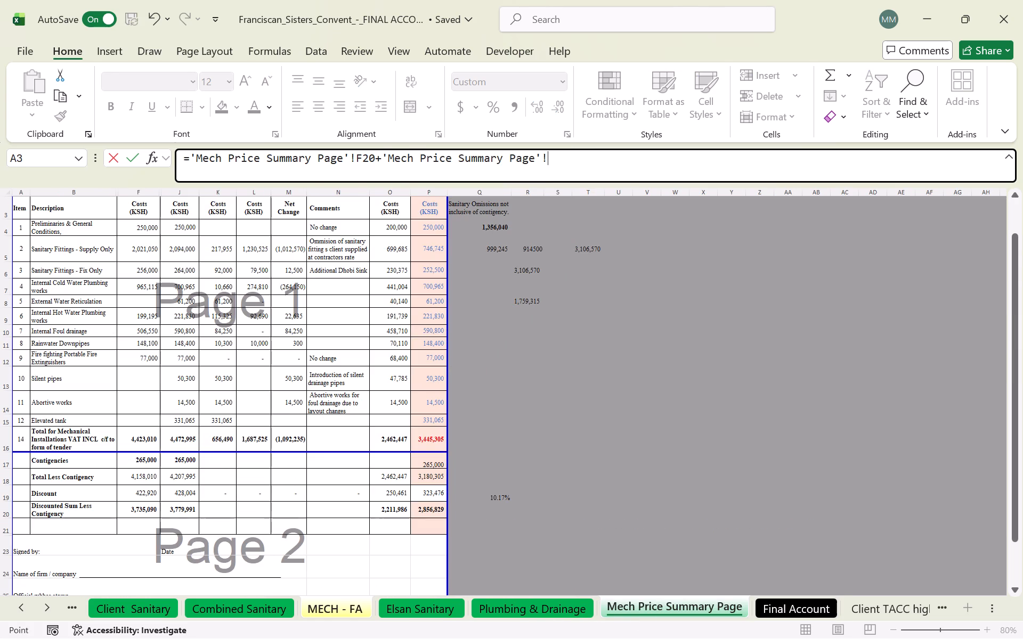
left_click(153, 496)
key("Return")
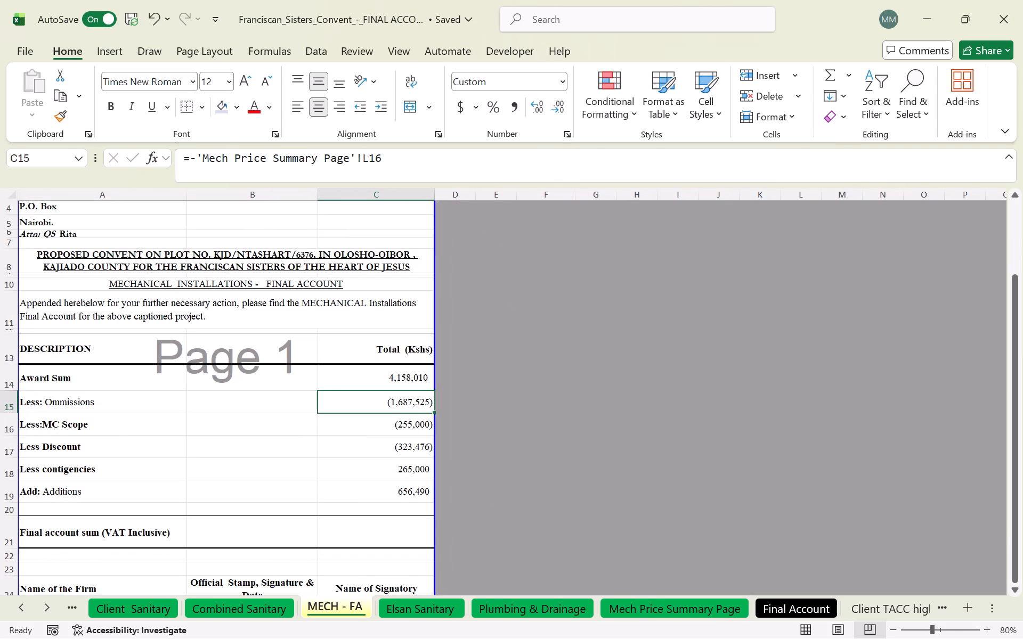
Make the Less contingencies amount in C18 negative by changing its formula to =-'Mech Price Summary Page'!P17.
left_click(398, 532)
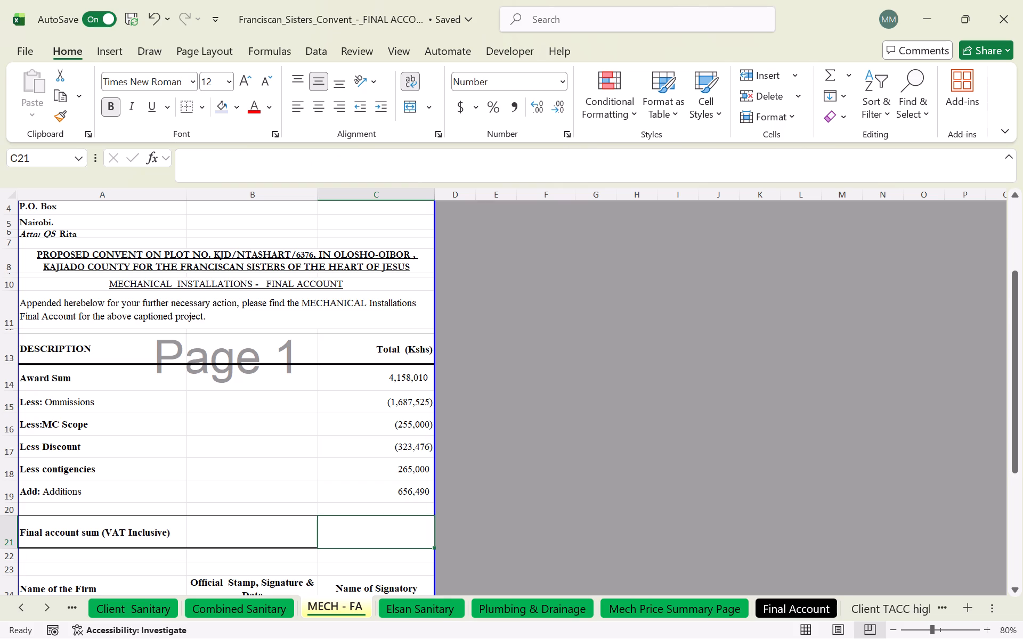
left_click(390, 464)
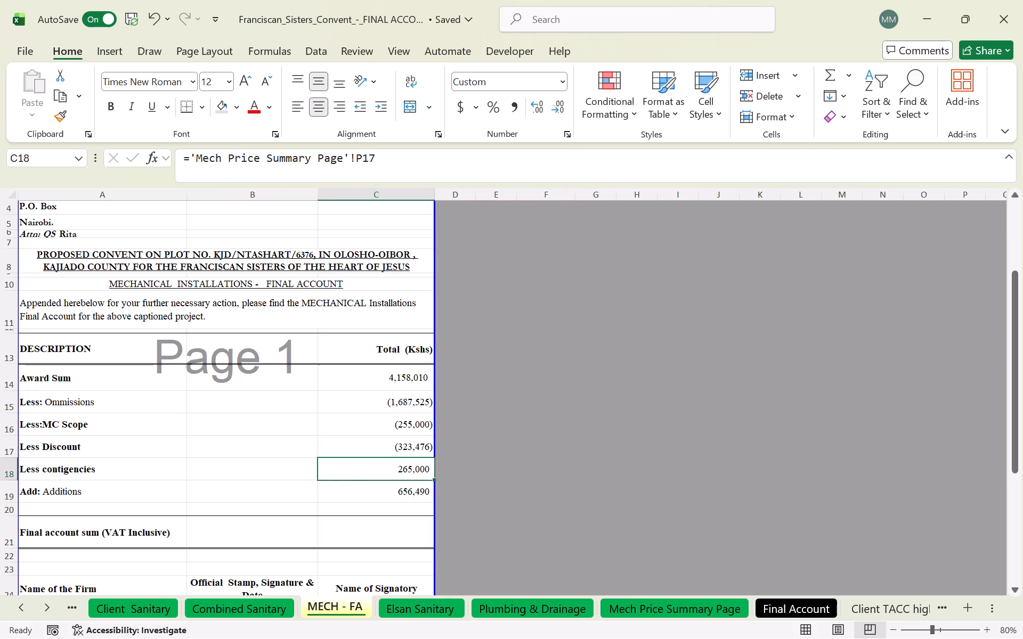
left_click(191, 153)
key("minus")
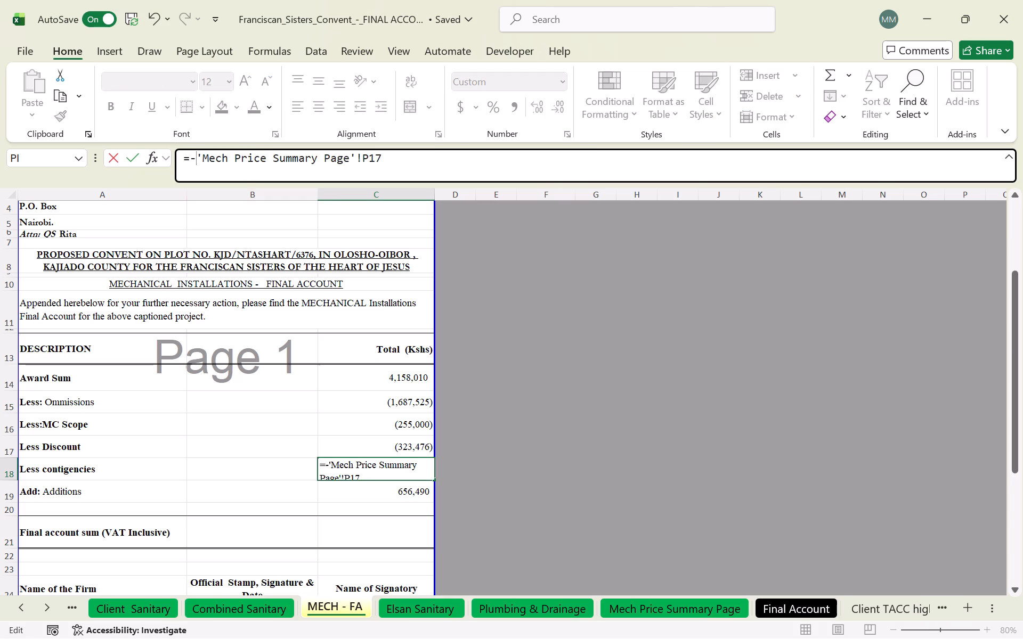
key("Return")
Total the Final account sum (VAT Inclusive) in C21 with =SUM(C14:C20).
left_click(399, 524)
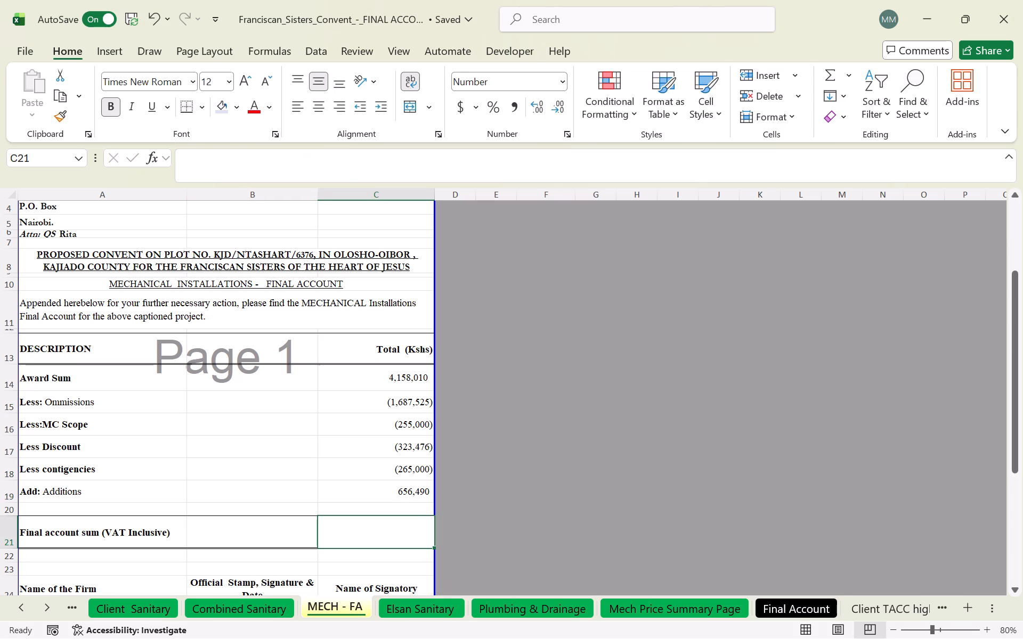
left_click(823, 69)
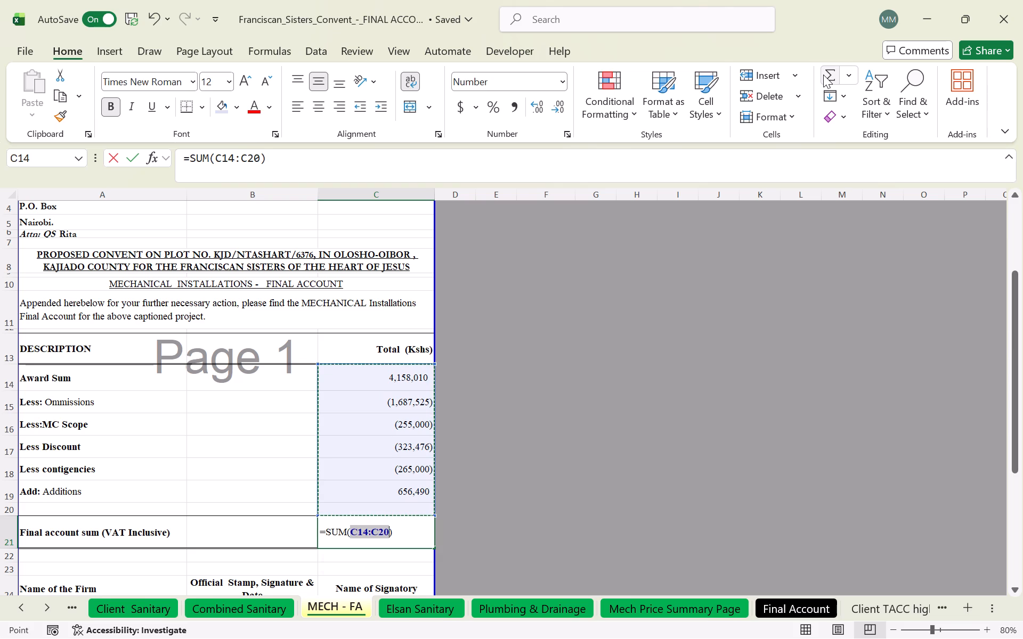
key("Return")
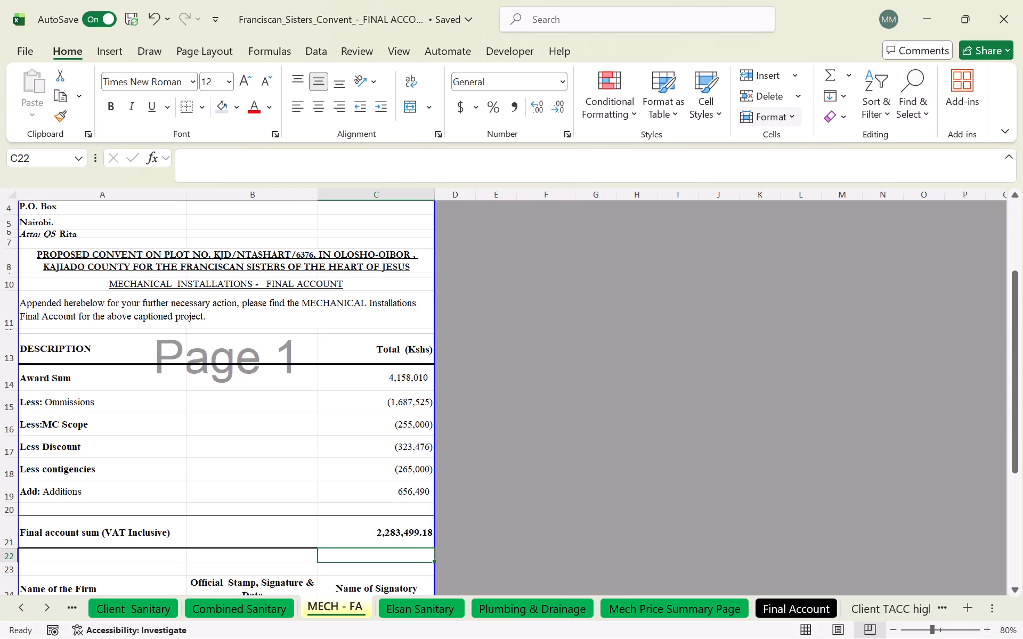
Cross-check the MECH - FA total and the source formulas in C15 to C19 against the Mech Price Summary Page and Final Account.
left_click(773, 608)
left_click(685, 605)
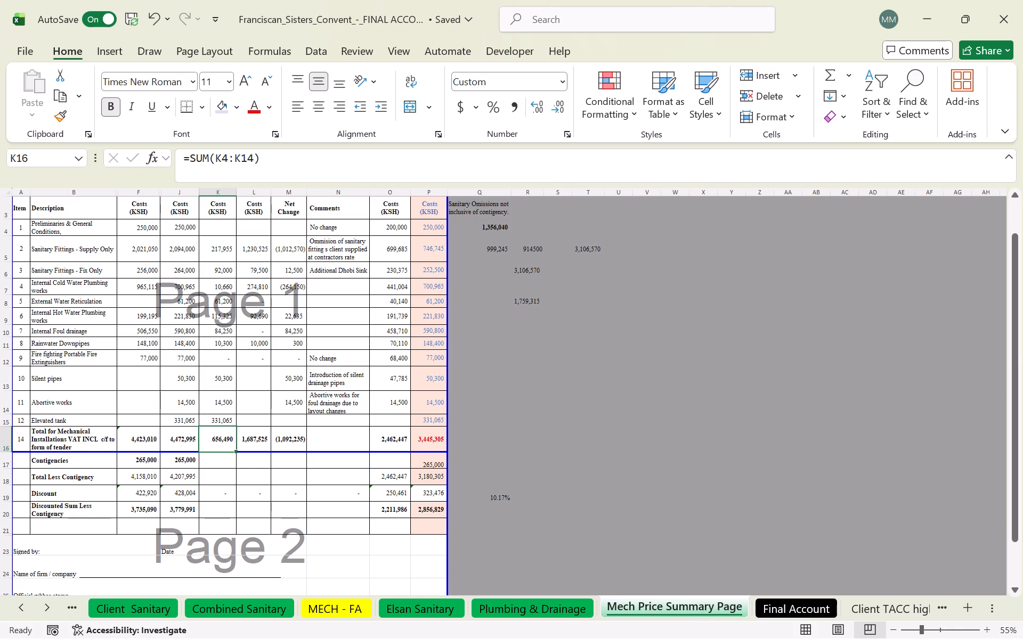
scroll(255, 343, "up", 2)
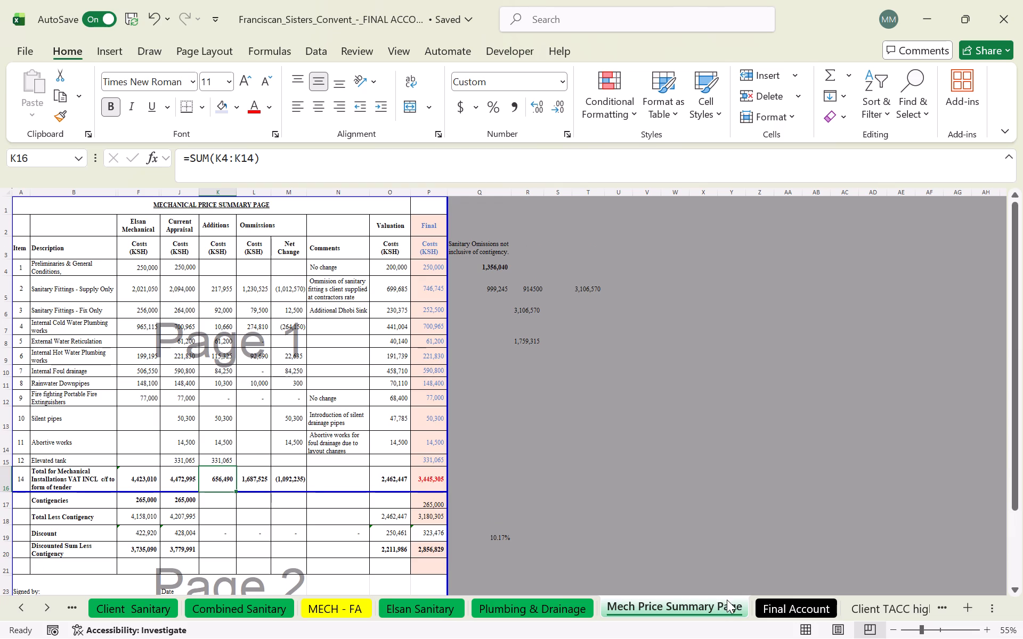
left_click(778, 605)
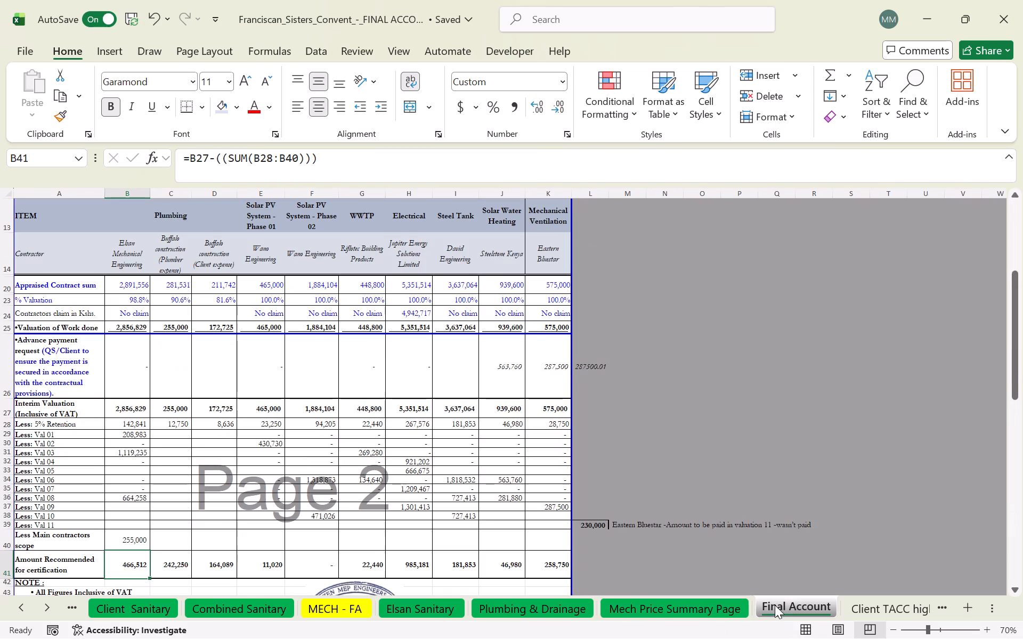
left_click(354, 612)
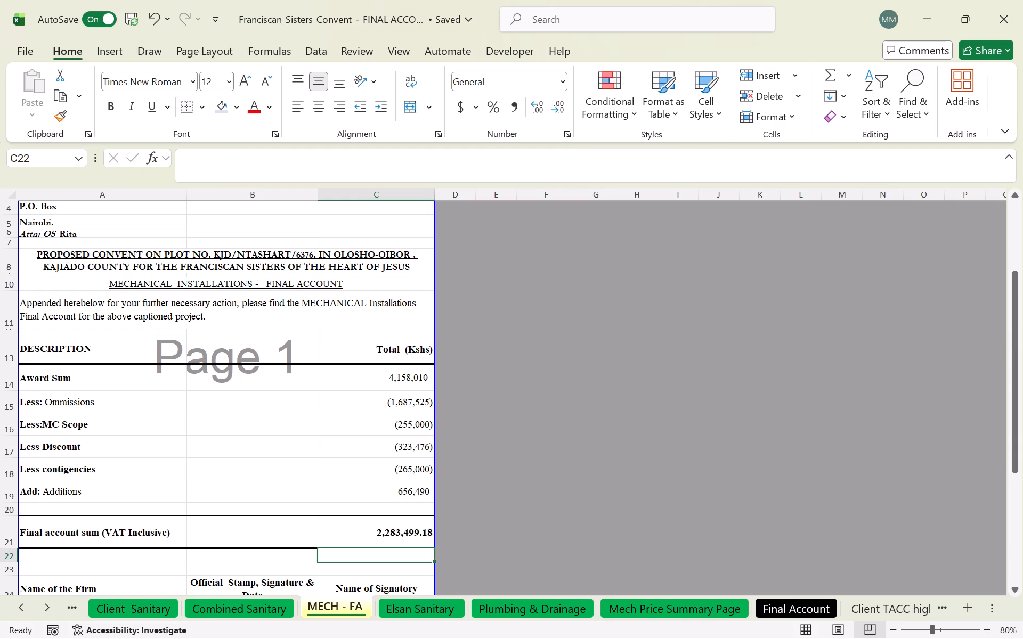
left_click(372, 405)
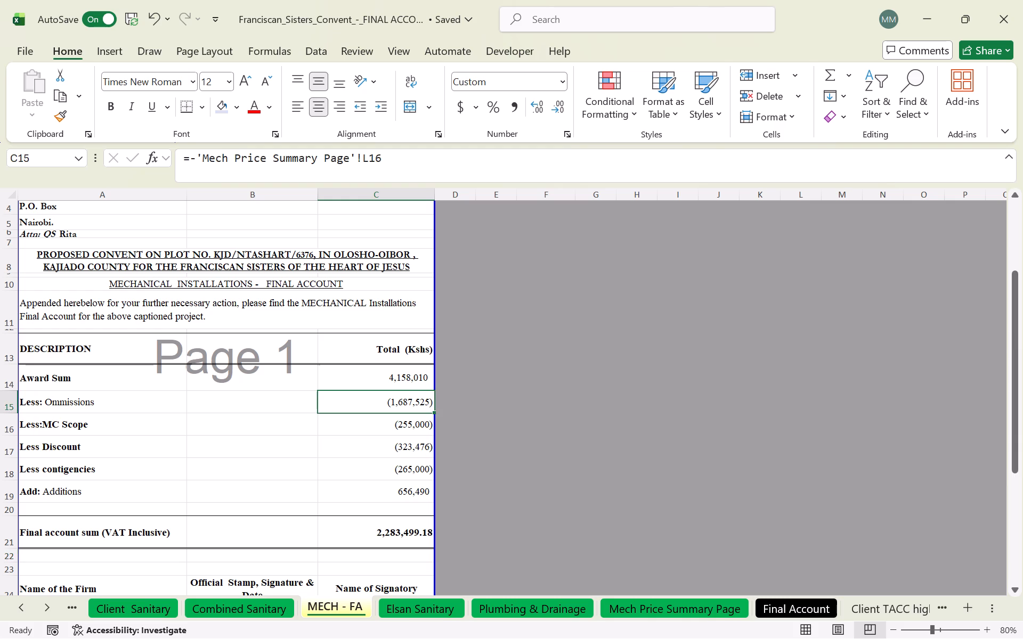
left_click(372, 428)
left_click(373, 446)
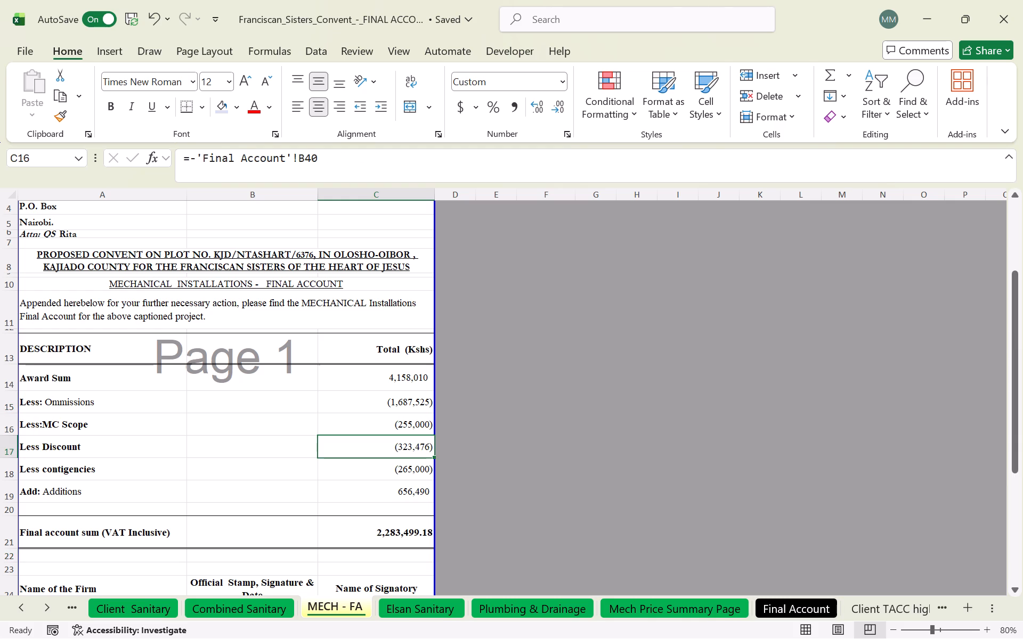
left_click(378, 469)
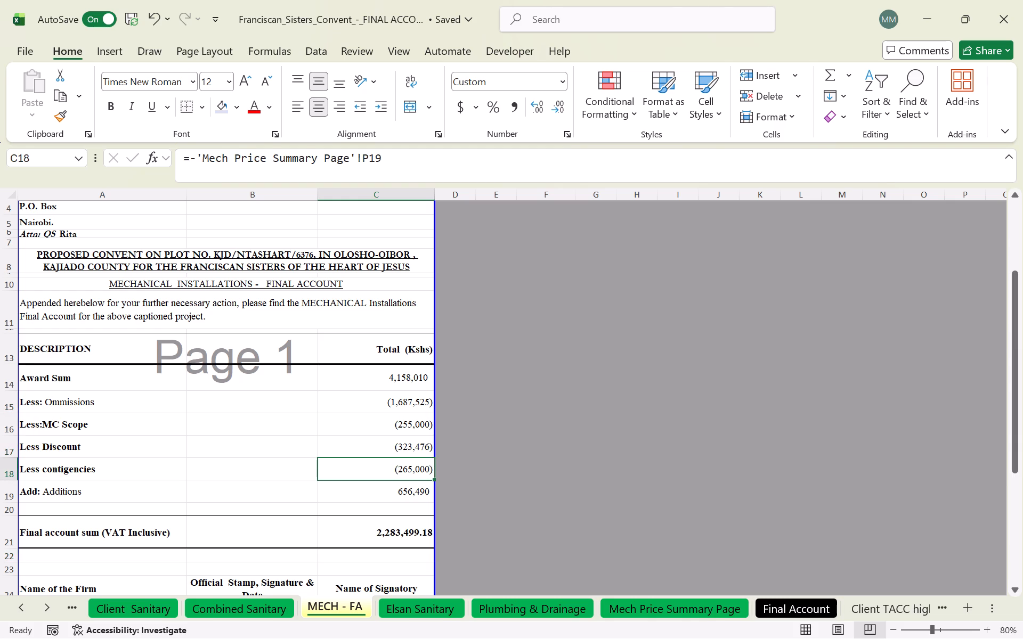
left_click(381, 493)
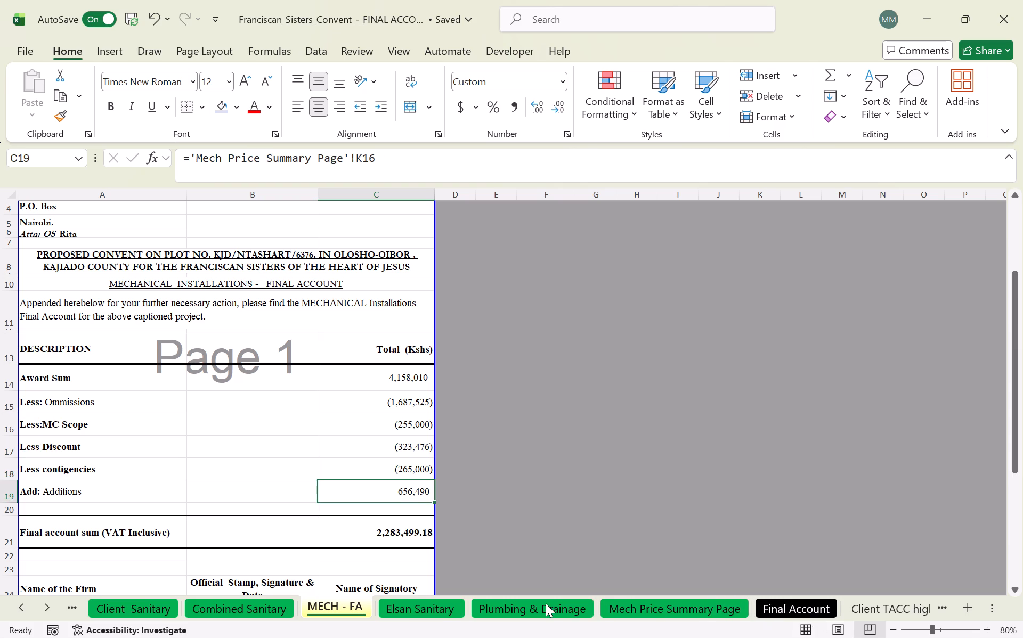
left_click(813, 609)
left_click(697, 603)
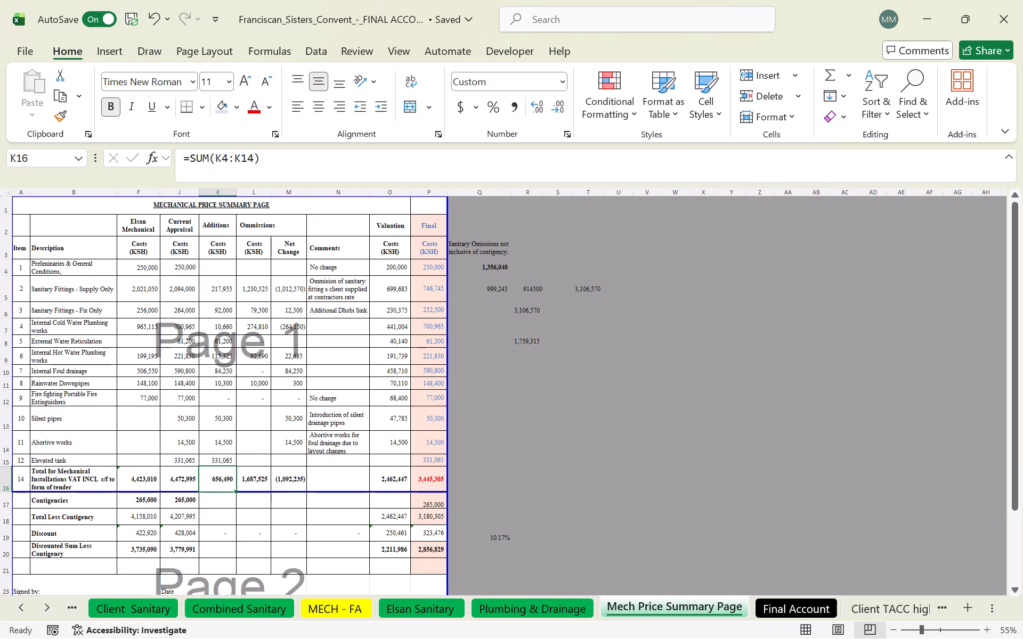
Extend the Additions, Omissions and Net Change totals in K16, L16 and M16 to sum rows 4 to 15, including the Elevated tank row.
double_click(226, 482)
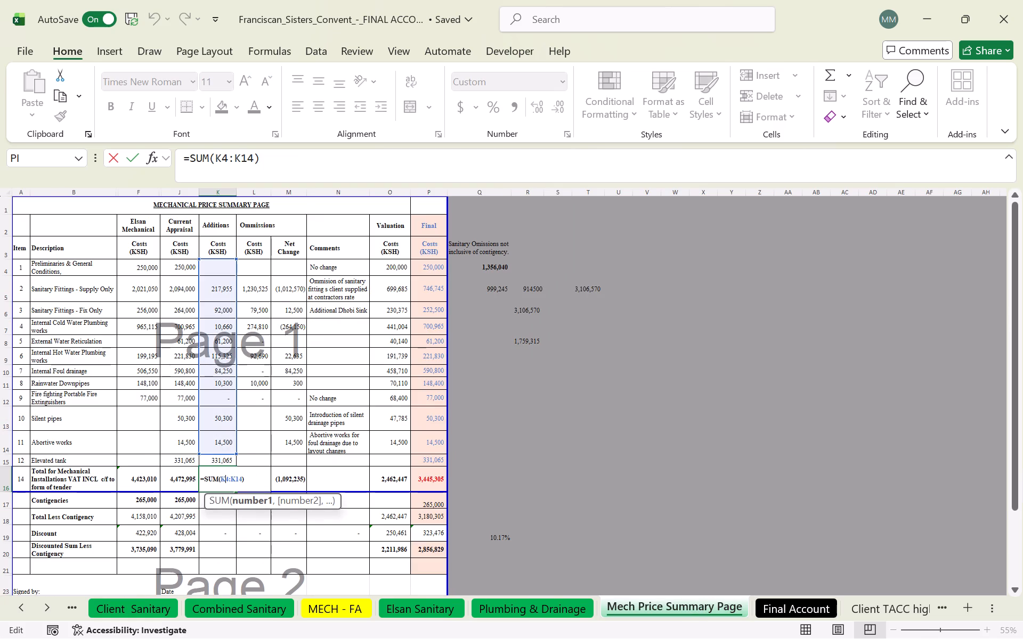
left_click_drag(236, 454, 236, 461)
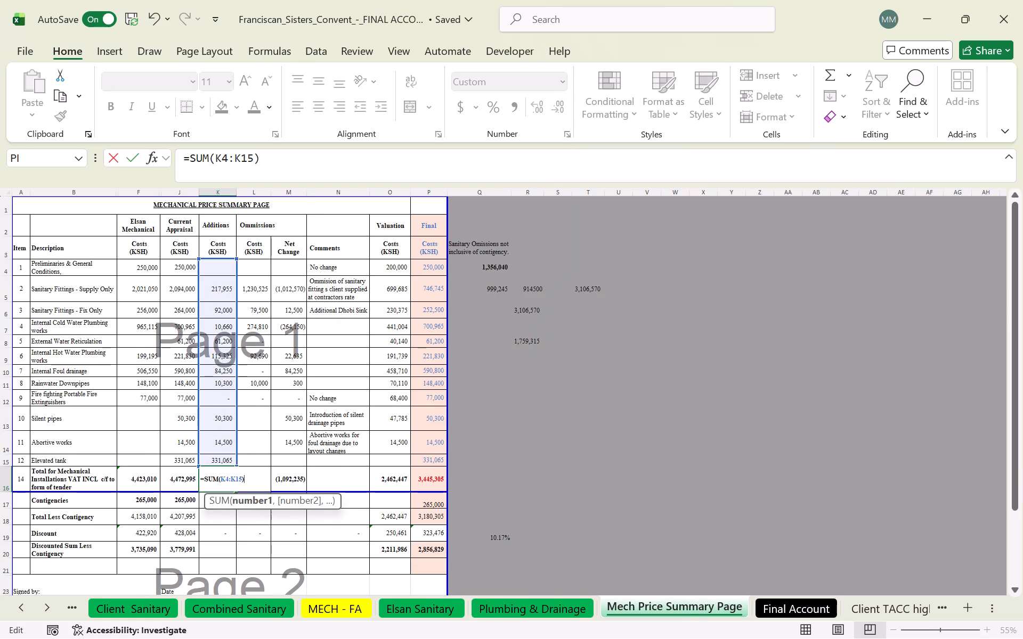
key("Return")
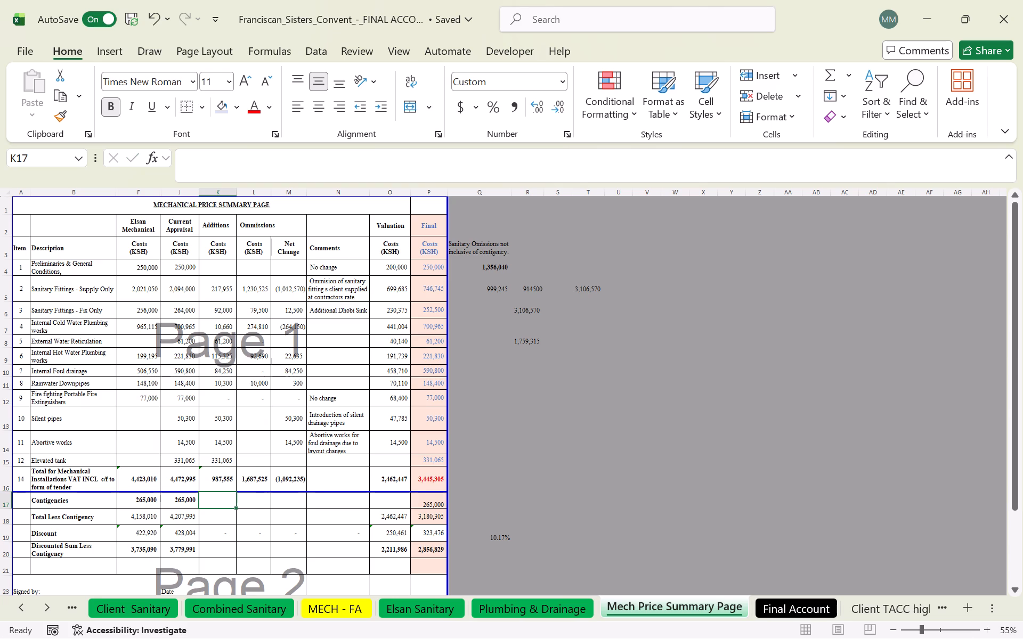
double_click(265, 482)
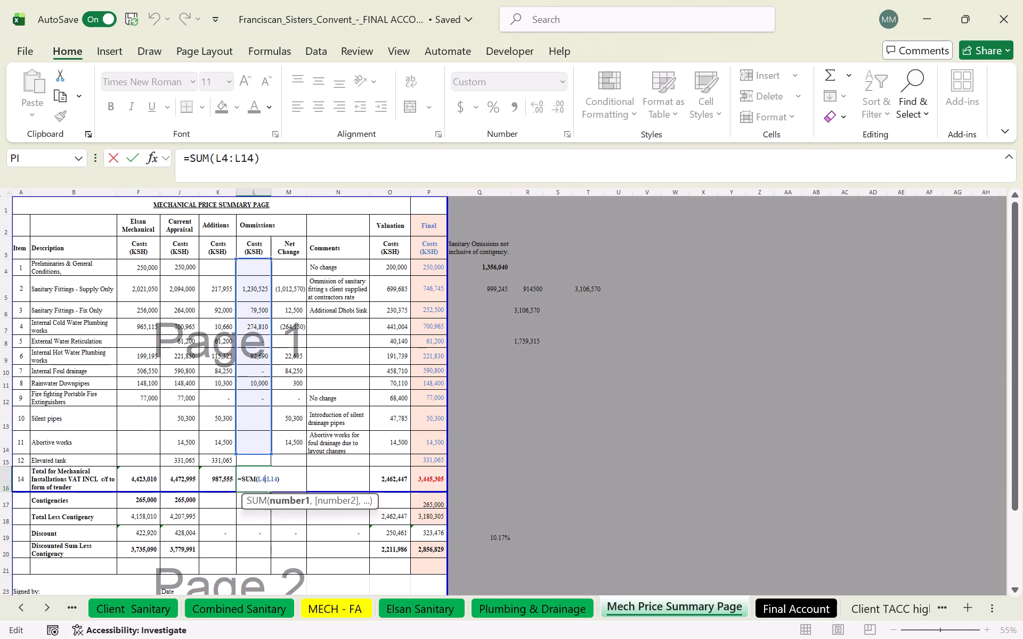
left_click_drag(272, 454, 270, 465)
key("Return")
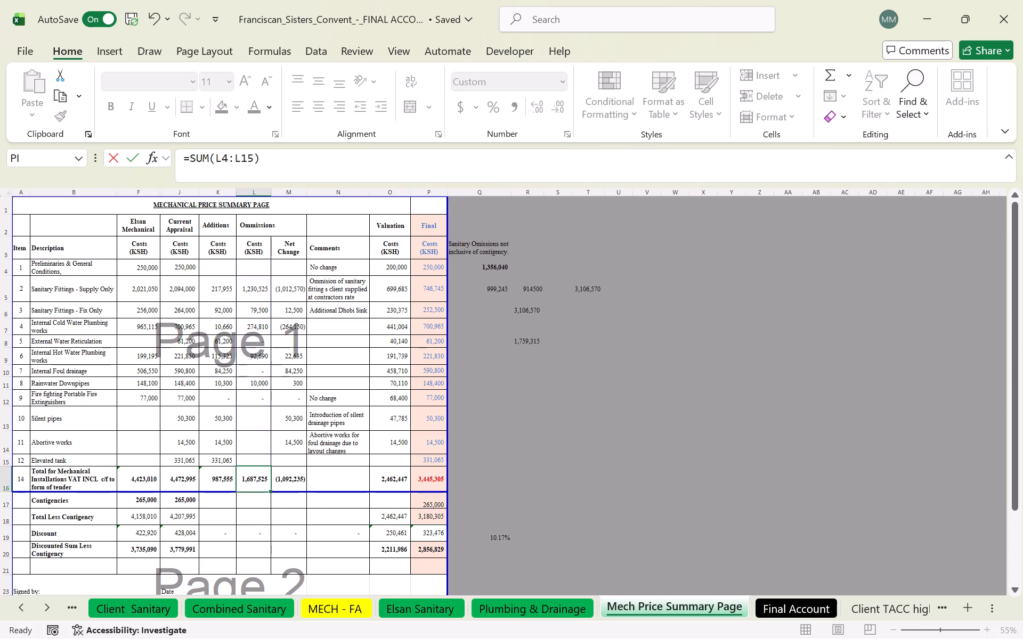
double_click(294, 480)
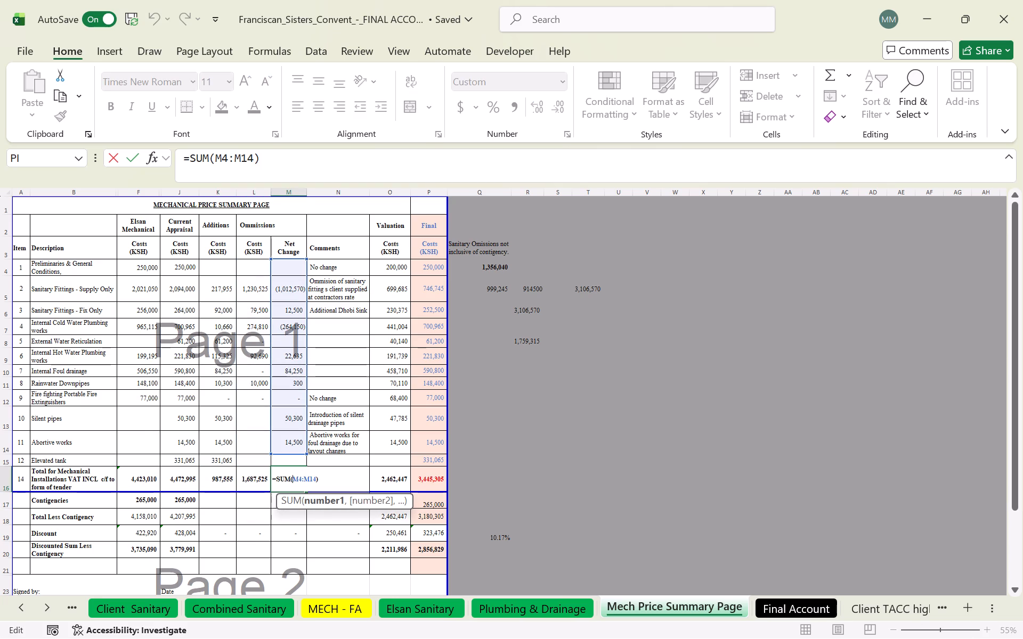
left_click_drag(305, 454, 305, 462)
key("Return")
Fill the Net Change formula from M14 down to the Elevated tank row in M15 and check the sum range in M16.
left_click(298, 447)
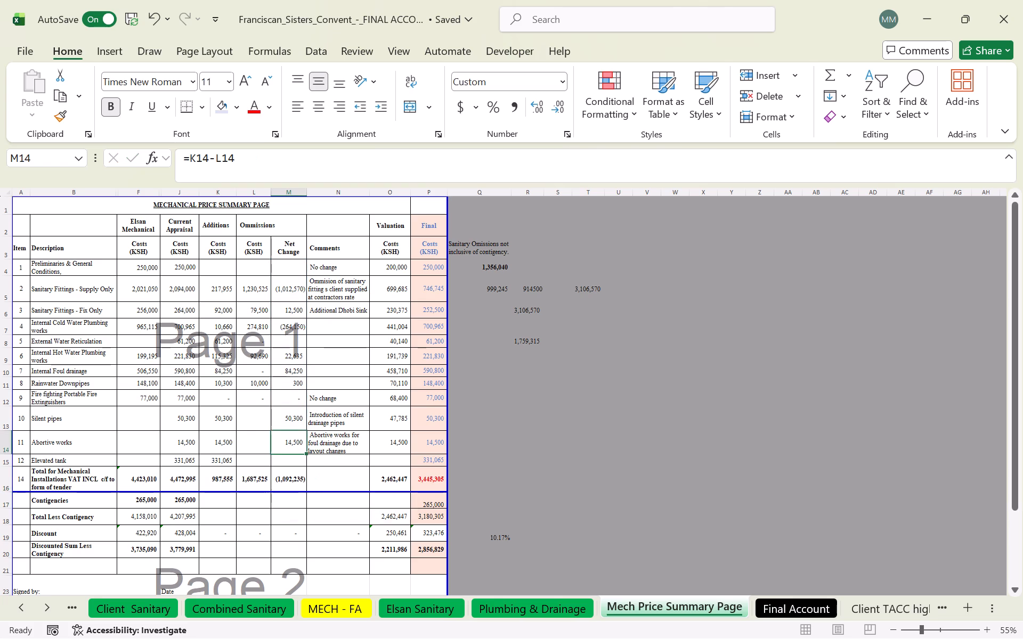
left_click(298, 446)
key("Return")
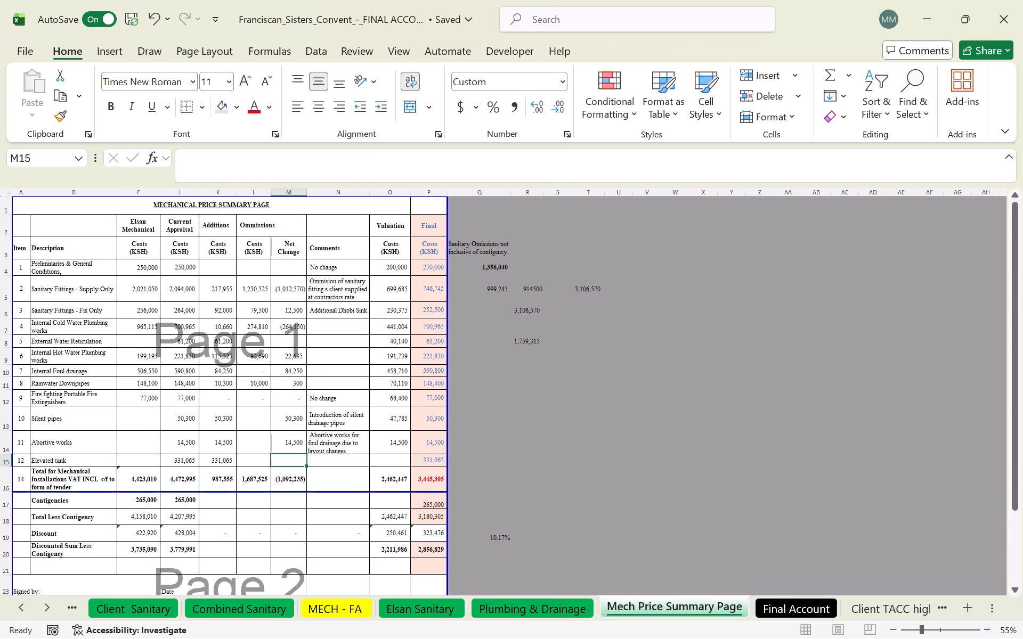
left_click(300, 447)
left_click_drag(305, 453, 306, 461)
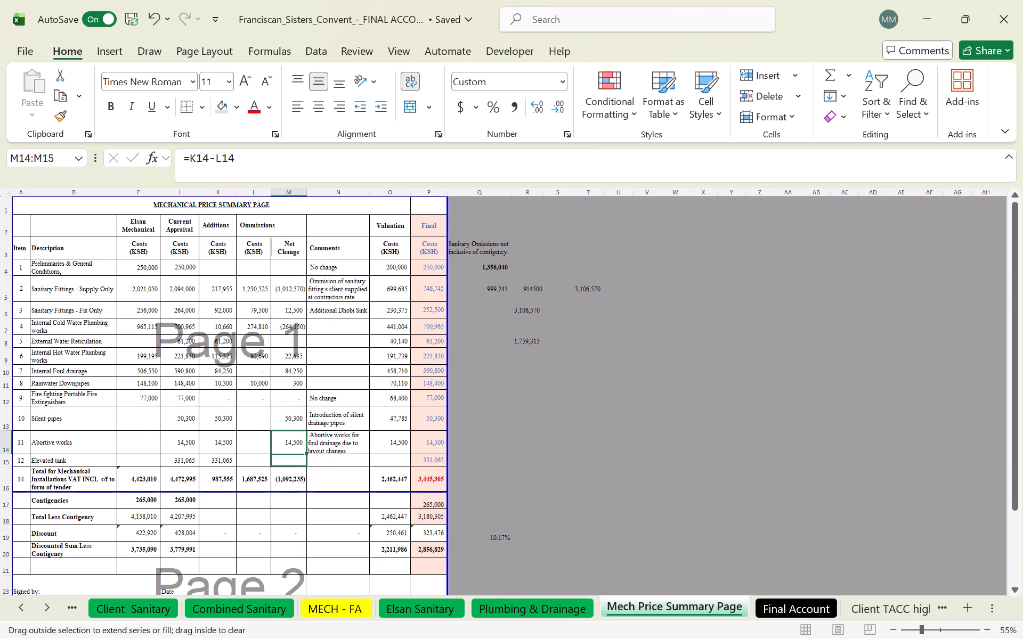
left_click(346, 477)
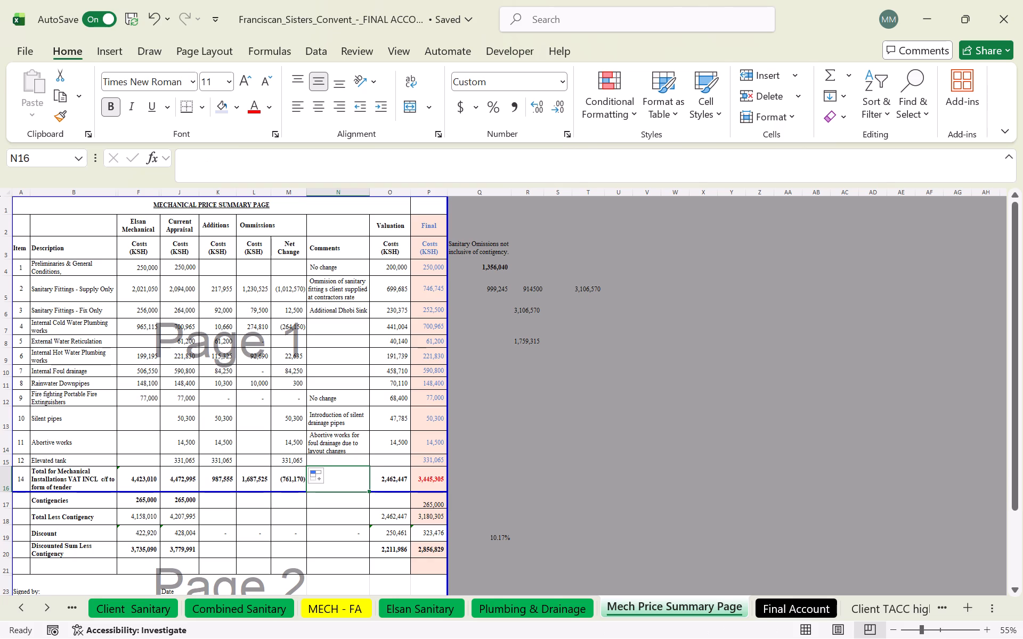
double_click(289, 479)
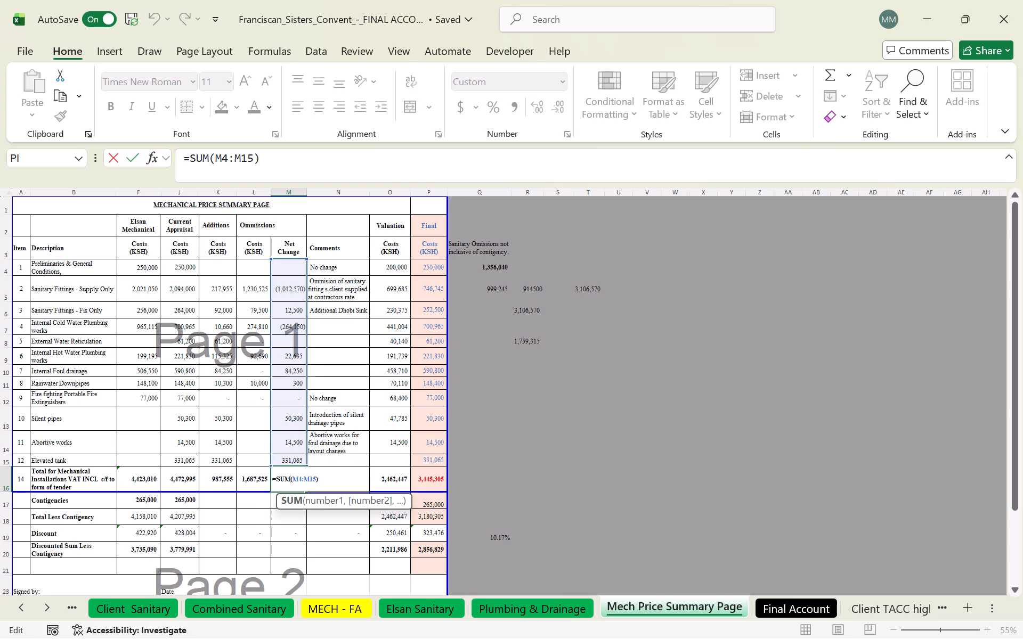
key("Return")
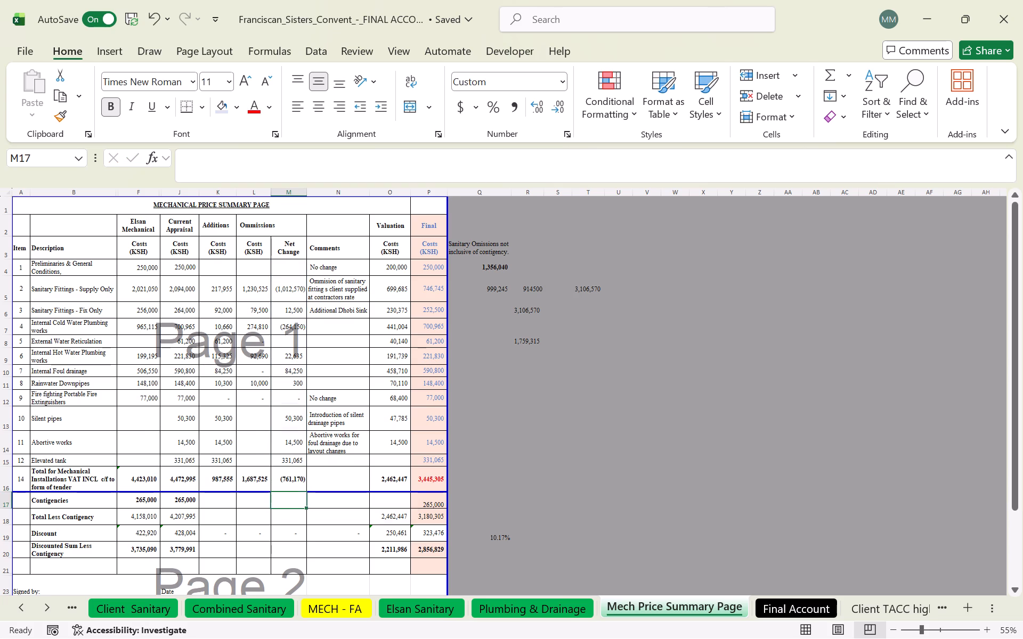
In Q20 of the Mech Price Summary Page, calculate the difference from the MECH - FA total with =P20-'MECH - FA '!C21.
left_click(782, 603)
left_click(345, 609)
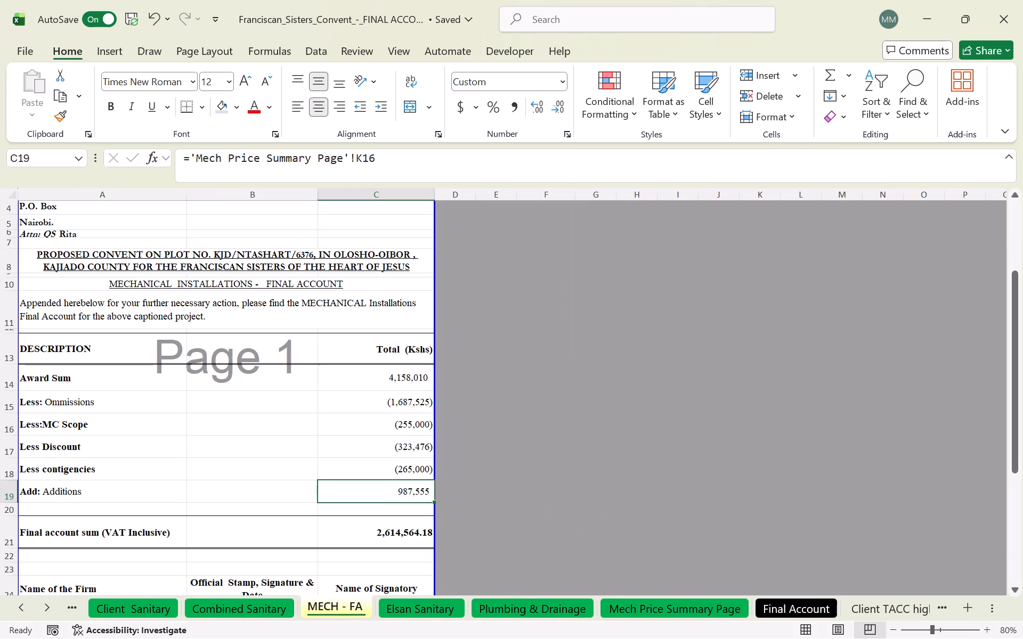
left_click(790, 606)
left_click(696, 613)
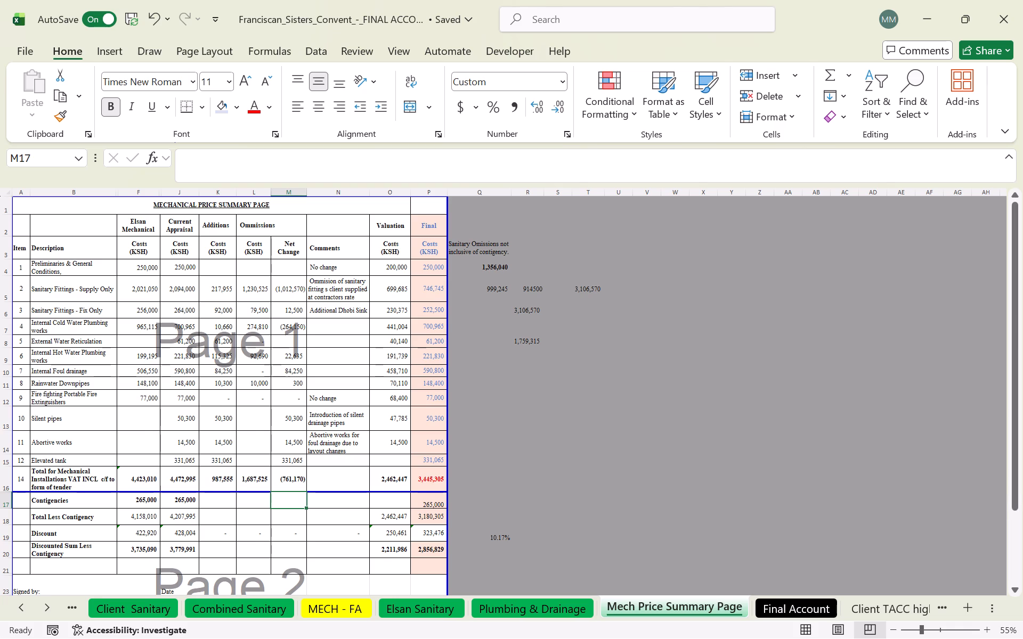
left_click(462, 550)
key("equal")
left_click(433, 550)
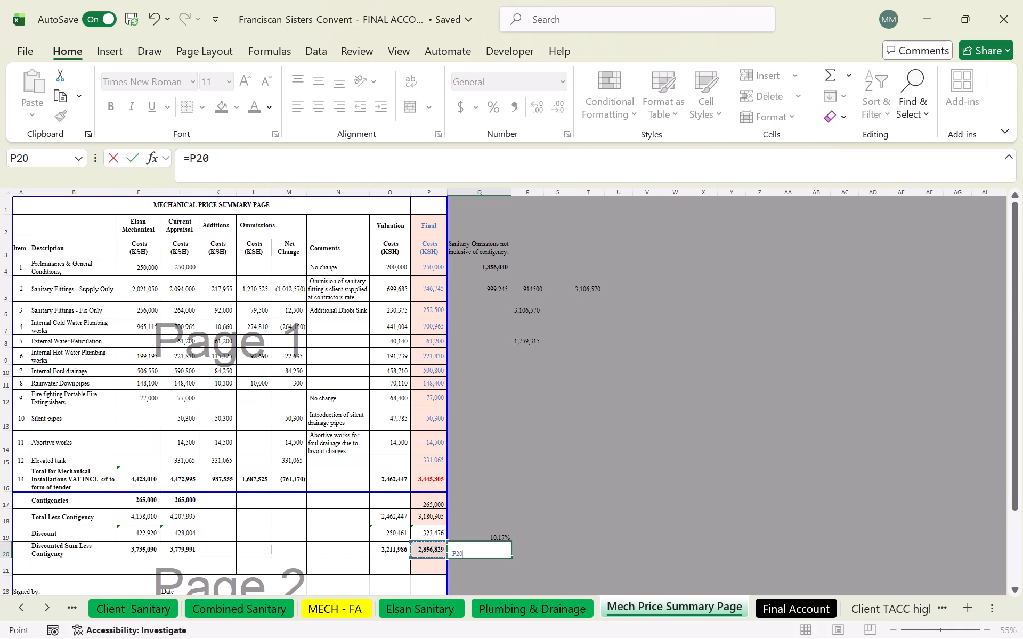
key("minus")
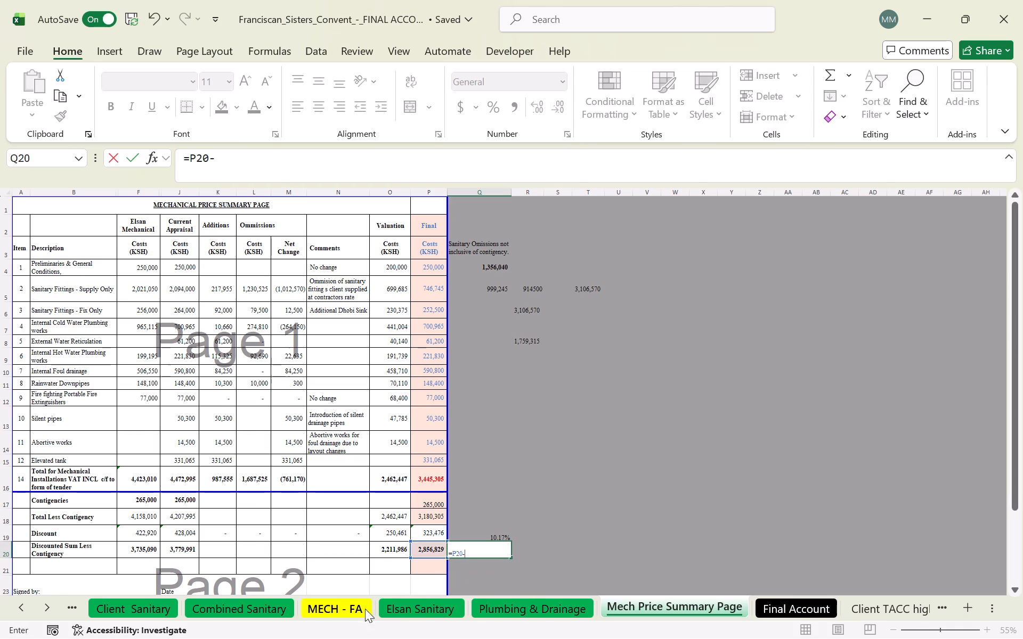
left_click(344, 606)
left_click(383, 540)
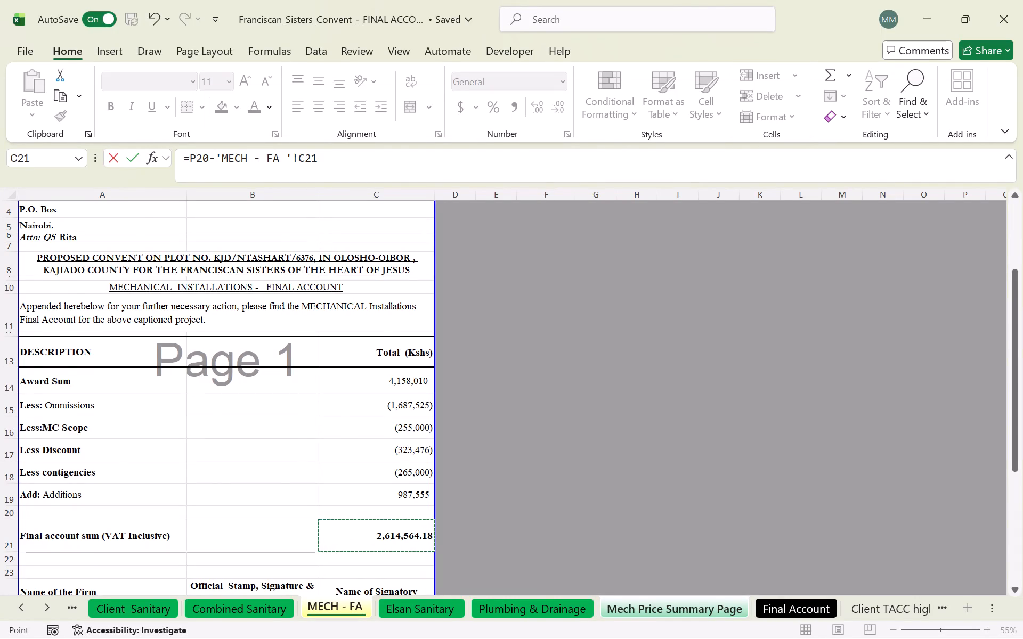
key("Return")
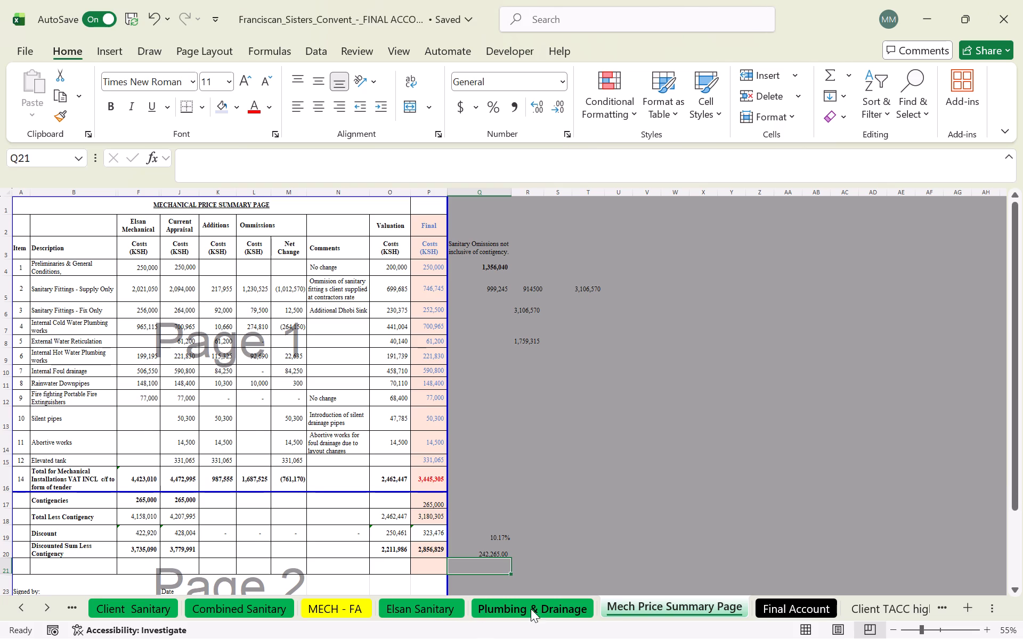
Relink the MECH - FA Award Sum in C14 to the Elsan Mechanical Total Less Contingency with ='Mech Price Summary Page'!F18.
left_click(806, 609)
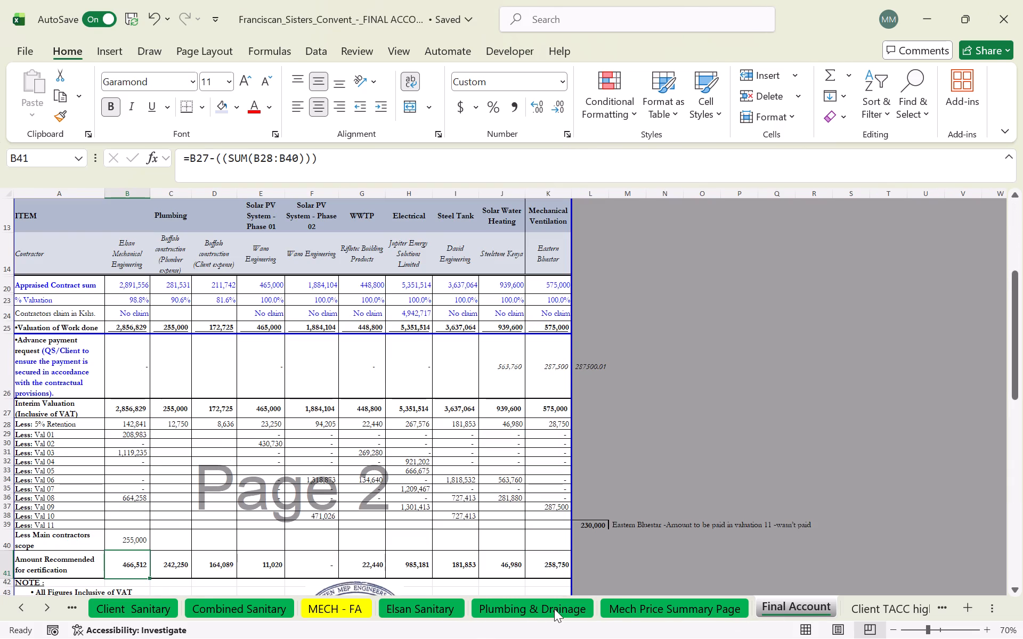
left_click(534, 609)
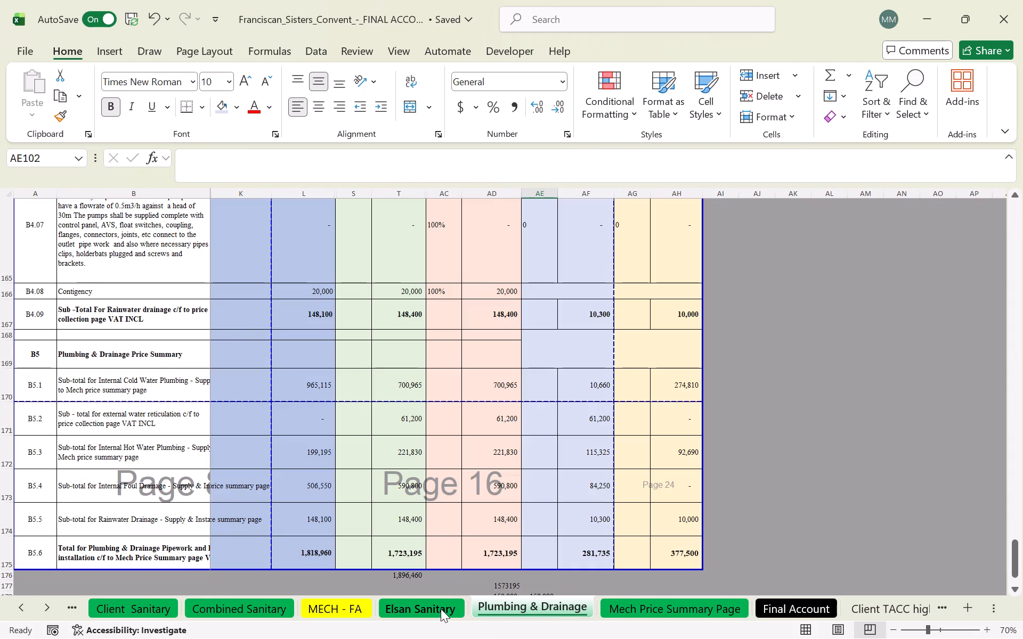
left_click(354, 614)
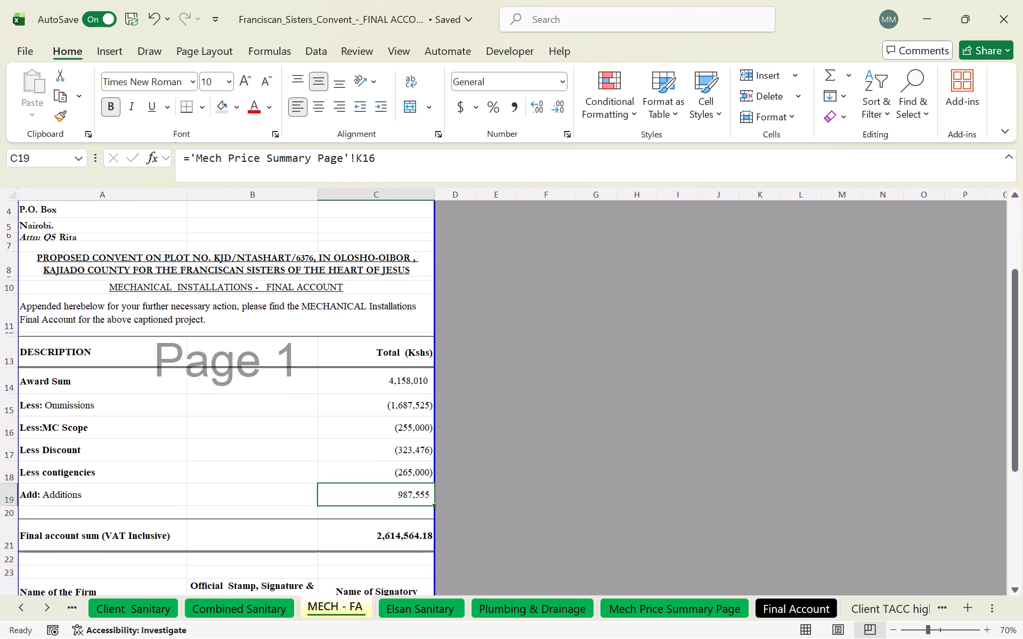
left_click(384, 388)
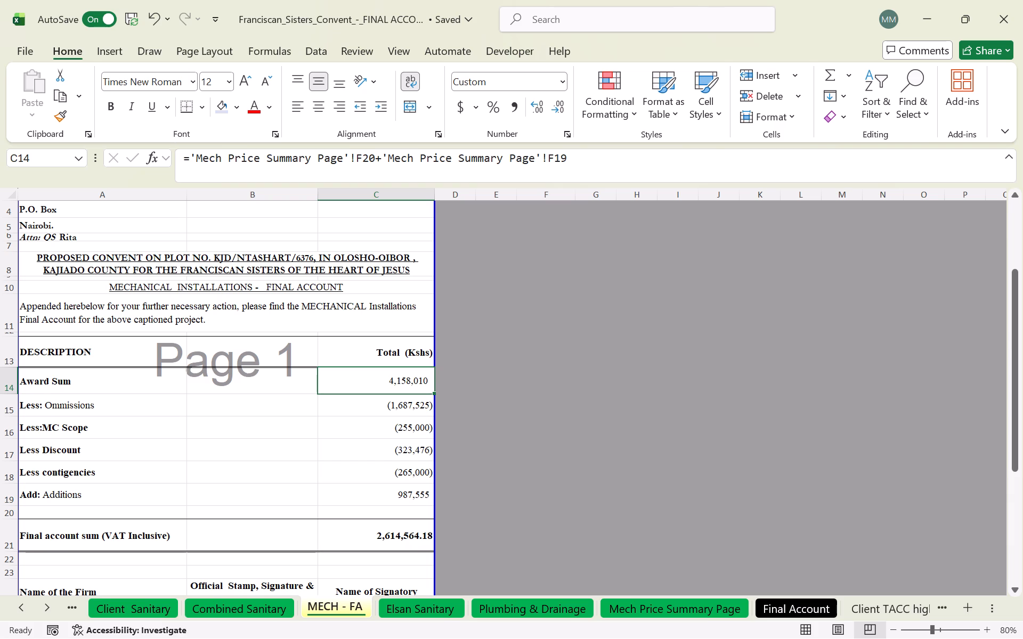
key("equal")
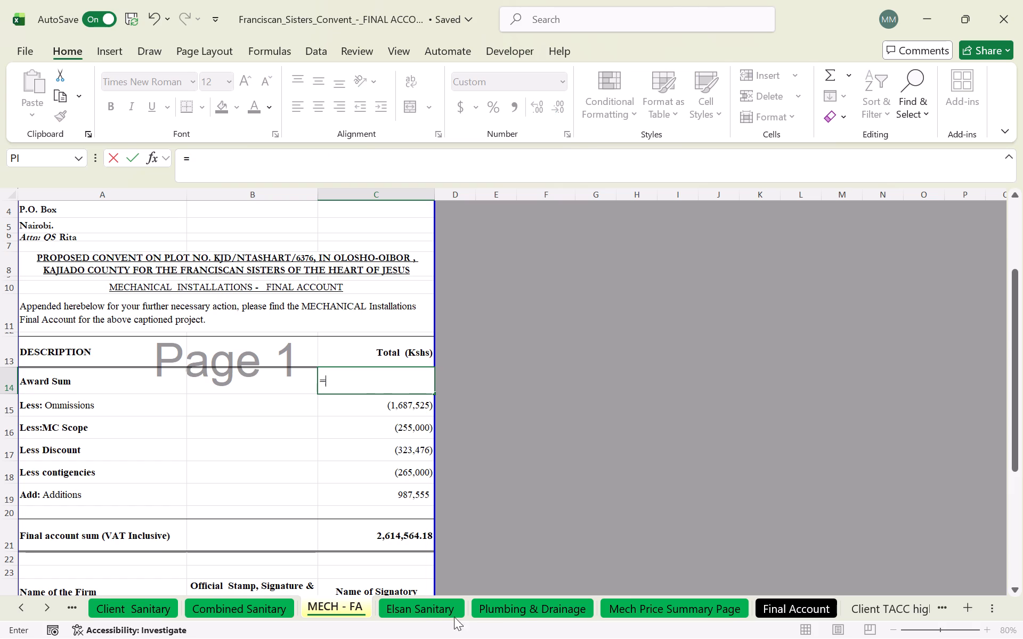
left_click(429, 610)
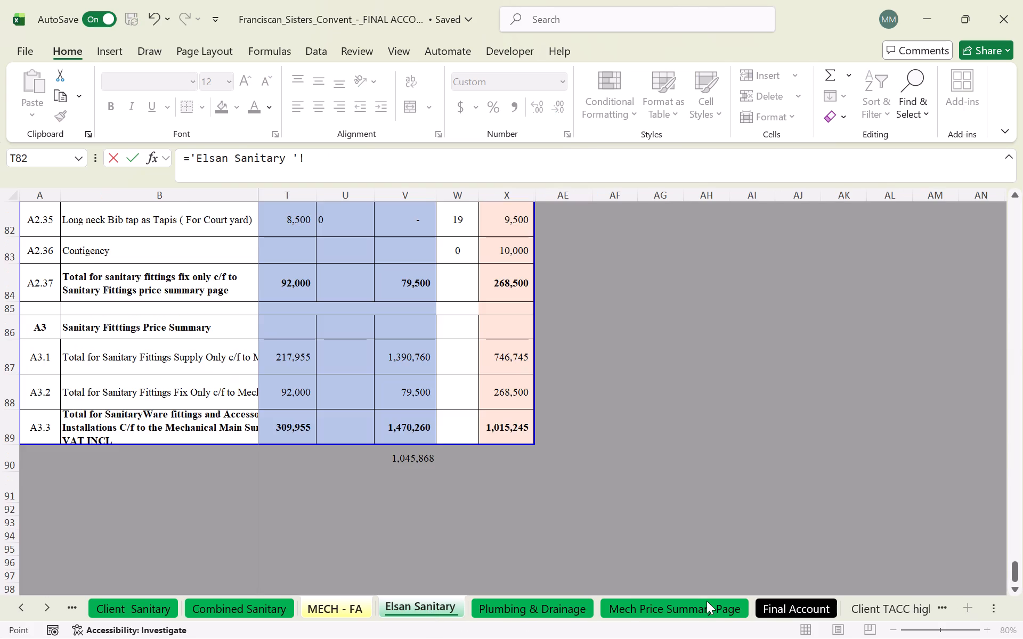
left_click(775, 607)
left_click(644, 612)
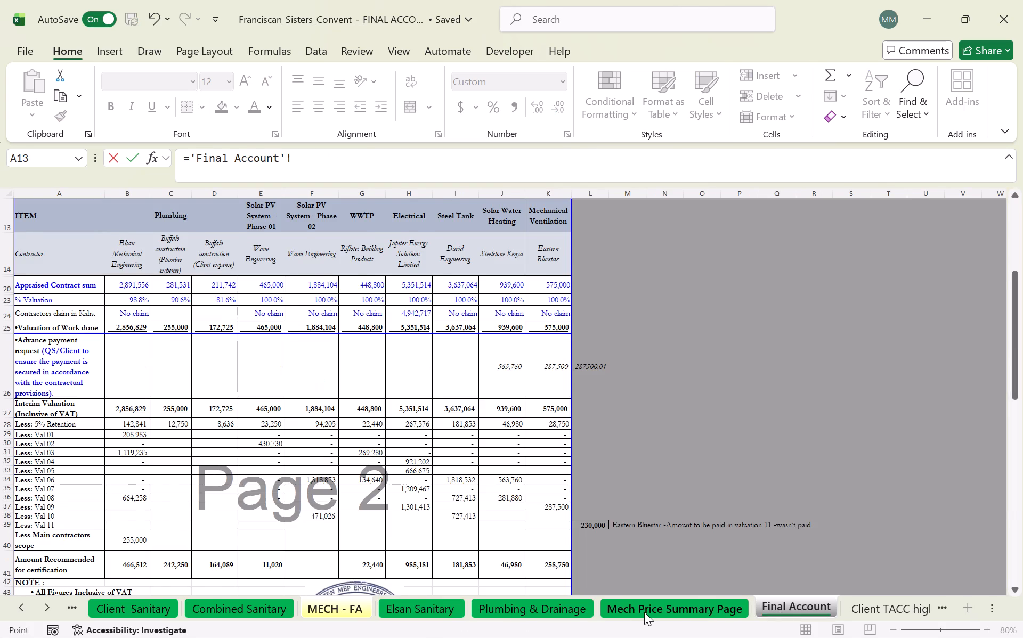
left_click(134, 480)
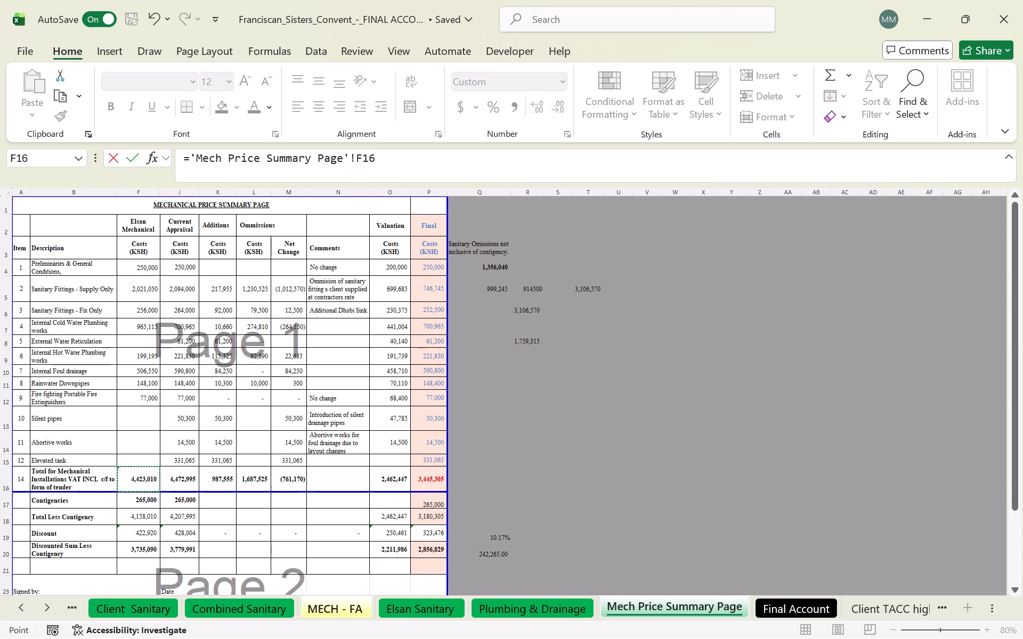
left_click(150, 517)
key("Return")
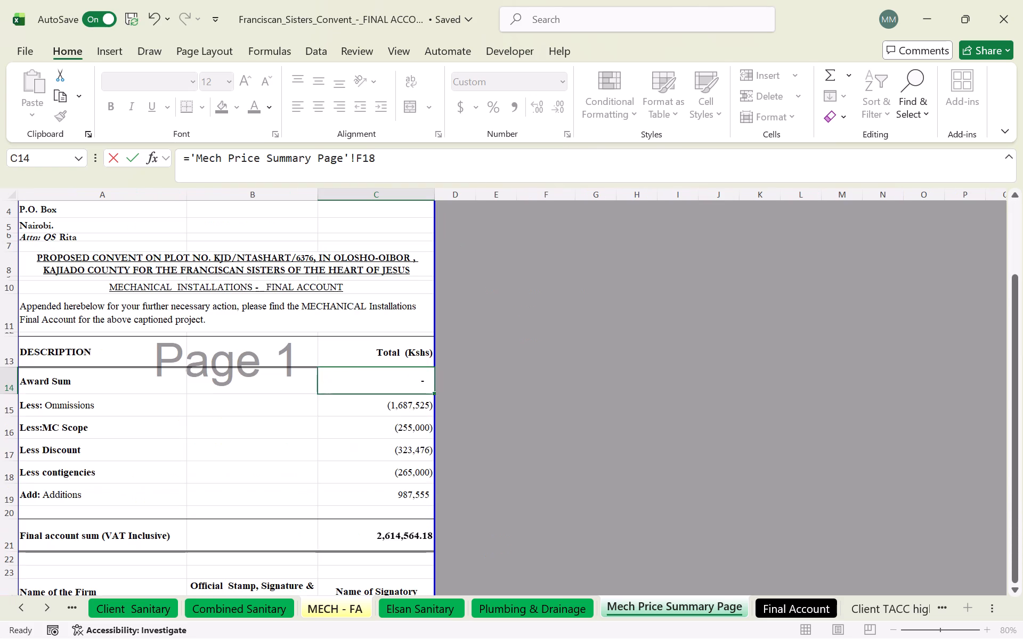
Delete the Less contigencies row, row 18, from the MECH - FA sheet.
left_click(9, 474)
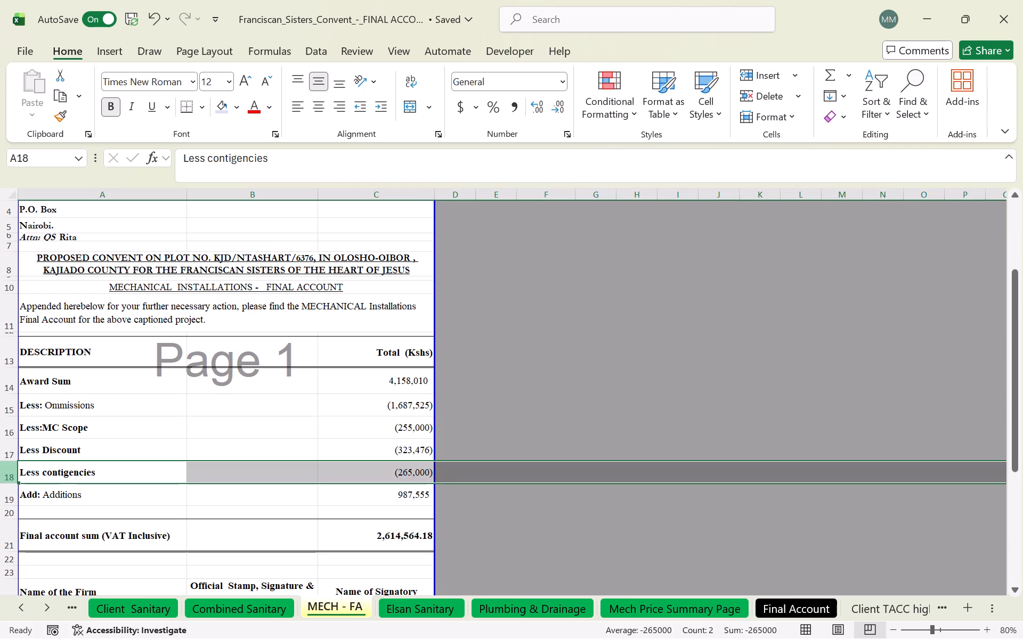
right_click(10, 474)
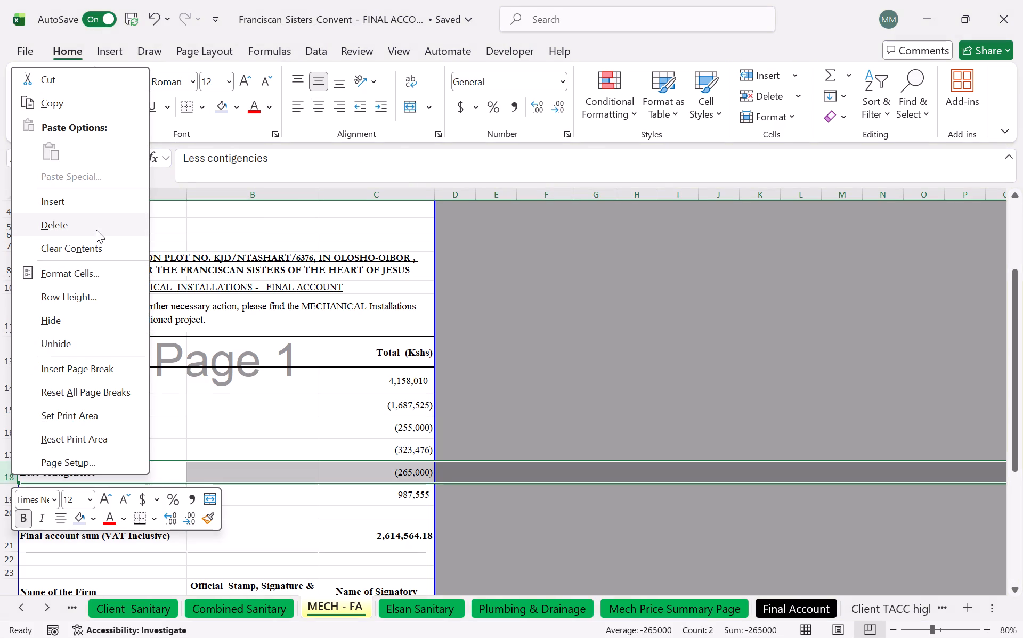
left_click(96, 230)
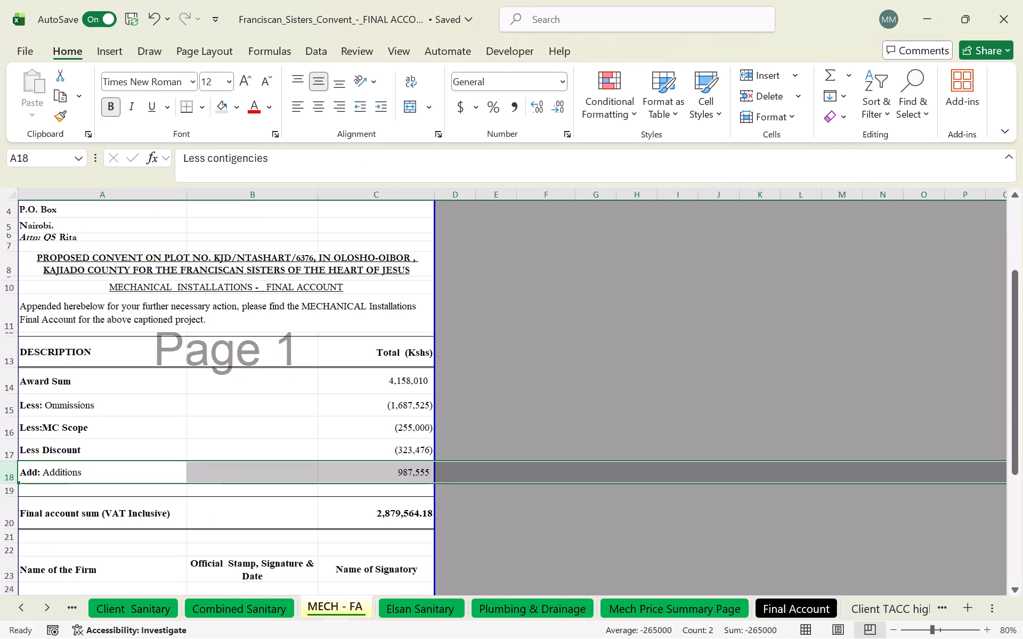
left_click(510, 403)
Check the Final Account figures, the discounted sum in P20 and the difference formula in Q20 of the Mech Price Summary Page.
left_click(781, 613)
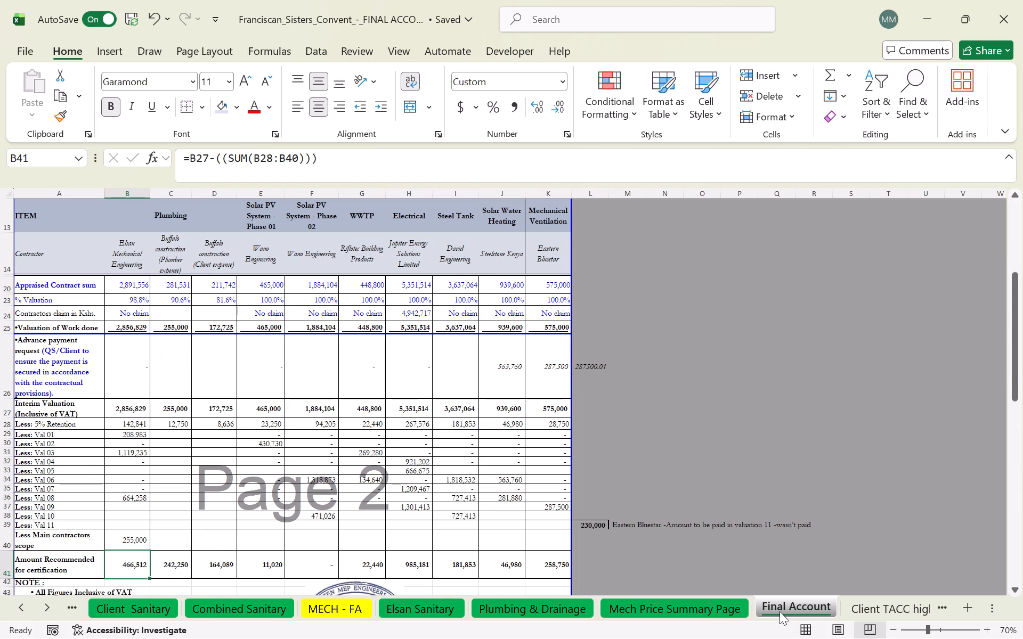
left_click(686, 613)
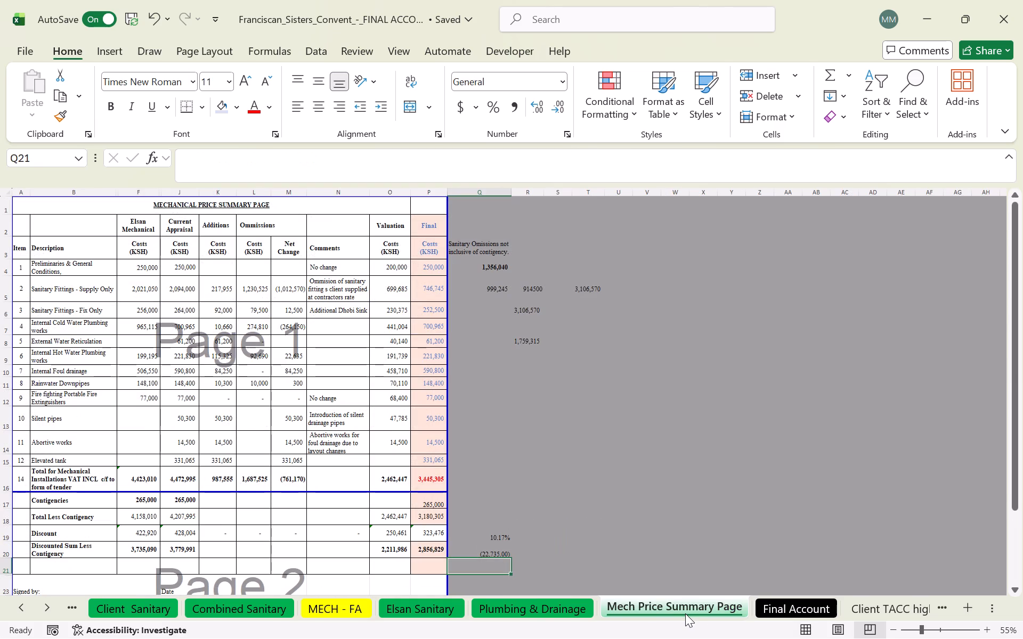
left_click(433, 552)
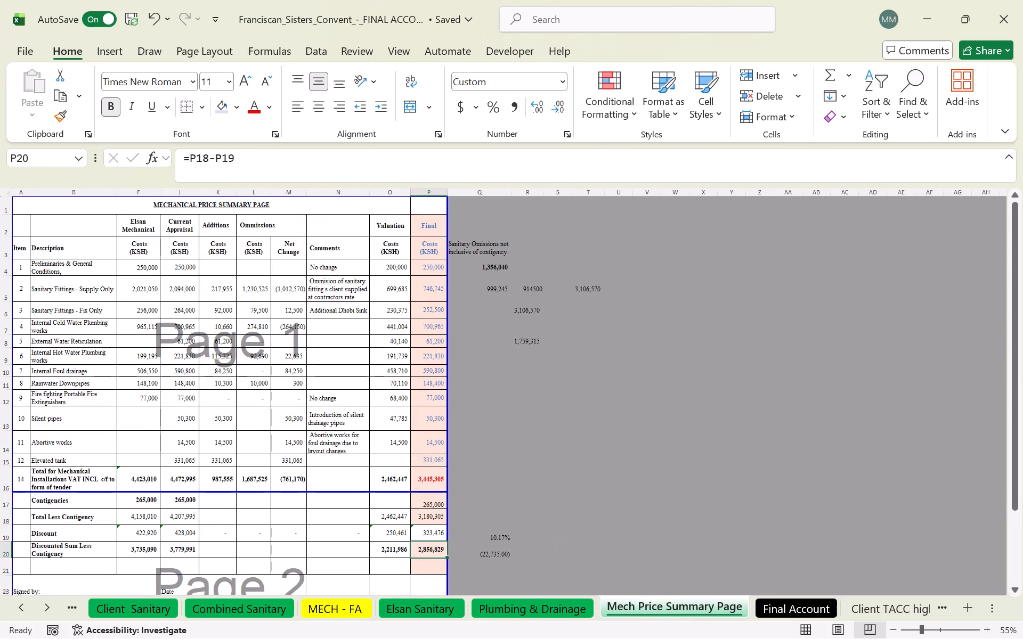
left_click(483, 557)
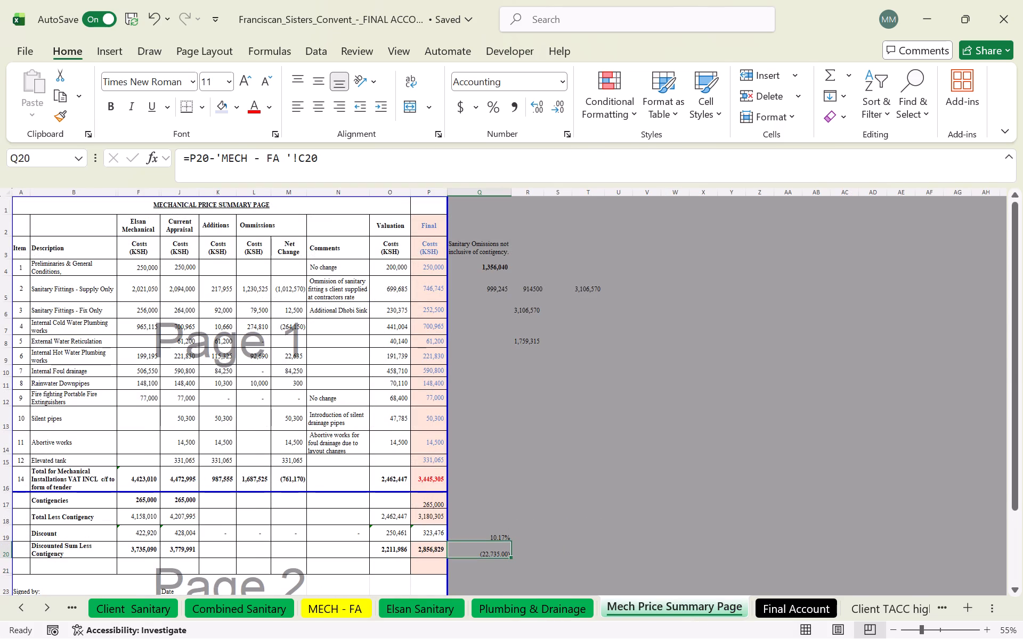
left_click(566, 490)
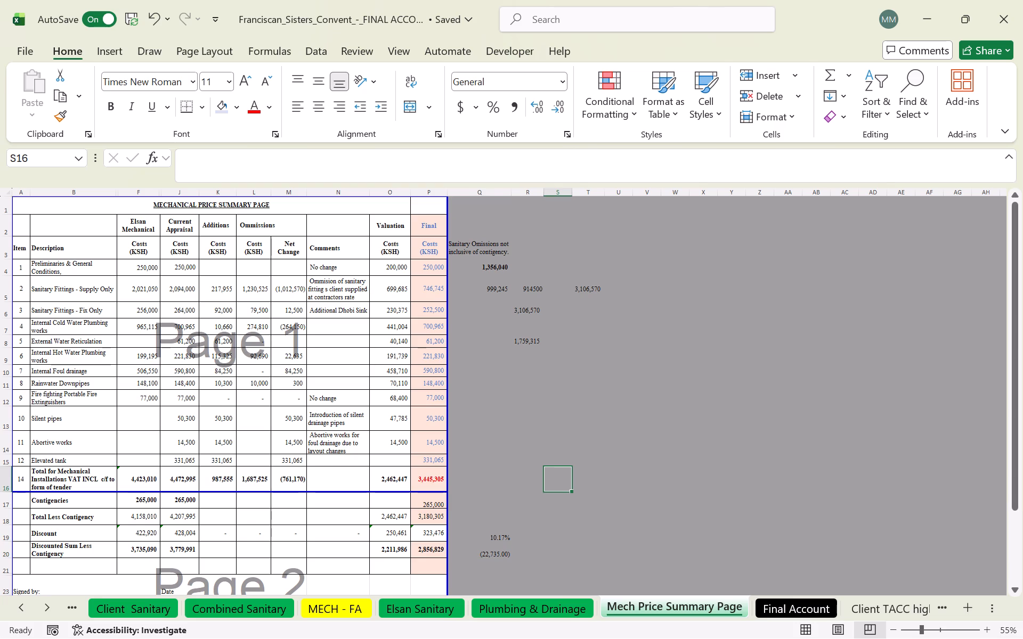
Add the note "Already less contigencies" in D14 beside the Award Sum on the MECH - FA sheet.
left_click(149, 520)
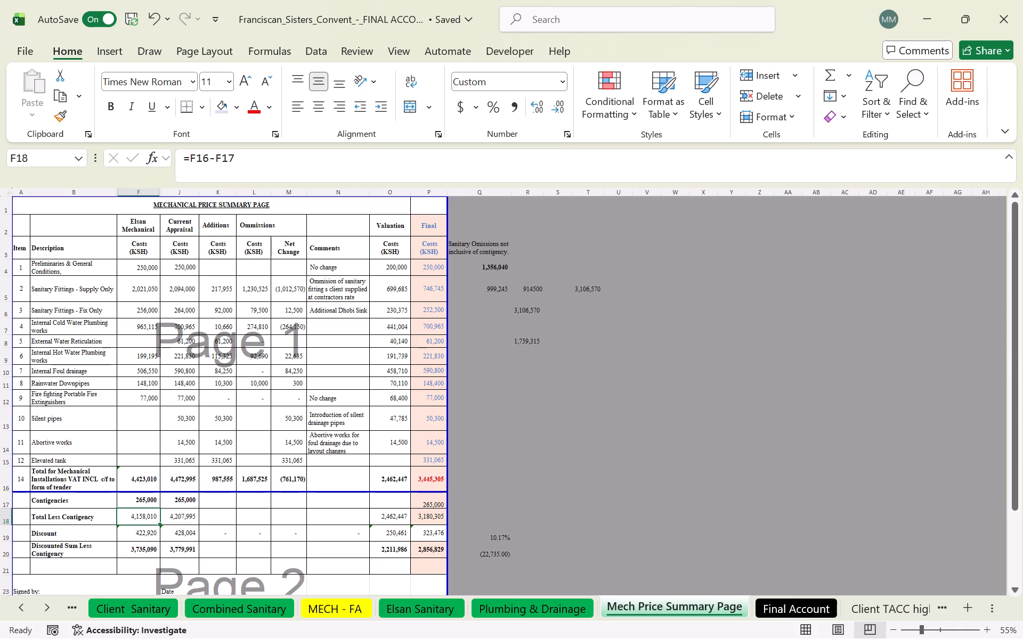
left_click(778, 608)
left_click(351, 611)
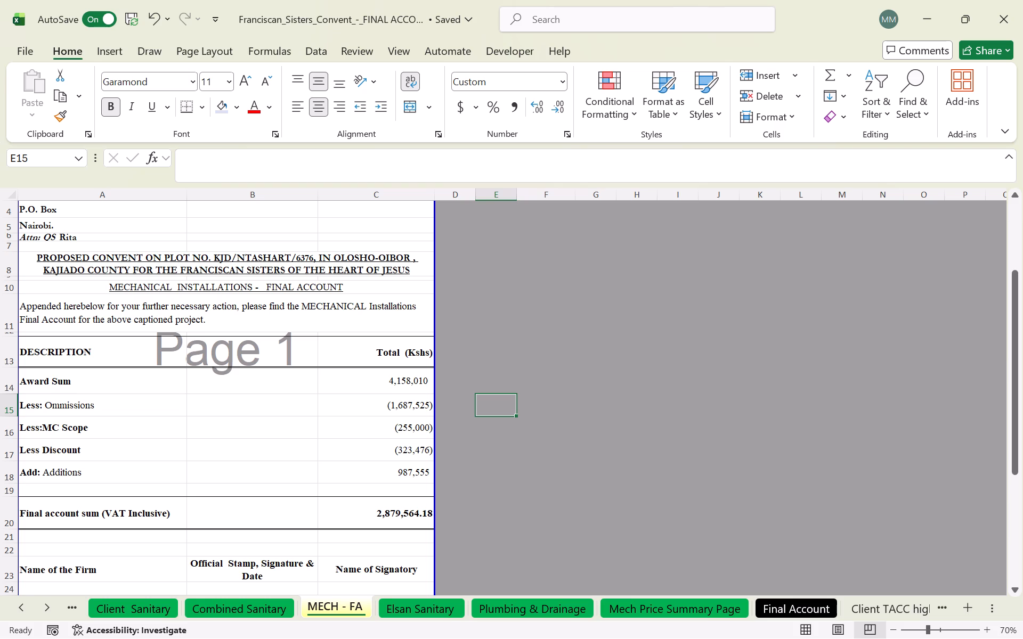
left_click(400, 386)
left_click(452, 381)
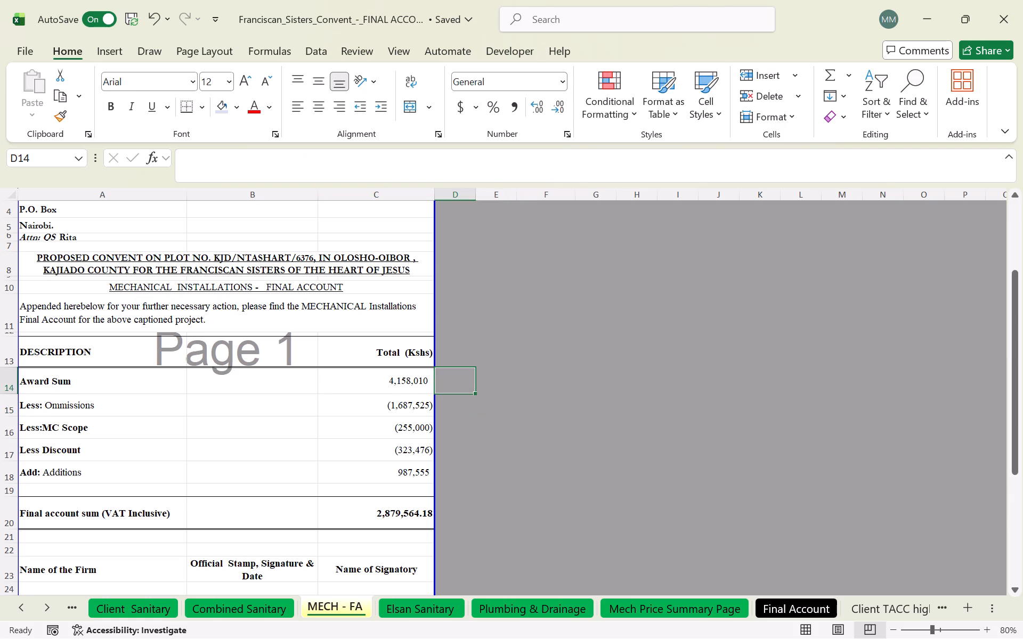
key("BackSpace")
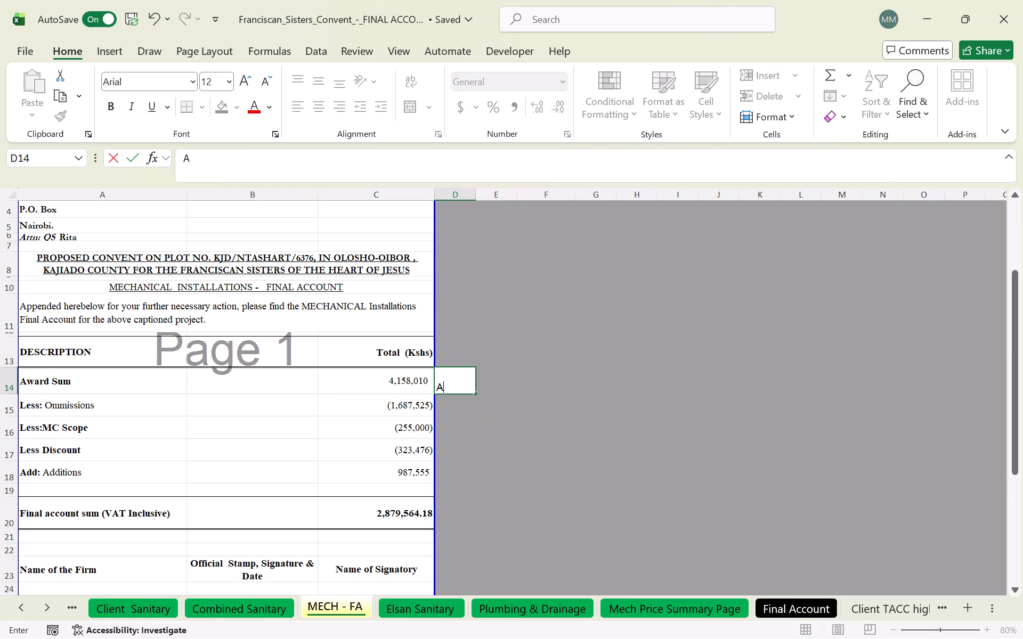
type("lready less con")
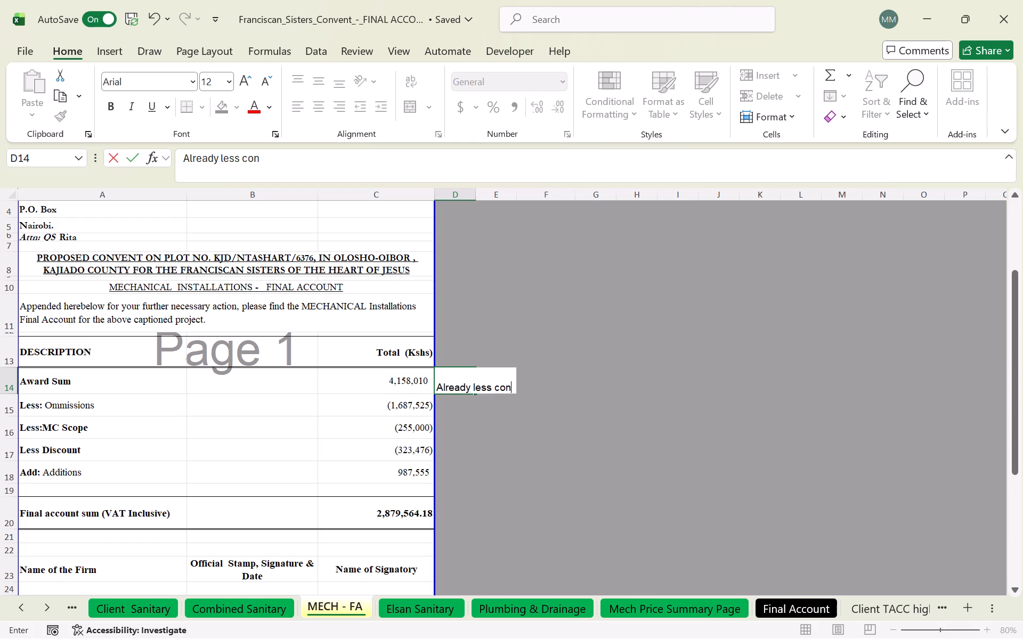
type("tigencies")
key("Return")
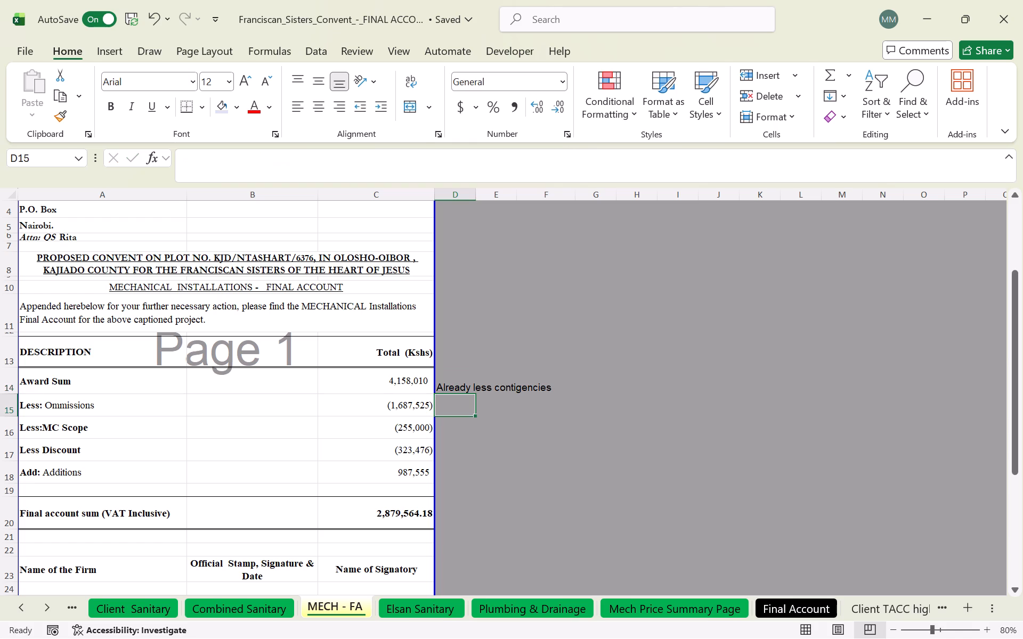
Change the plumbing firm's name in A25 of the MECH - FA signature block to M/s Elsan Plumbers.
scroll(436, 399, "down", 4)
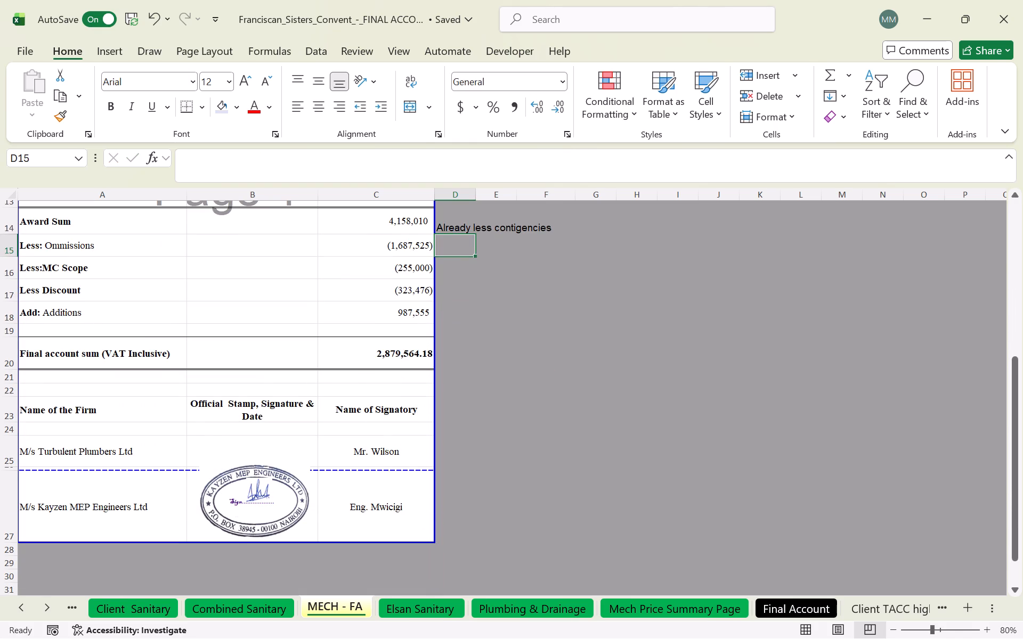
left_click(121, 457)
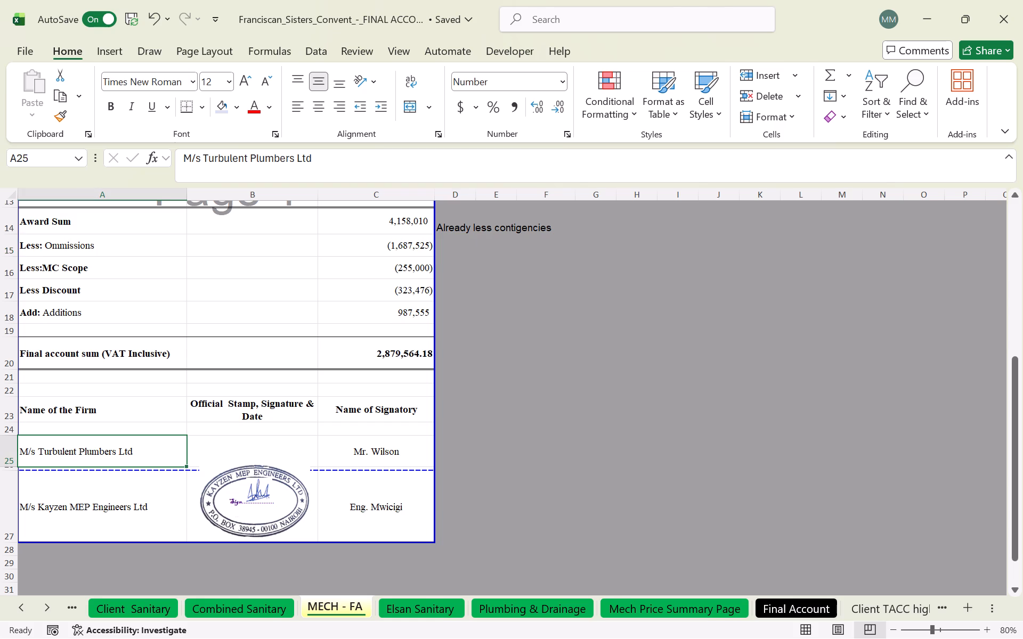
double_click(134, 449)
left_click_drag(137, 452, 50, 455)
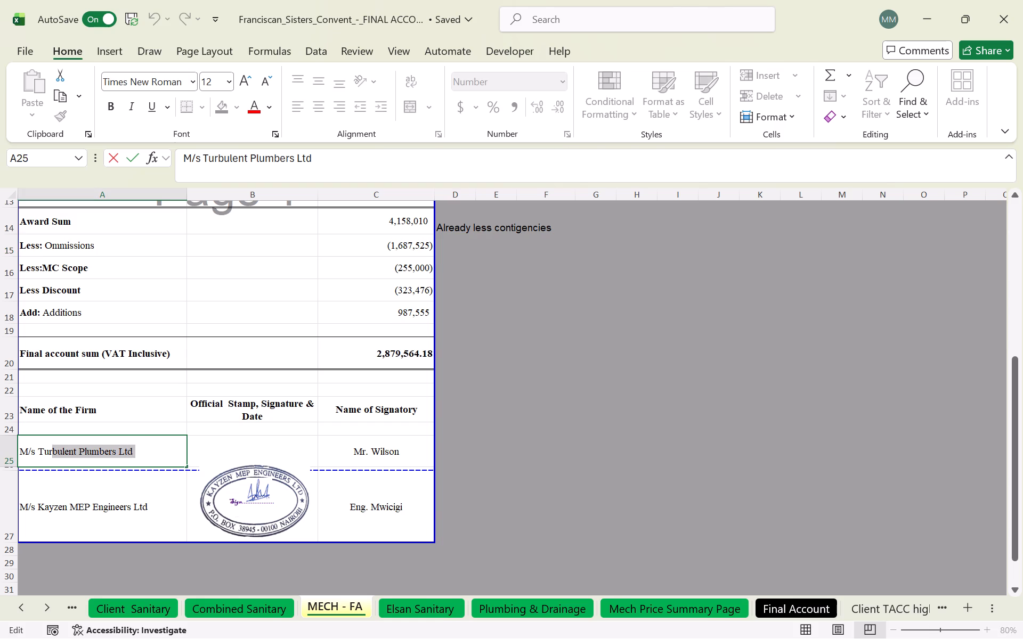
left_click_drag(50, 455, 40, 449)
key("e")
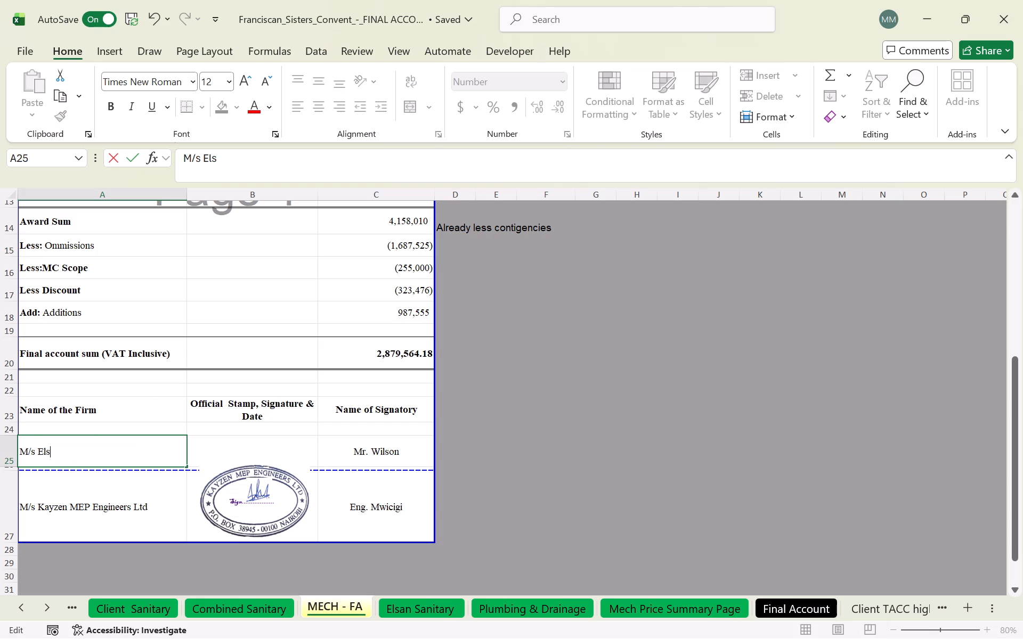
key("p")
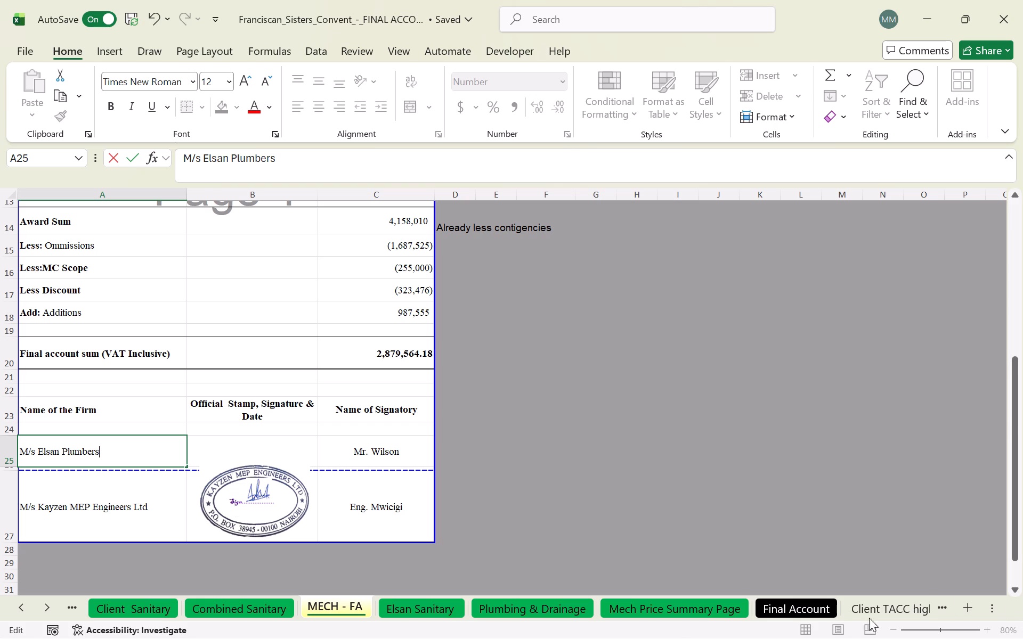
left_click(789, 609)
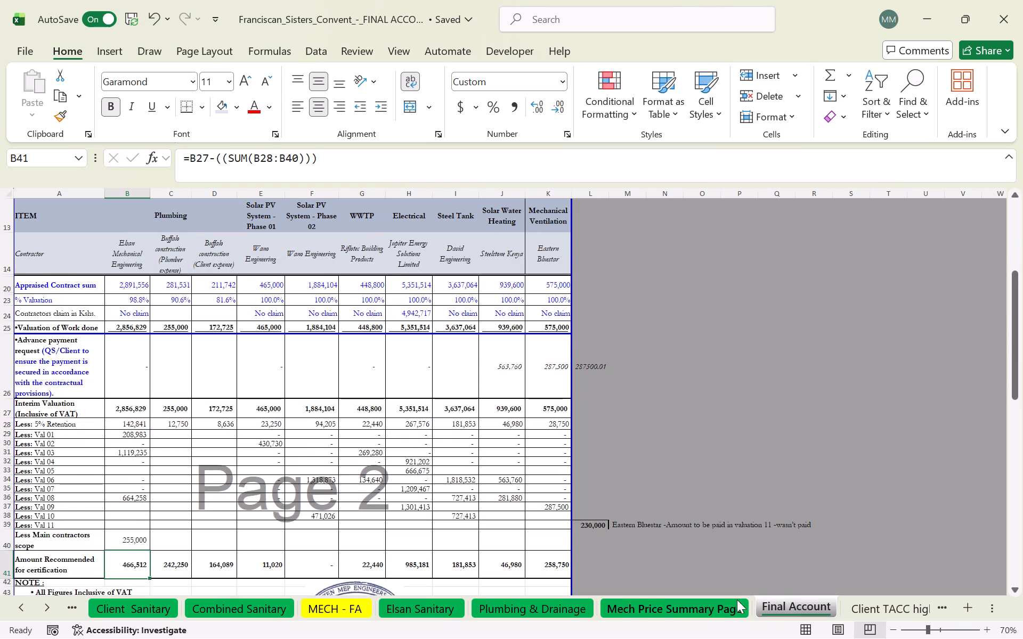
Insert a blank column Q directly after the Final column on the Mech Price Summary Page.
left_click(708, 610)
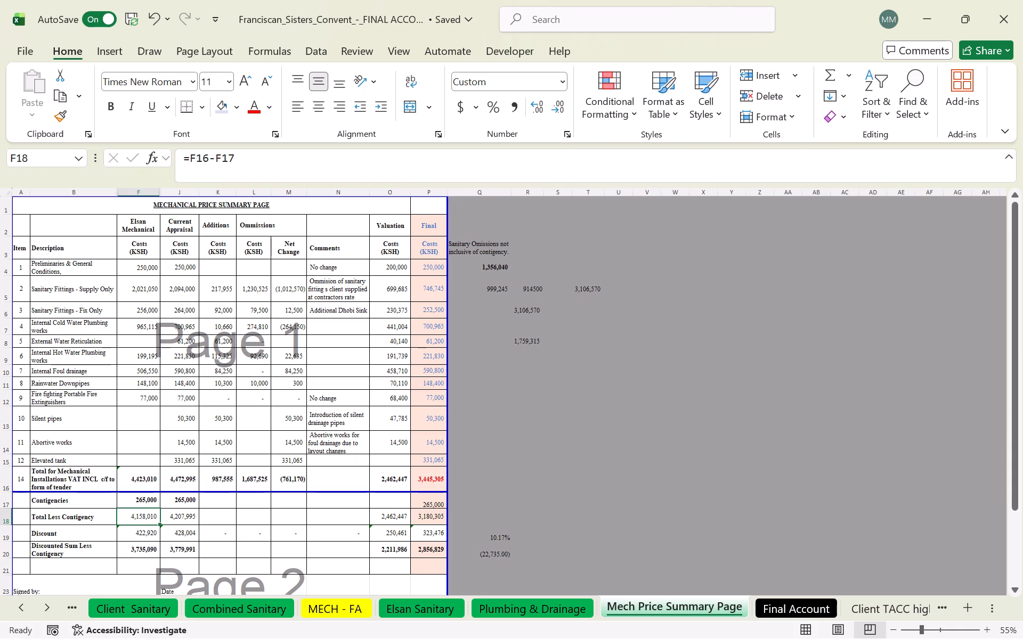
left_click(465, 190)
left_click(747, 73)
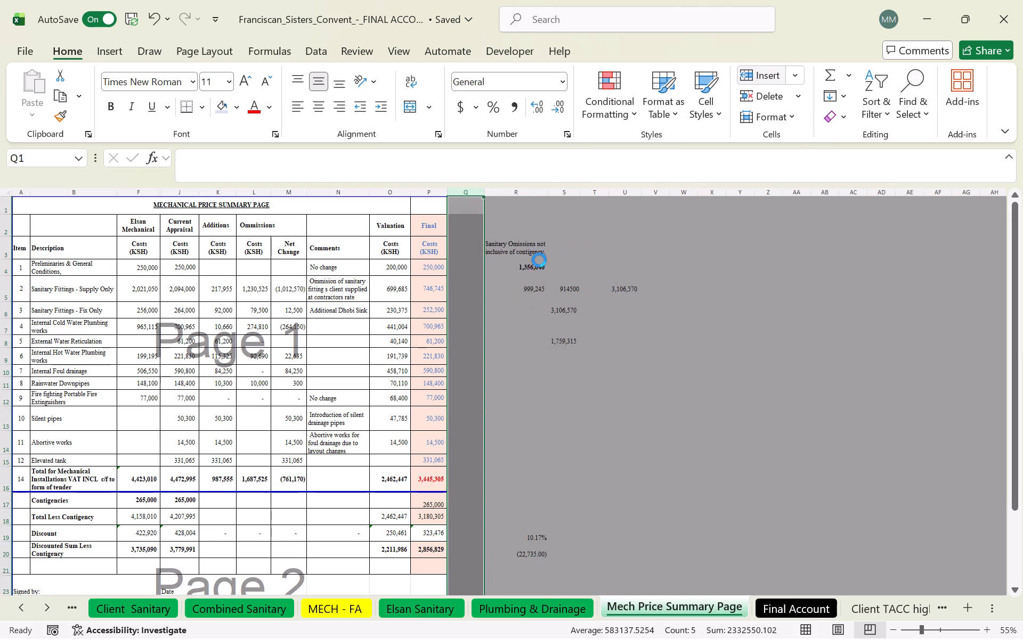
Calculate Final minus Elsan Mechanical costs in Q4 with =P4-F4 and fill the formula down to Q15.
left_click(464, 261)
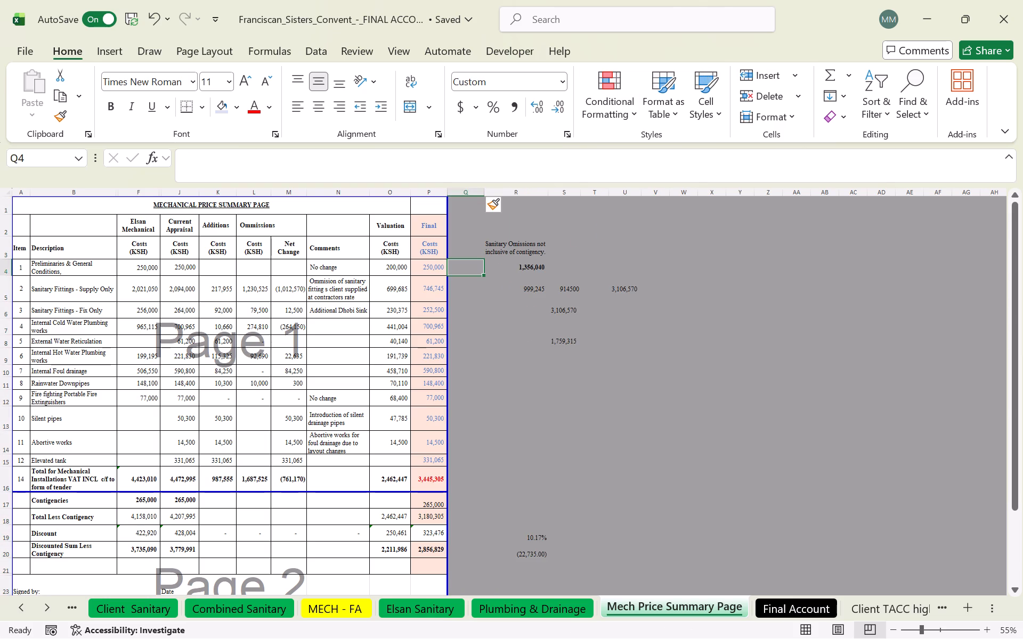
key("equal")
left_click(436, 268)
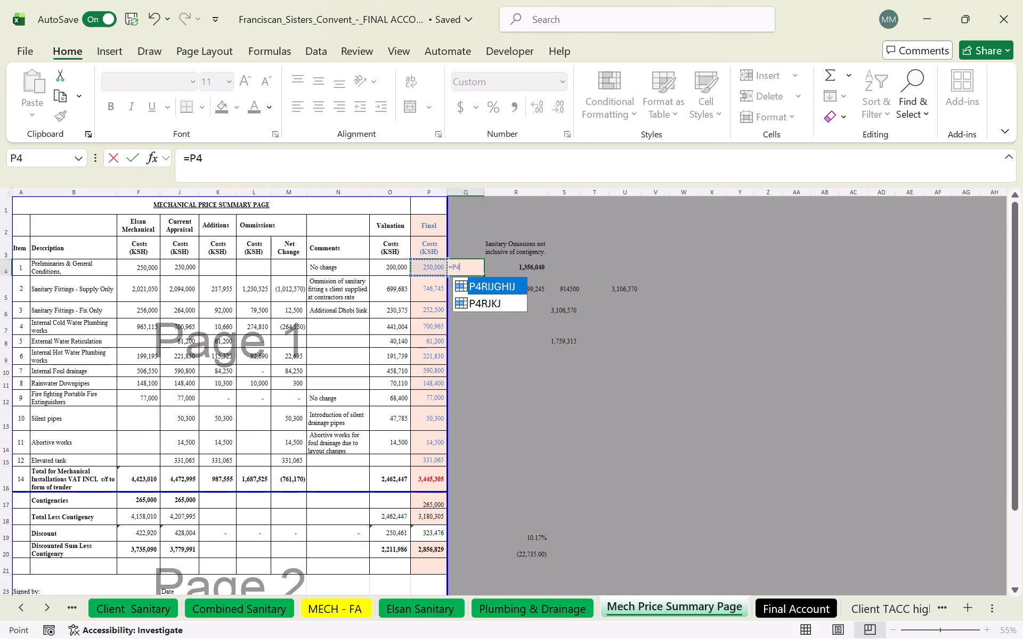
key("minus")
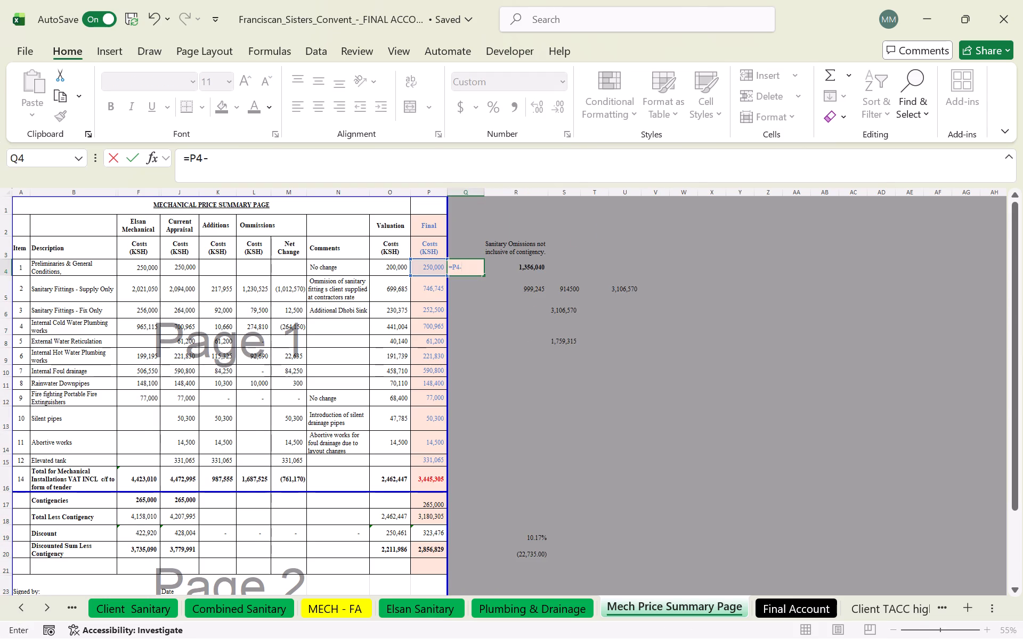
left_click(148, 266)
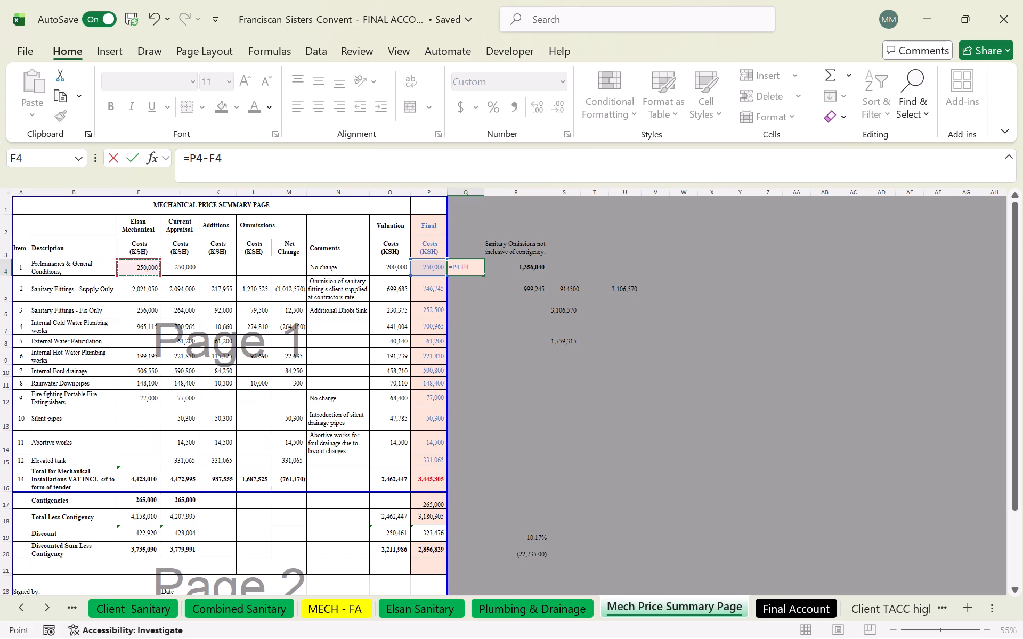
key("Return")
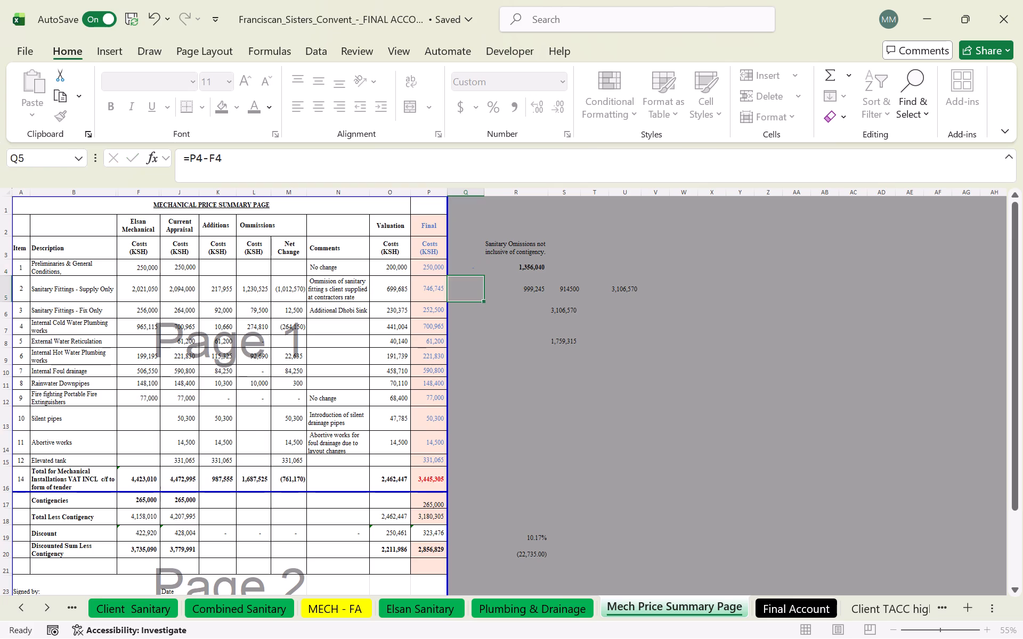
left_click(459, 266)
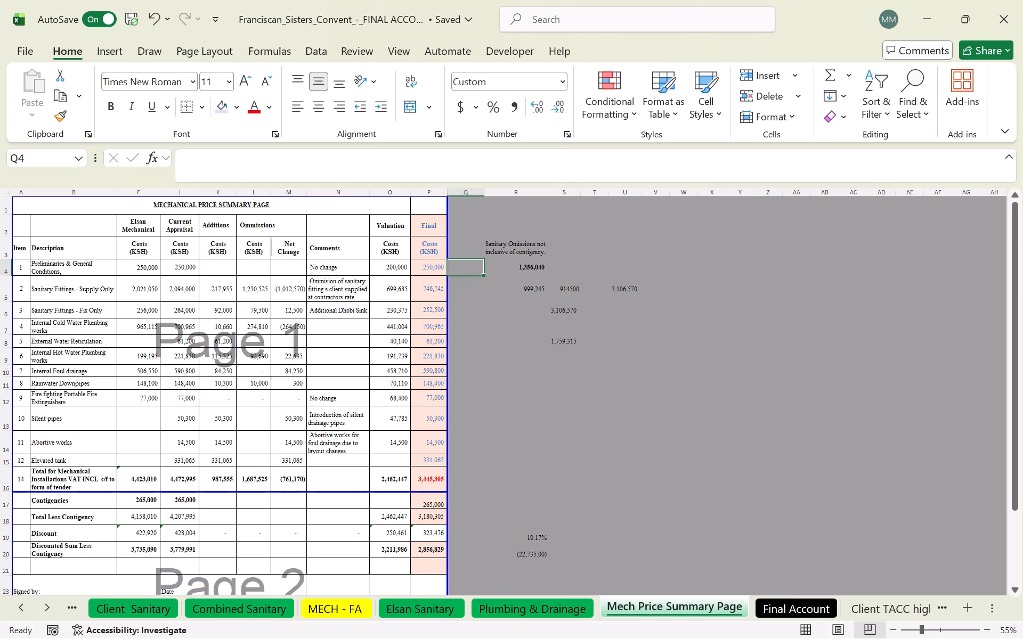
left_click_drag(480, 275, 462, 462)
Total the differences in Q16 by copying the sum formula across from P16.
left_click(464, 482)
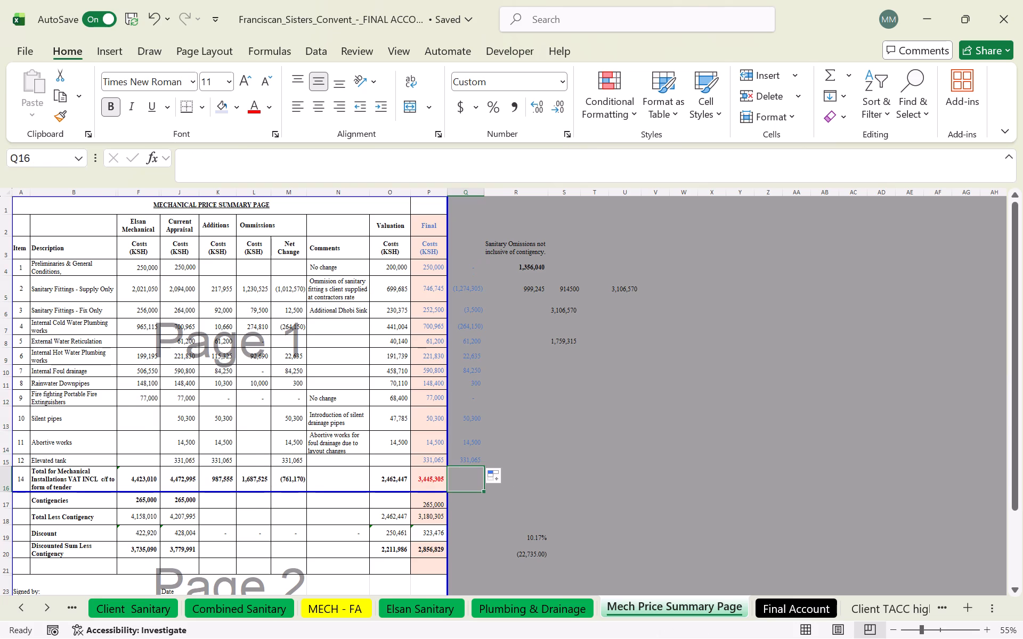
left_click(437, 479)
left_click_drag(448, 489, 467, 489)
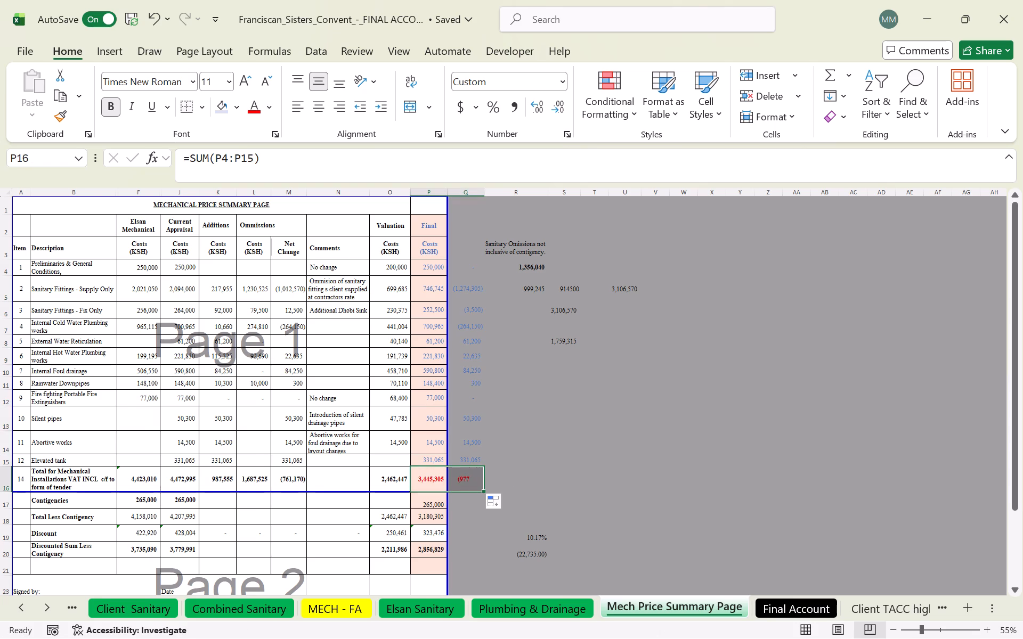
left_click(520, 441)
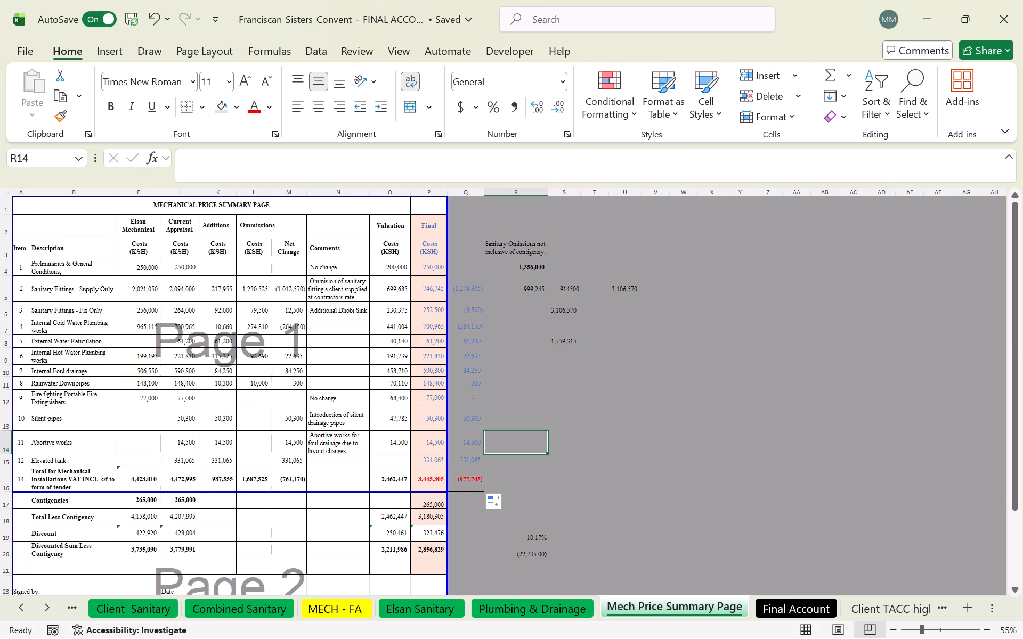
Check the source formula of the Sanitary Fittings - Supply Only additions in K5.
double_click(225, 292)
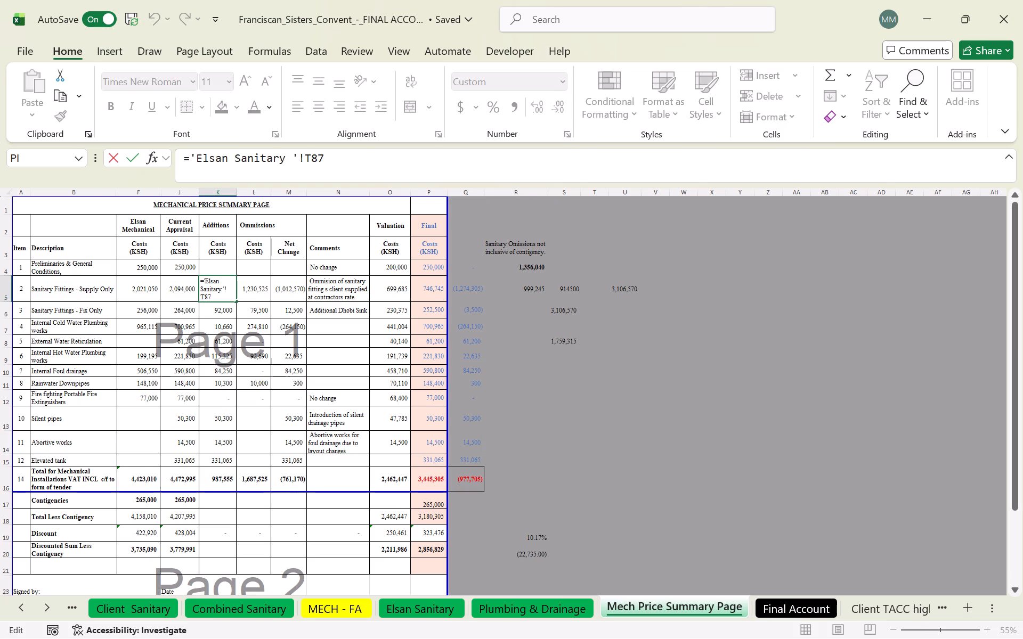
key("Return")
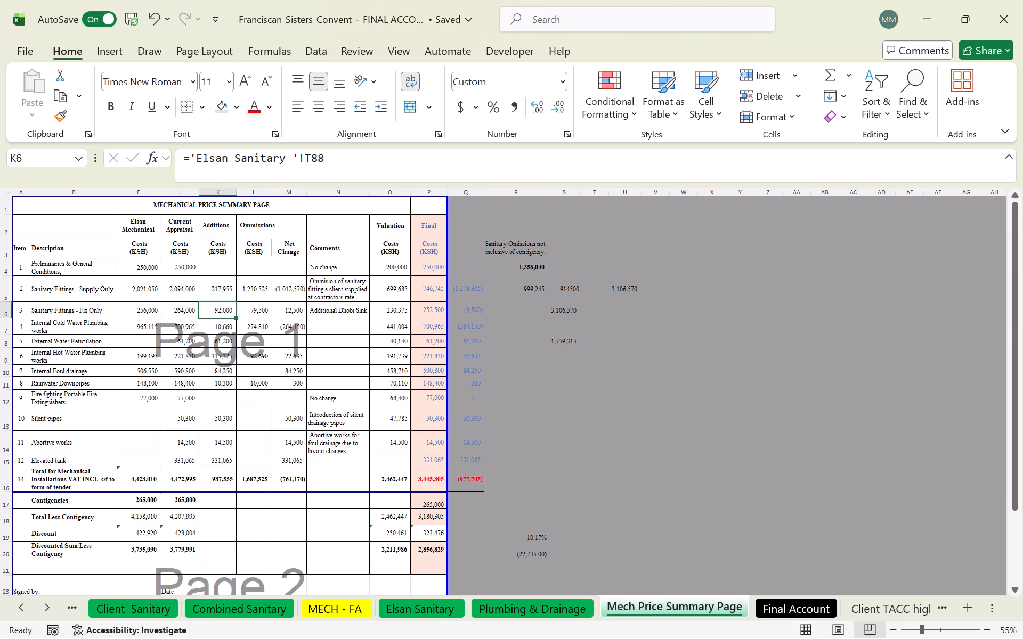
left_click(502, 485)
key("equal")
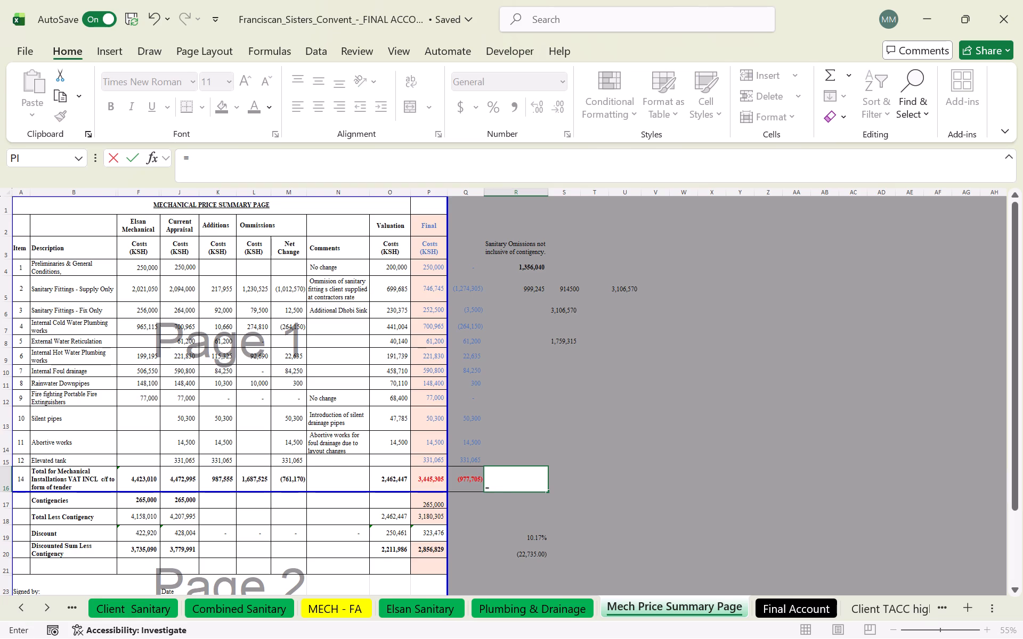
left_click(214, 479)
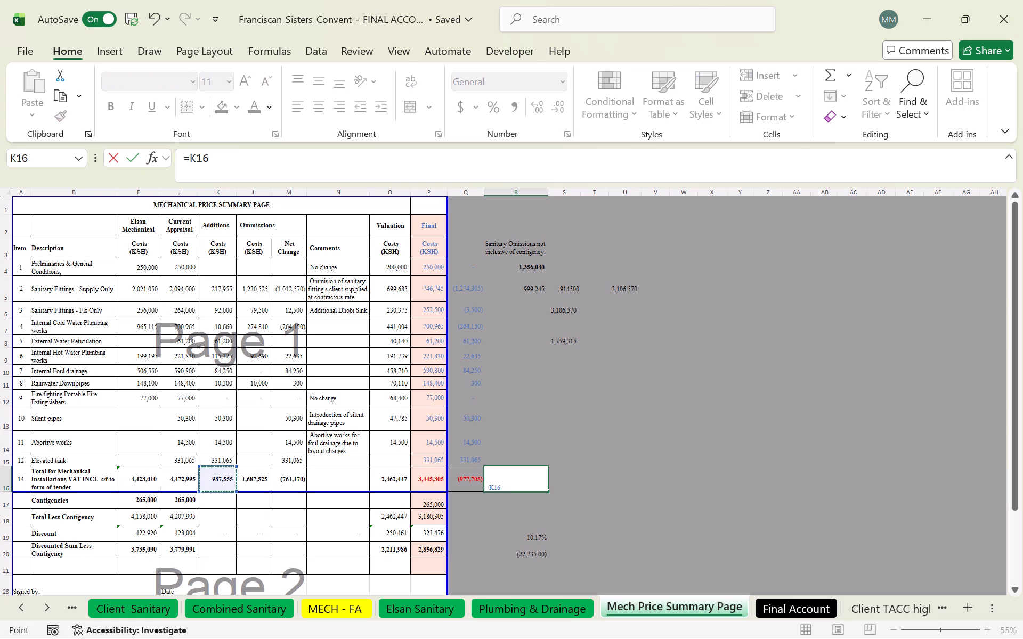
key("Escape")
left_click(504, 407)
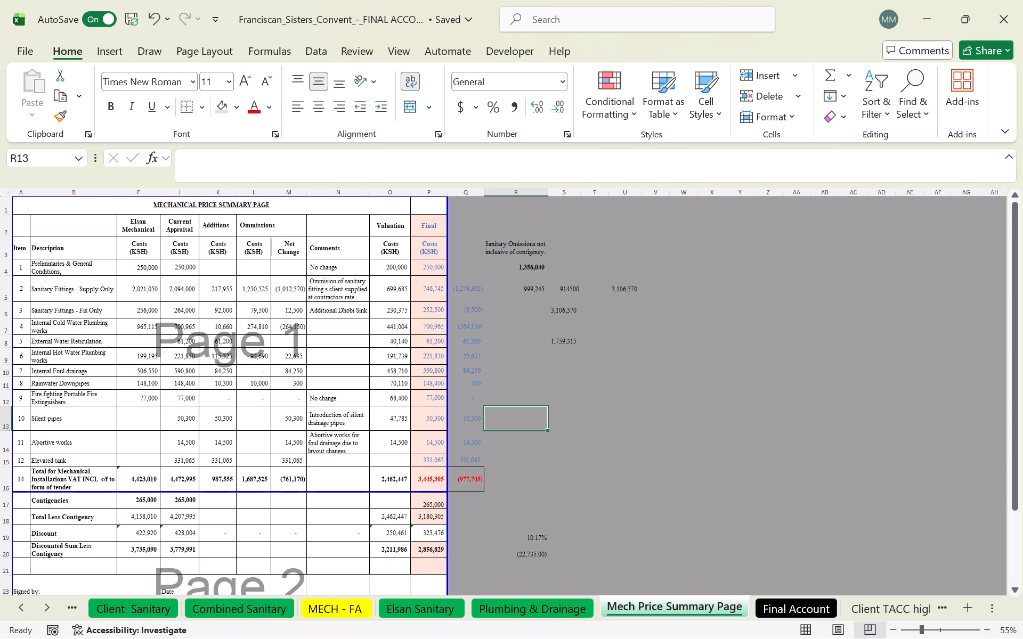
Check the difference formula in Q5 and the source links of the Final costs in P12 and P11.
double_click(464, 291)
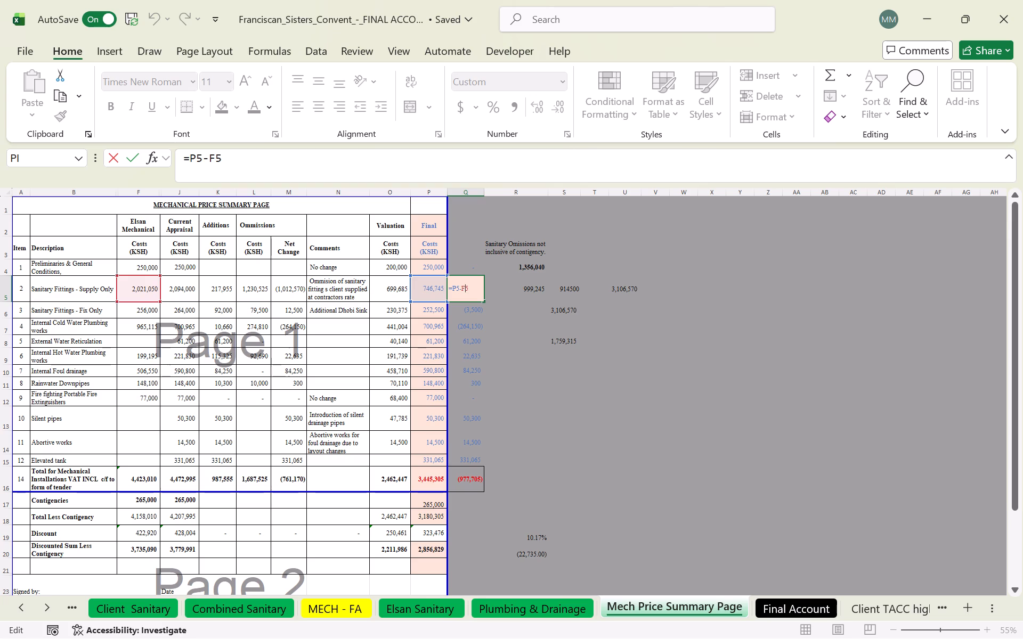
key("Return")
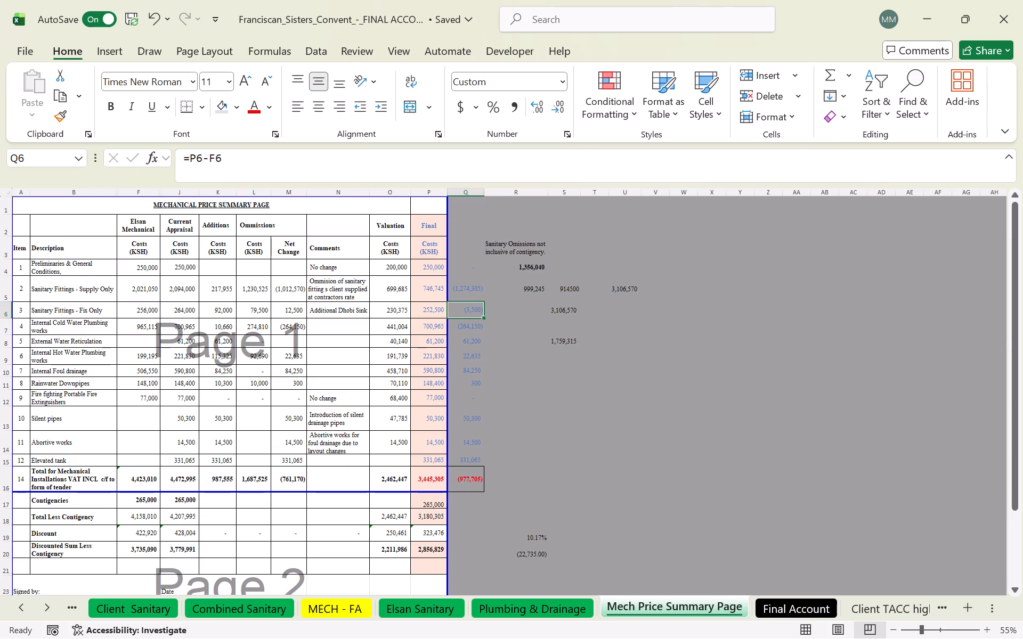
scroll(427, 414, "up", 3)
left_click(430, 397)
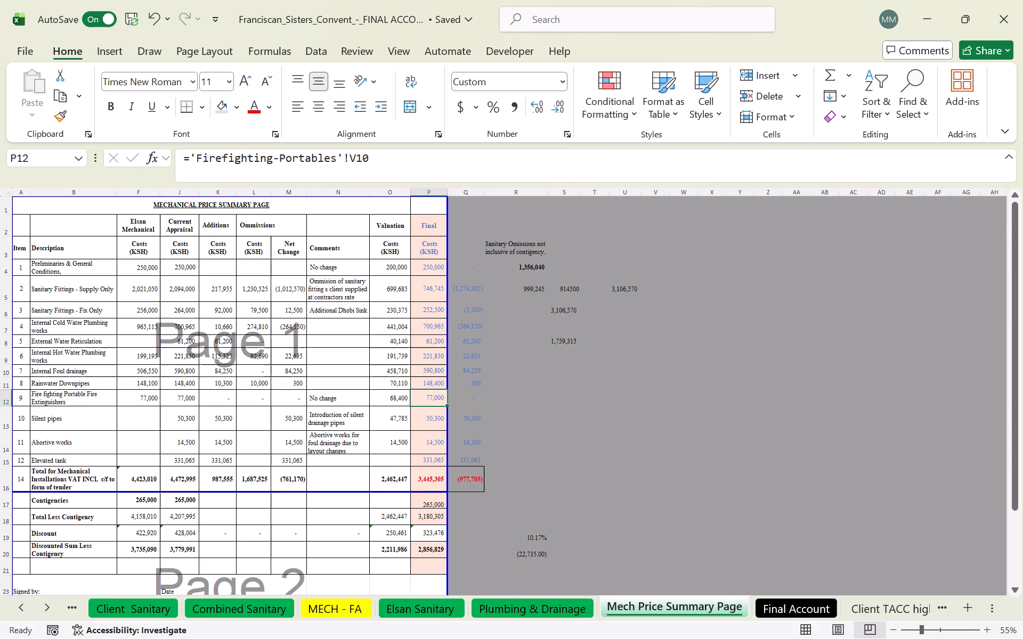
scroll(426, 341, "up", 2)
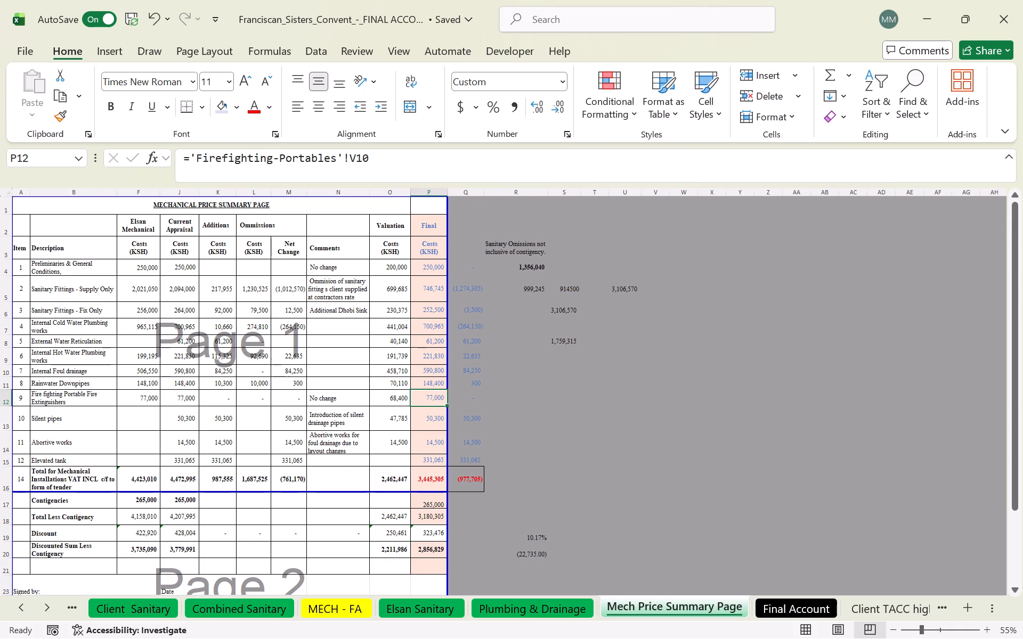
left_click(426, 383)
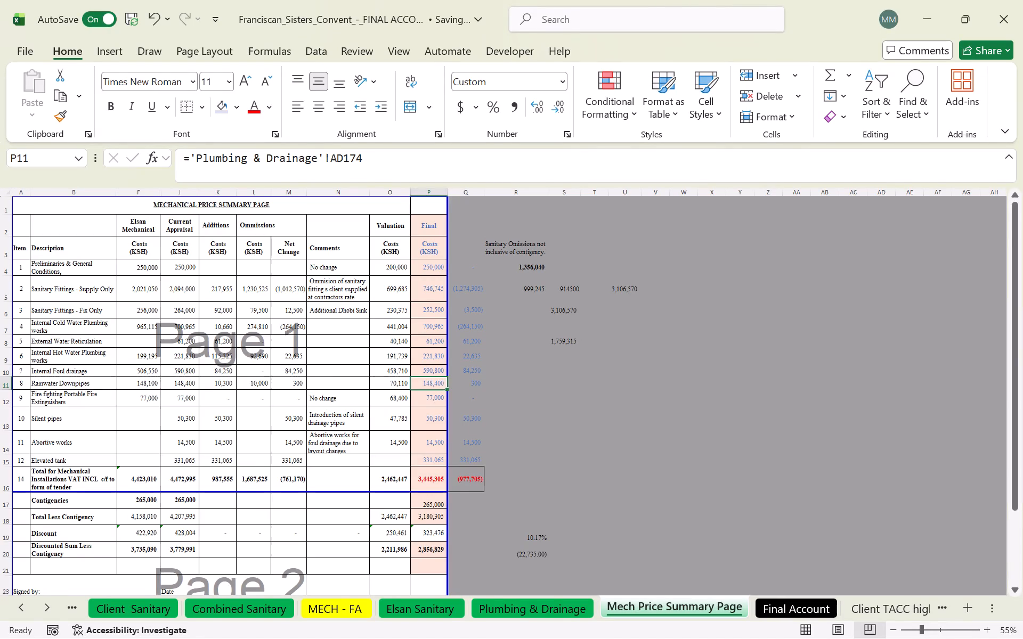
Relink the Final cost of Sanitary Fittings - Fix Only in P6 to the fix-only total in X88 of the Elsan Sanitary sheet.
left_click(428, 365)
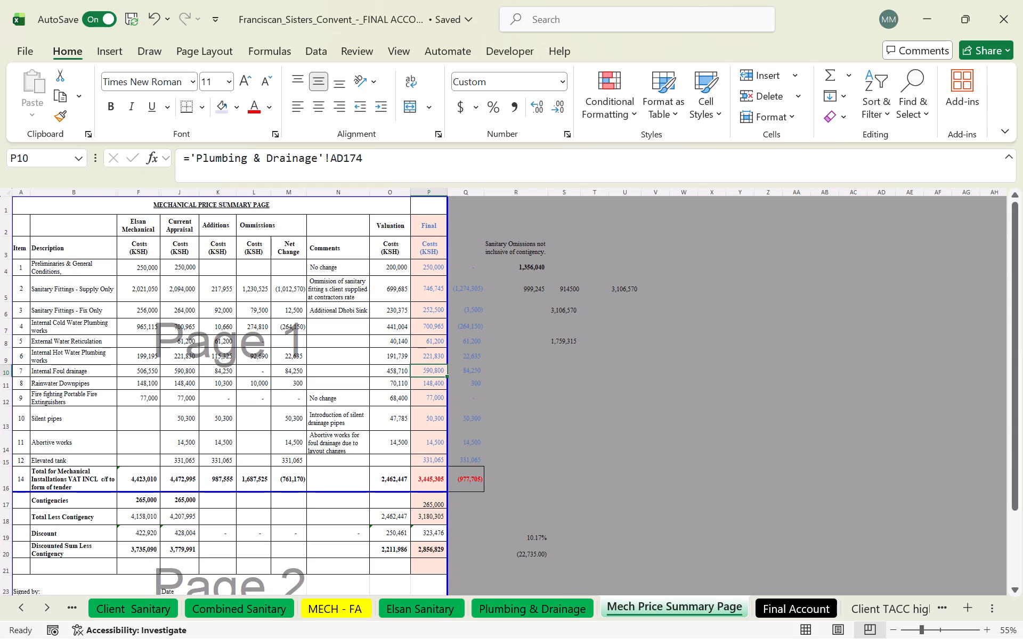
left_click(438, 308)
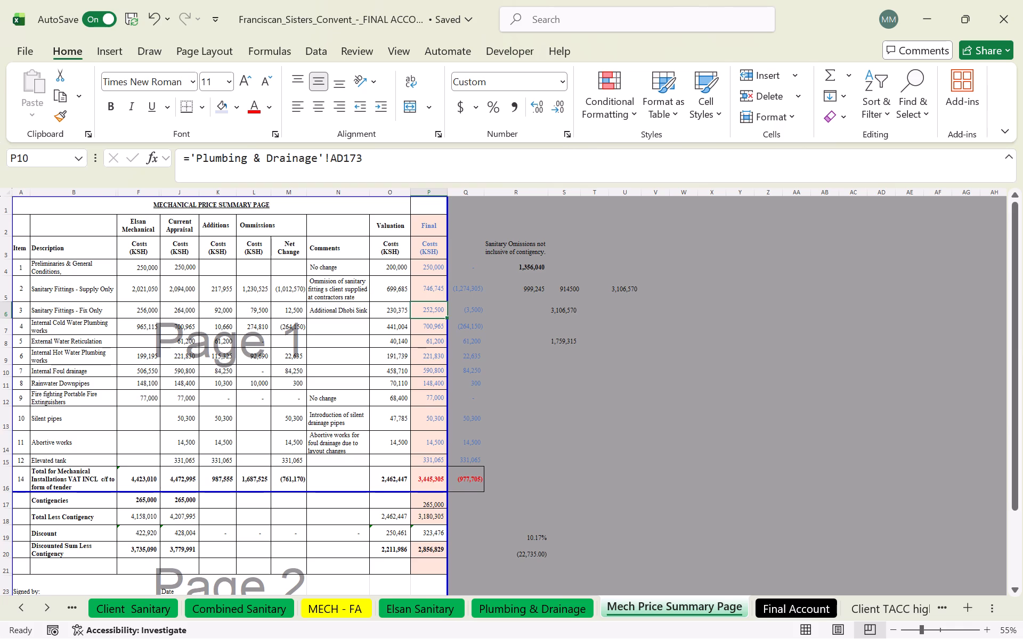
key("equal")
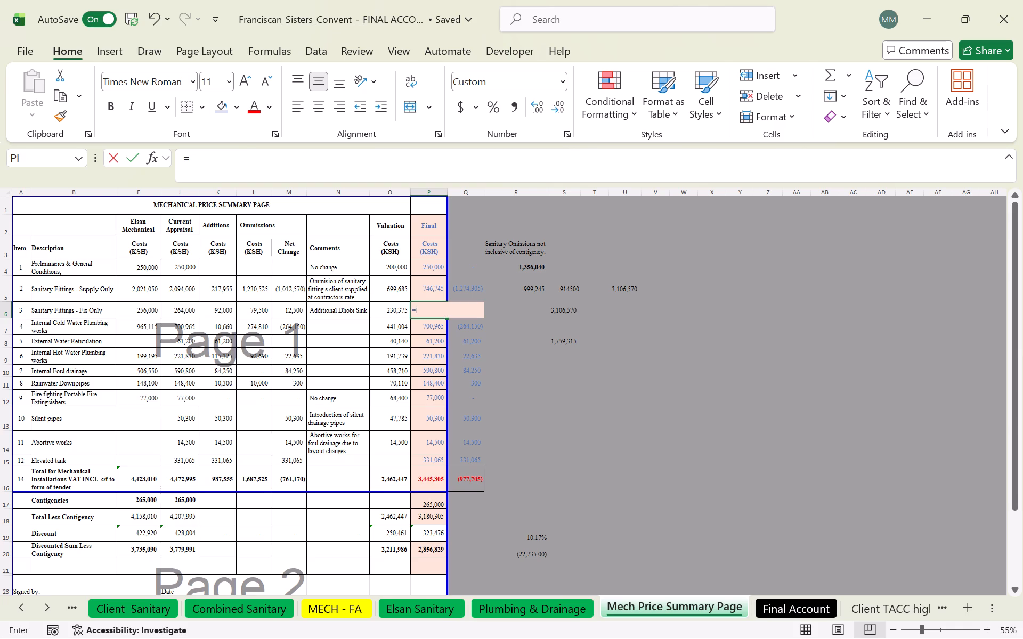
left_click(400, 611)
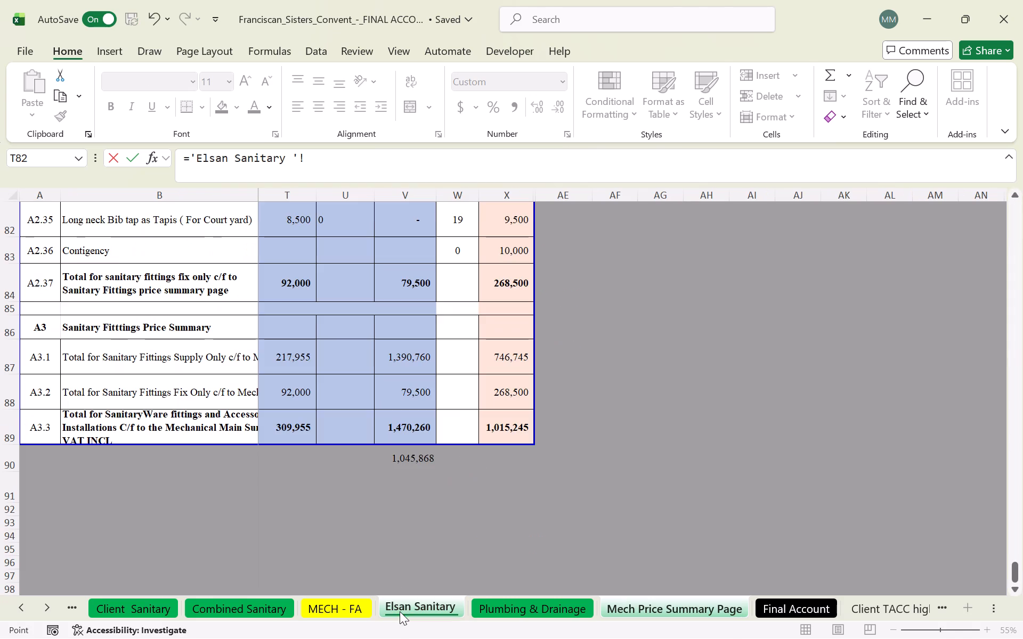
left_click(509, 389)
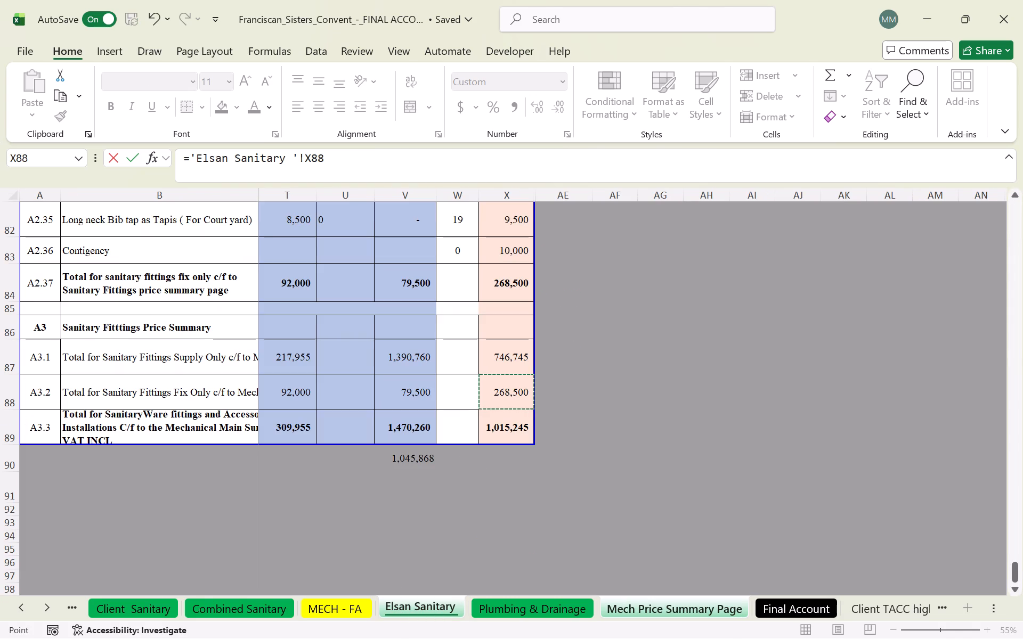
key("Return")
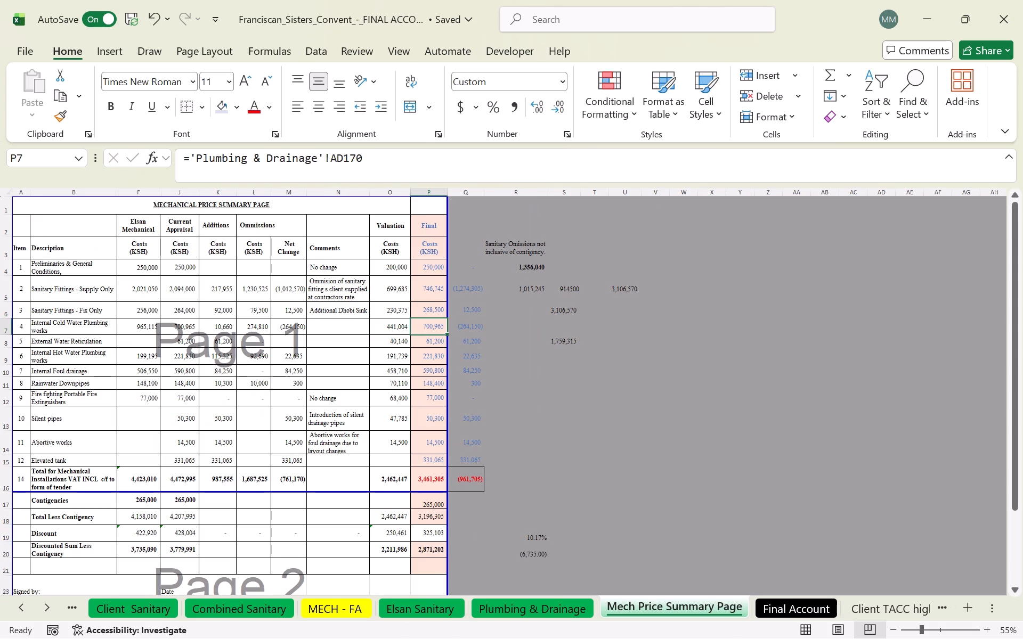
Check the final account sum on MECH - FA and the Elsan Mechanical valuation on Final Account against the Mech Price Summary Page.
left_click(817, 604)
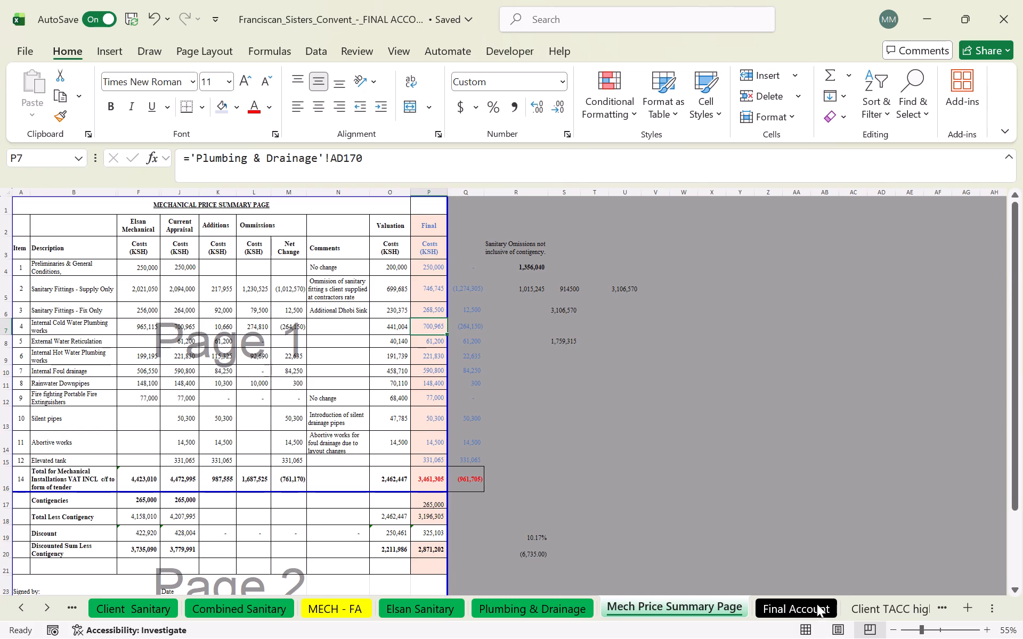
left_click(354, 604)
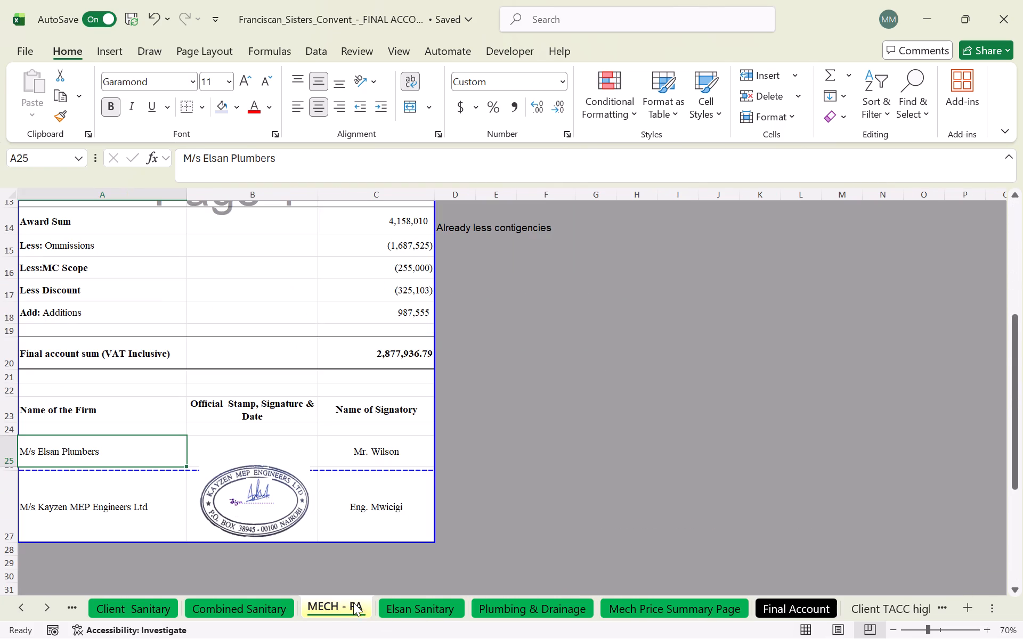
left_click(776, 611)
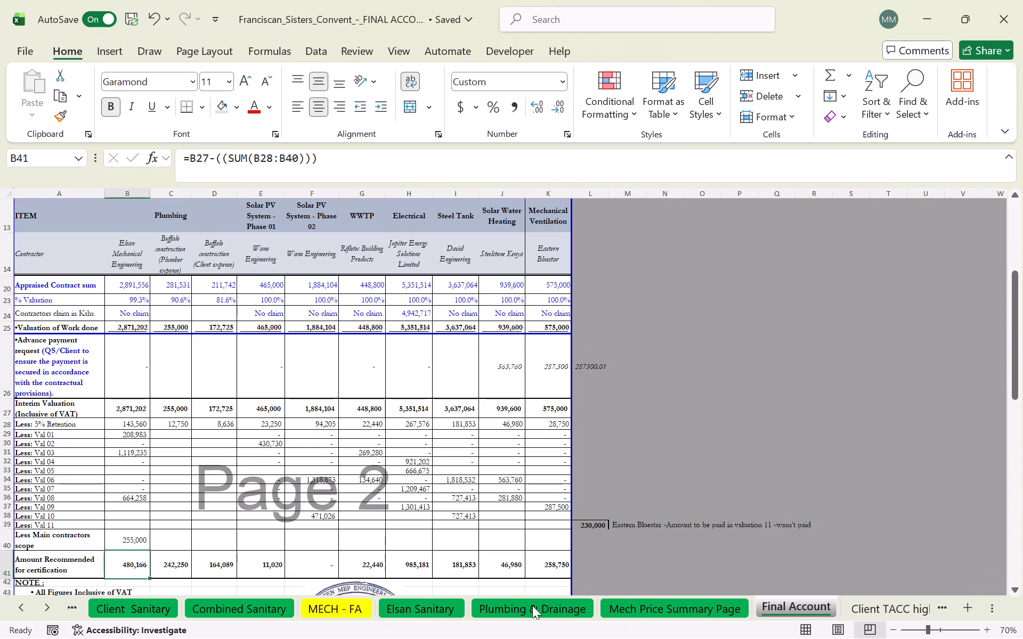
left_click(630, 607)
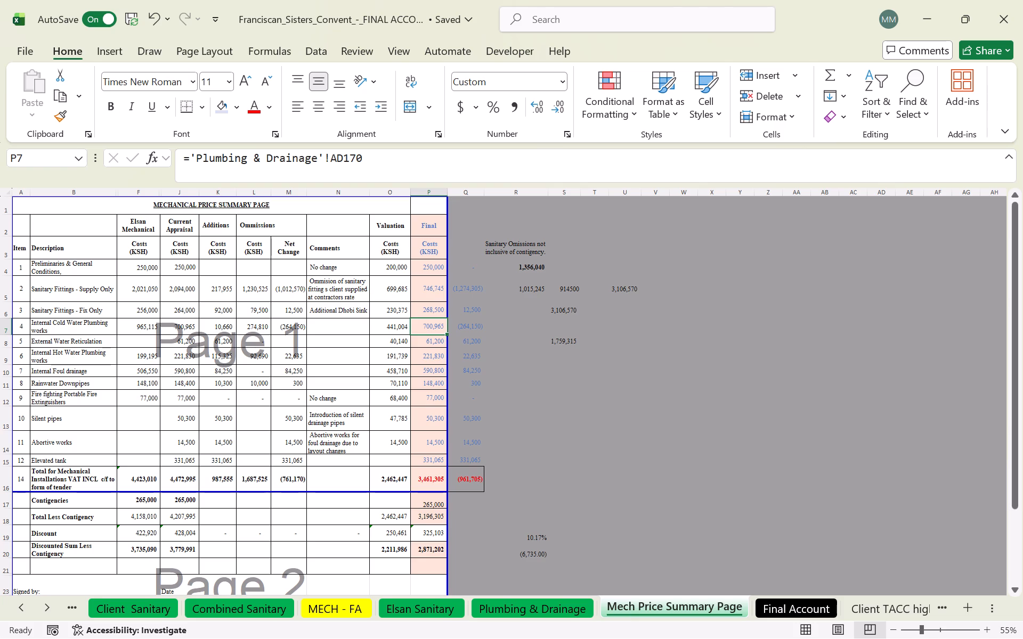
Check the discounted final sum in P20 against the final account sum on MECH - FA and the Elsan Mechanical valuation on Final Account.
left_click(426, 553)
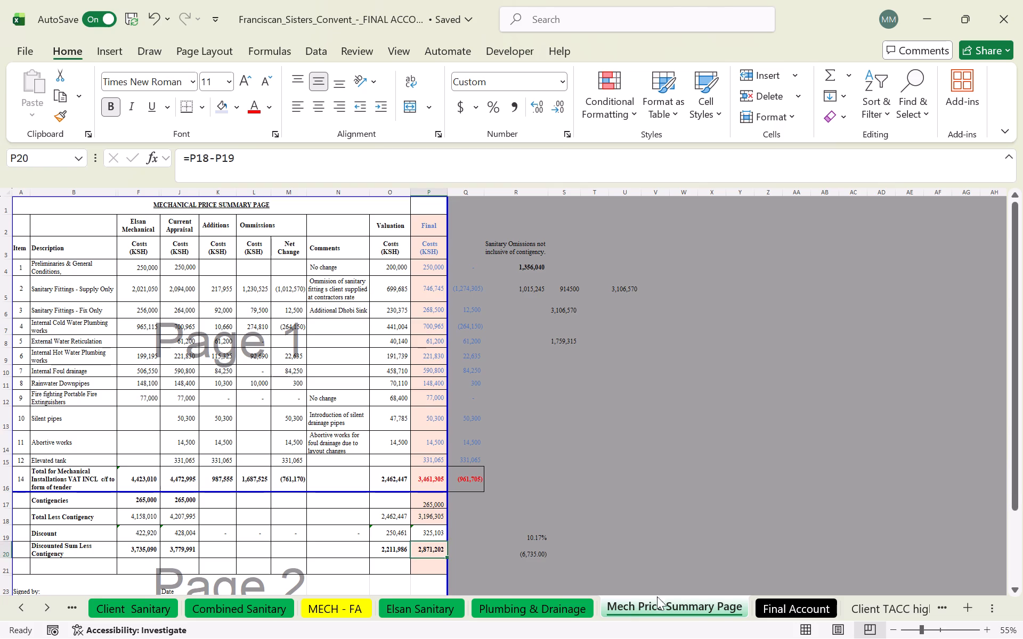
left_click(356, 601)
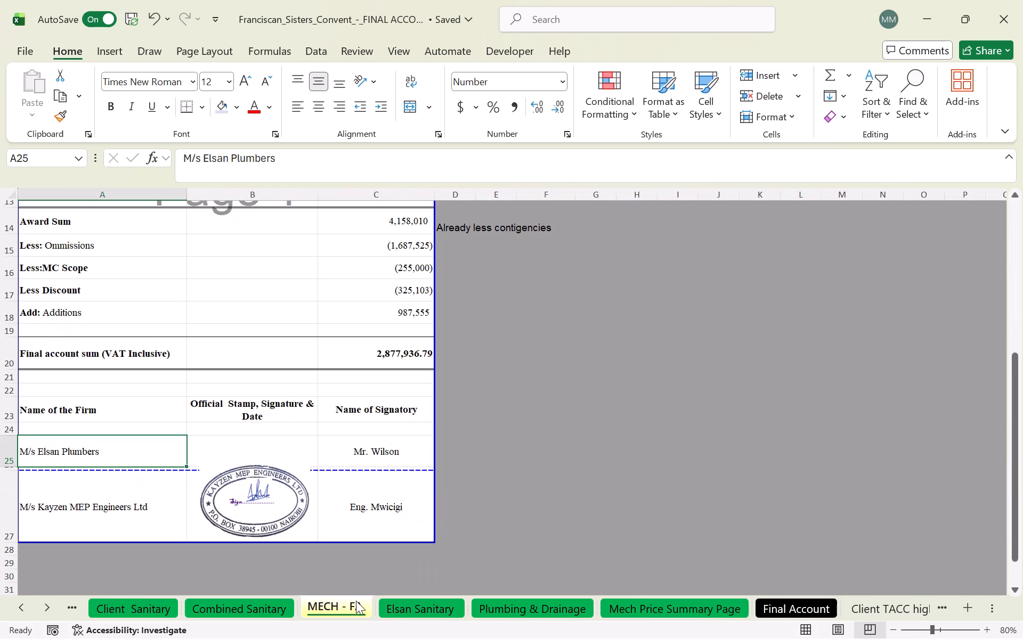
left_click(817, 609)
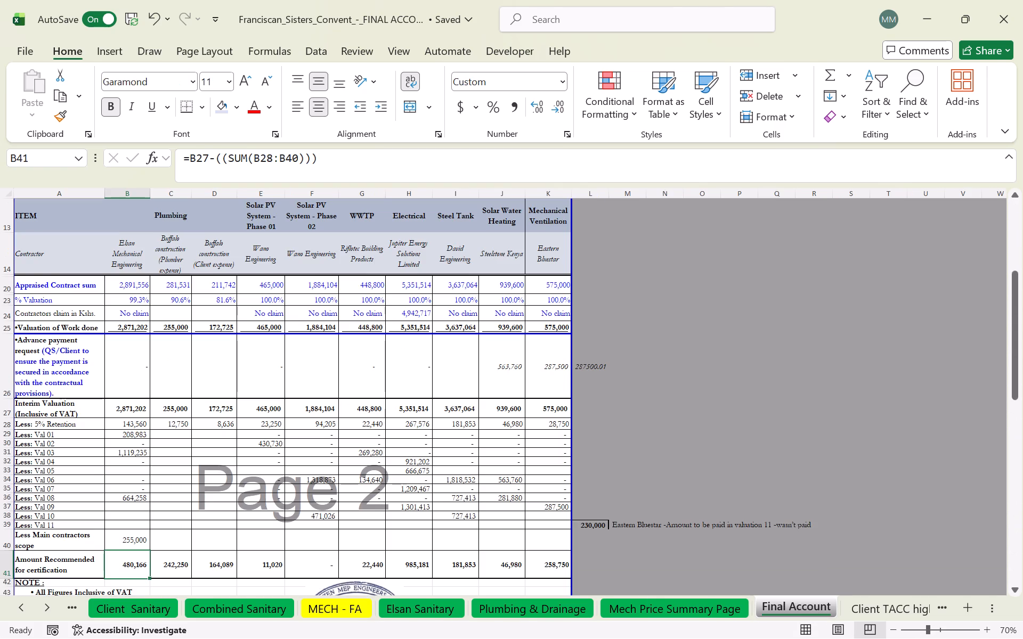
Change the signatory for M/s Elsan Plumbers in C25 of the MECH - FA sheet to Mr. Gabriel.
left_click(365, 609)
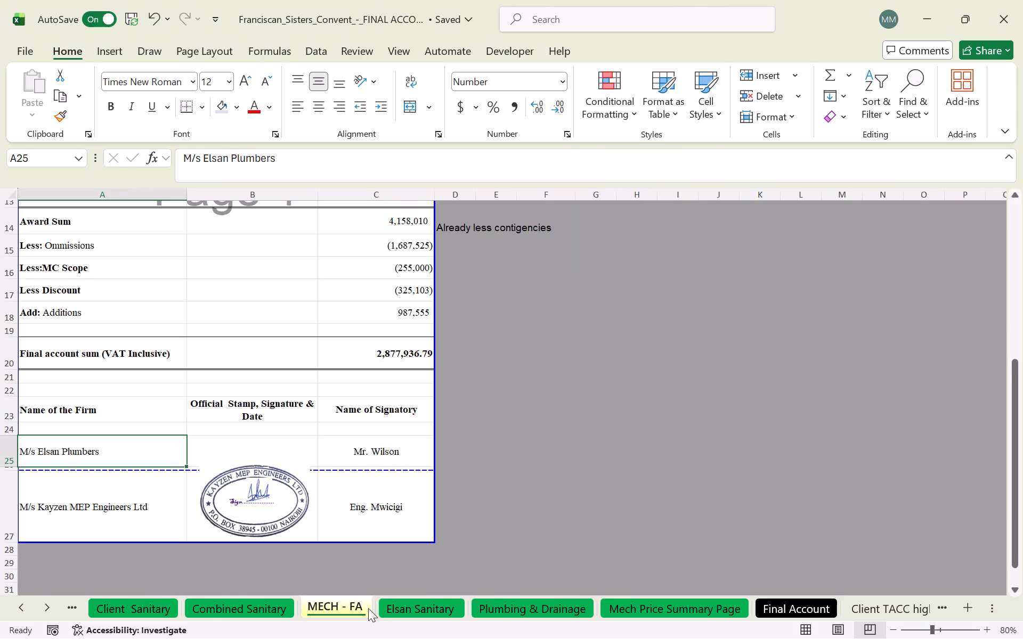
left_click(368, 457)
double_click(410, 446)
left_click_drag(403, 455, 375, 455)
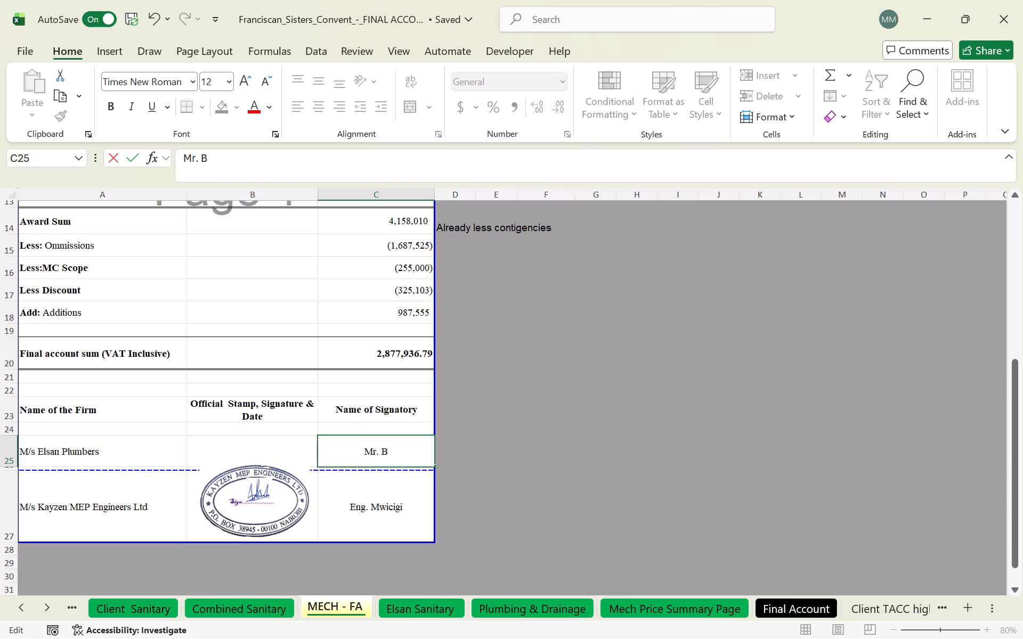
key("BackSpace")
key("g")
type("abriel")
left_click(524, 429)
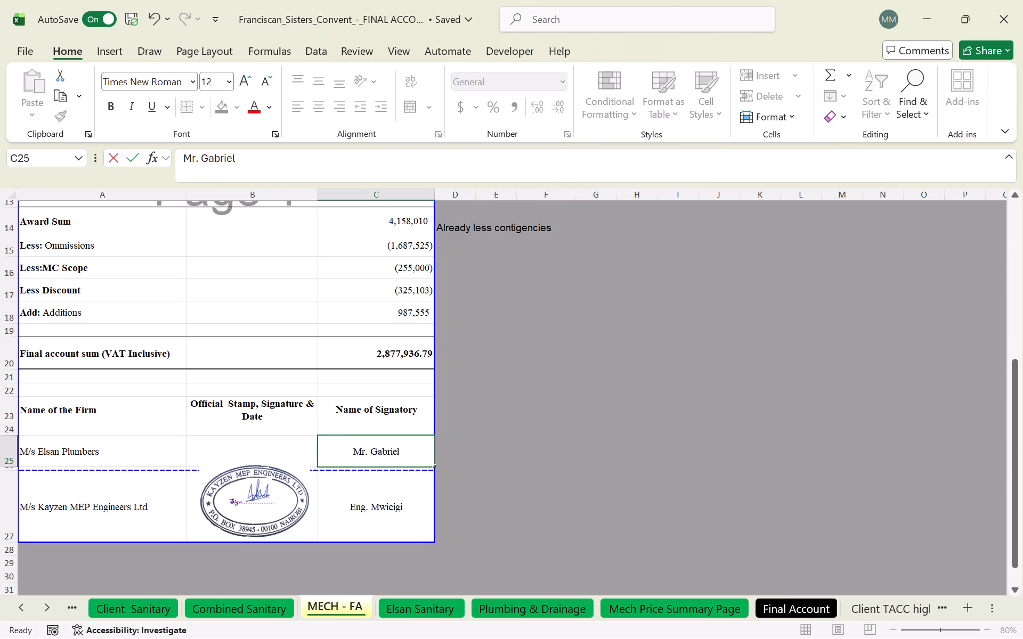